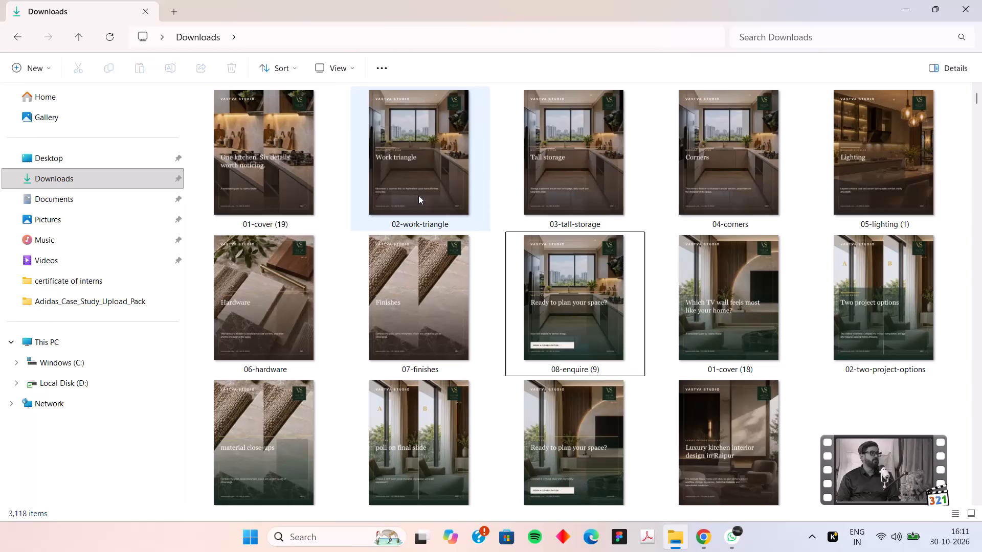
Compare the November 2026 planner in Meta Business Suite with the images in Downloads and the 2026-11-05 light-your-home-in-layers folder in Google Drive.
left_click(699, 536)
left_click(407, 0)
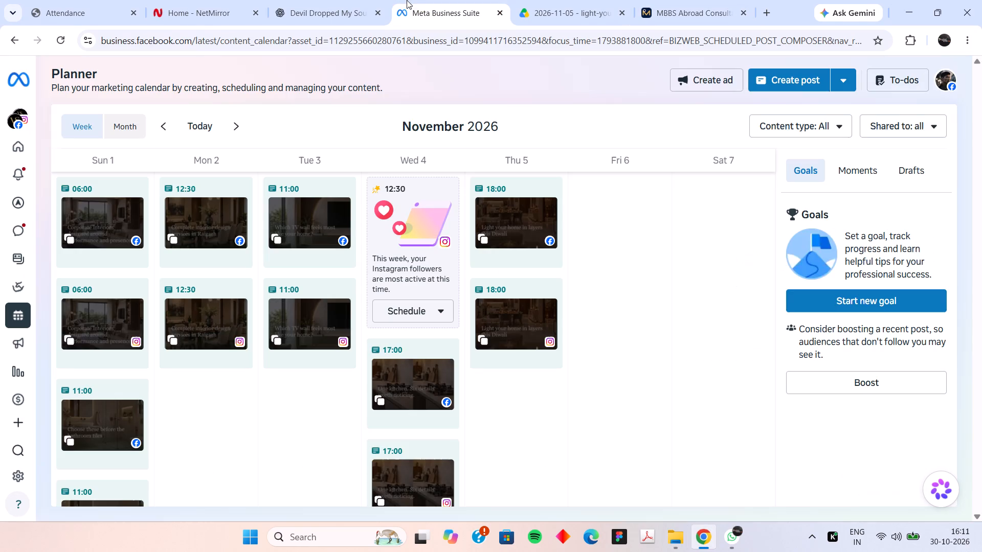
scroll(449, 353, "up", 4)
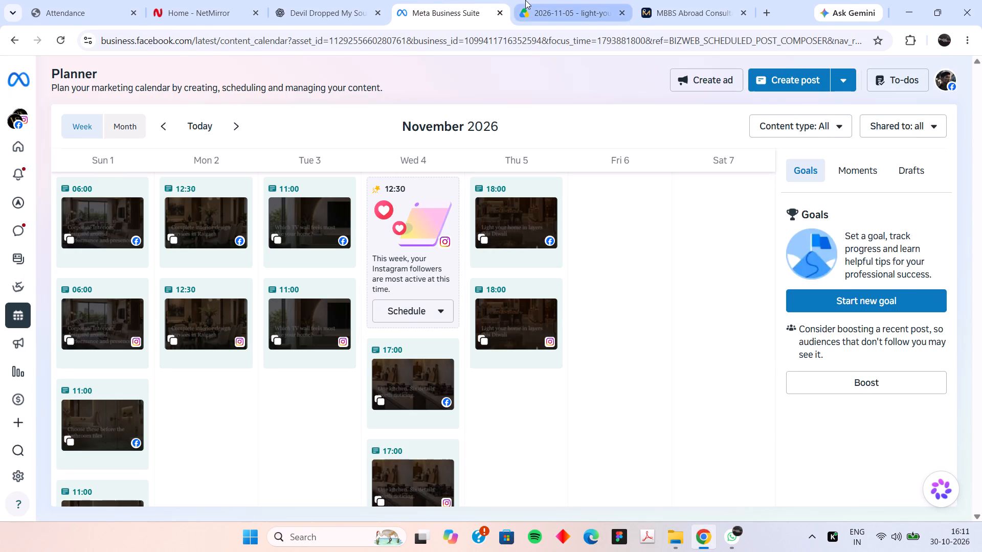
left_click(525, 0)
left_click(433, 0)
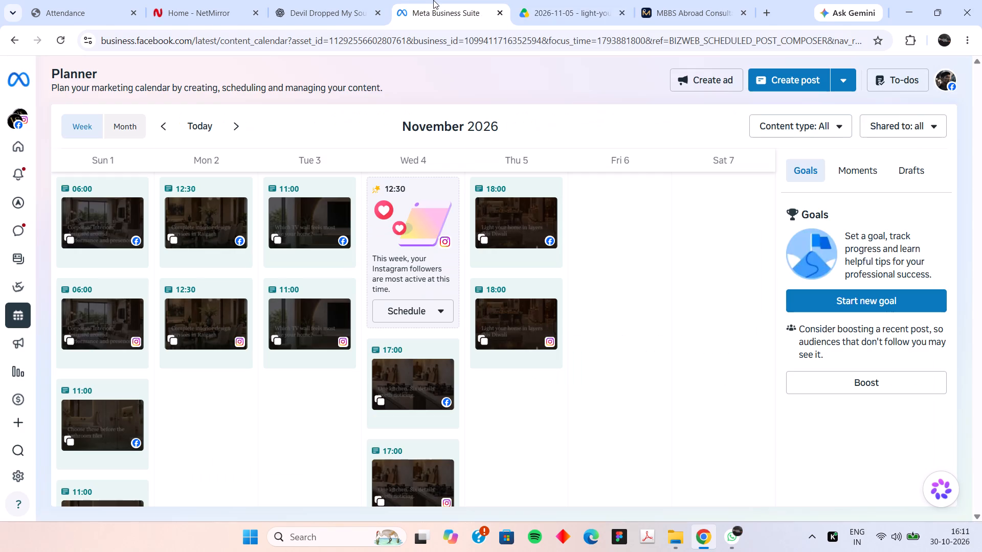
left_click(675, 536)
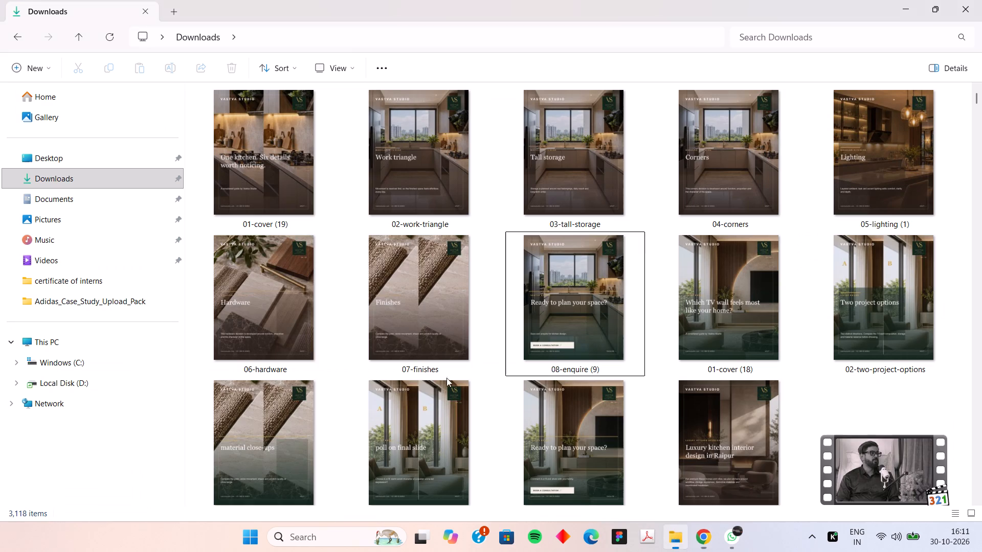
left_click(94, 136)
left_click(66, 156)
left_click(61, 171)
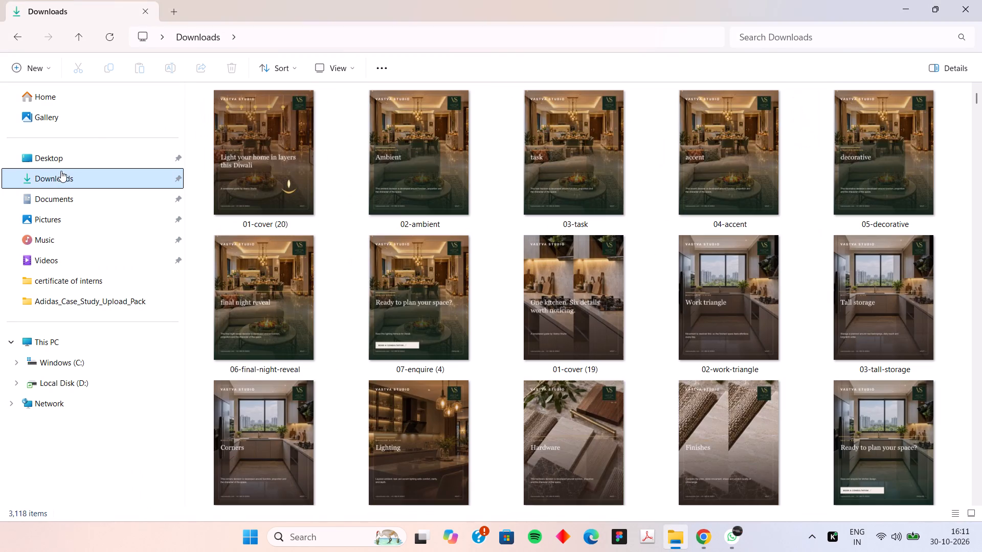
left_click(691, 526)
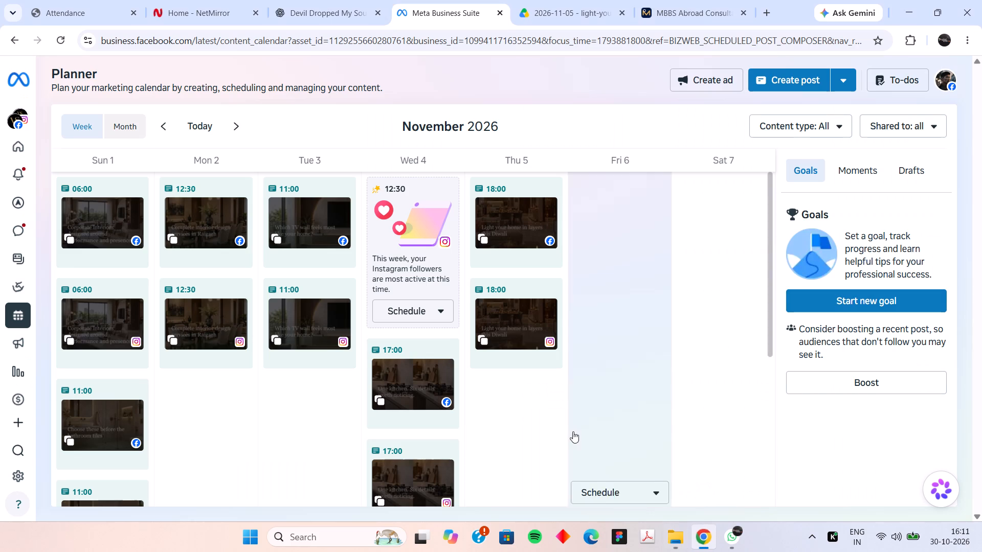
left_click(570, 0)
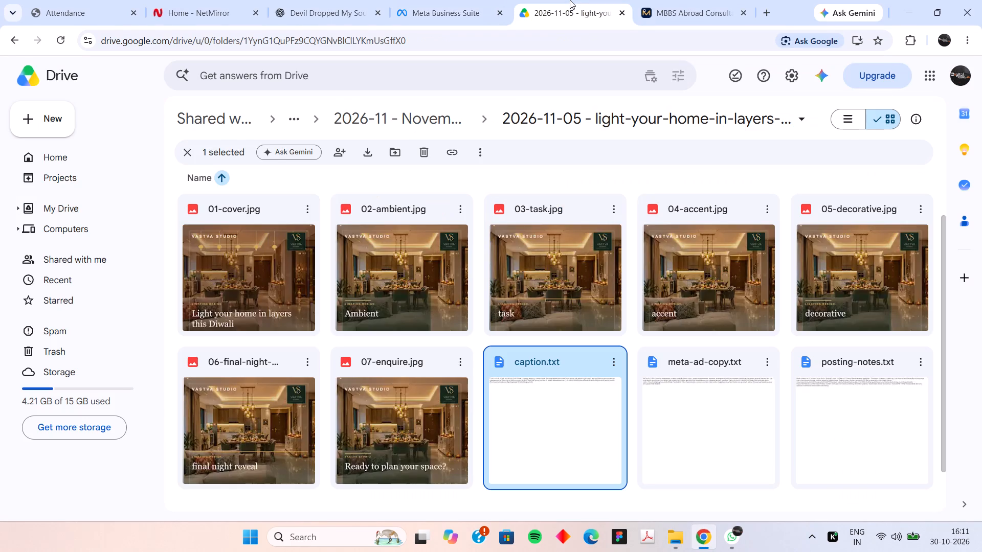
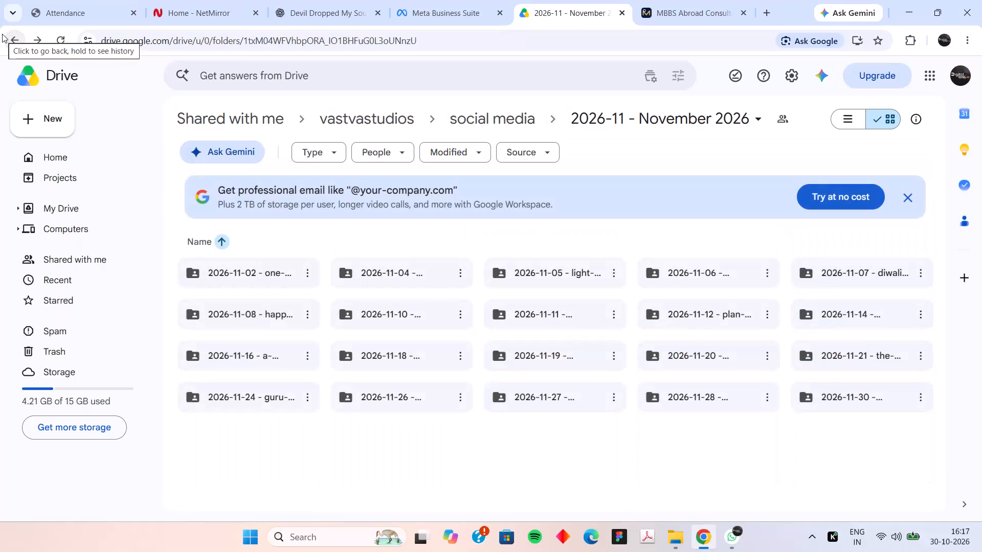
Open the 2026-11-06 premium-interiors folder and download 08-enquire.jpg, the 07-interior-design image and the 06-2-bhk-interiors image.
double_click(590, 273)
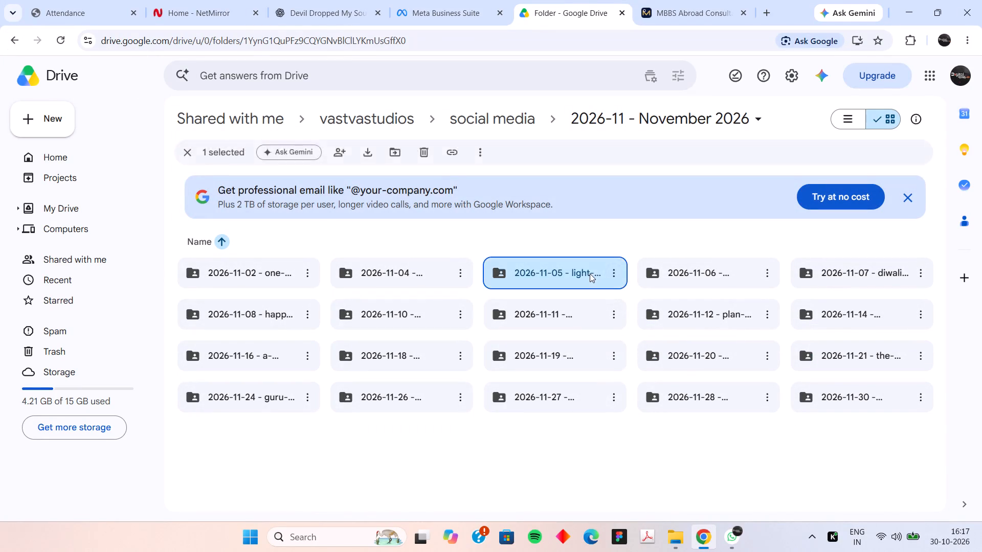
left_click(11, 39)
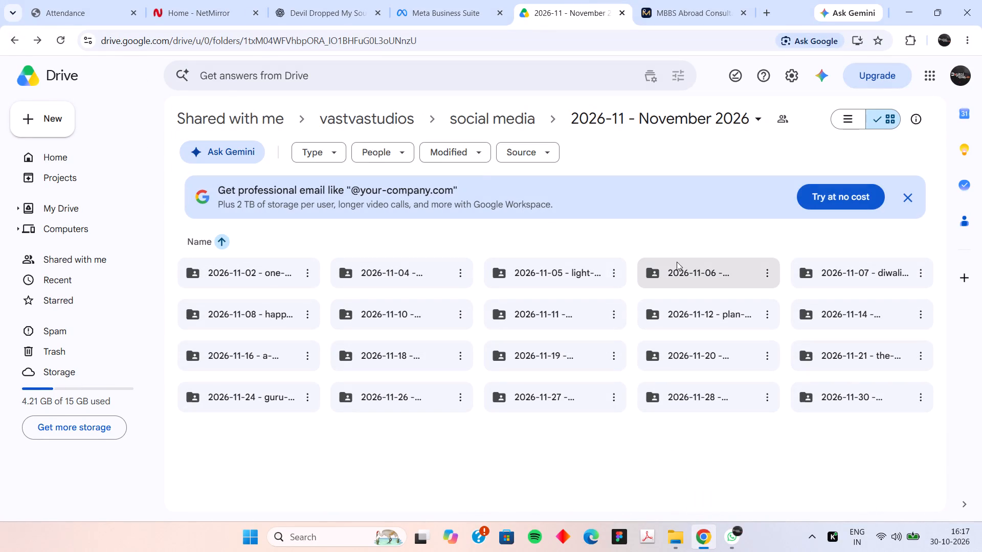
double_click(682, 270)
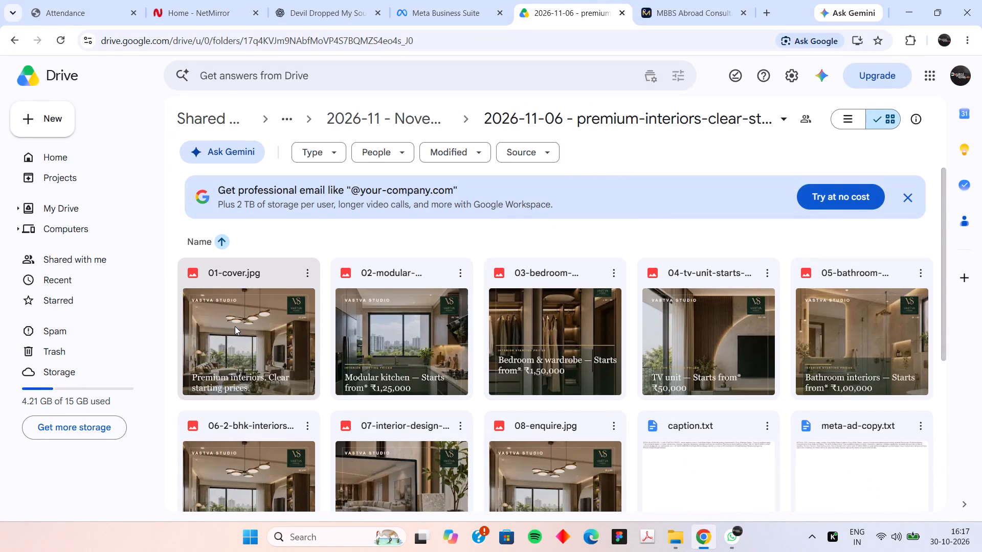
scroll(257, 328, "down", 2)
left_click(611, 296)
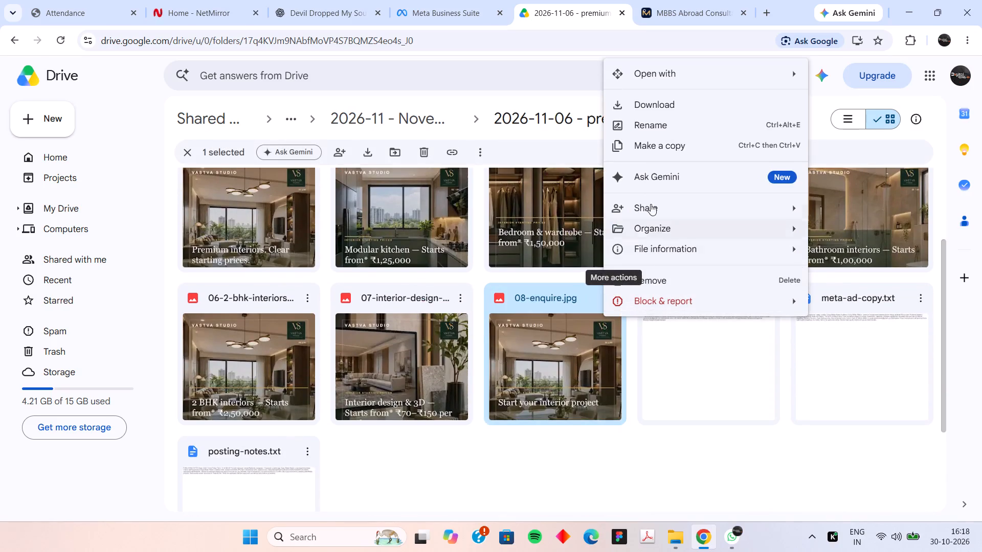
left_click(659, 110)
left_click(464, 298)
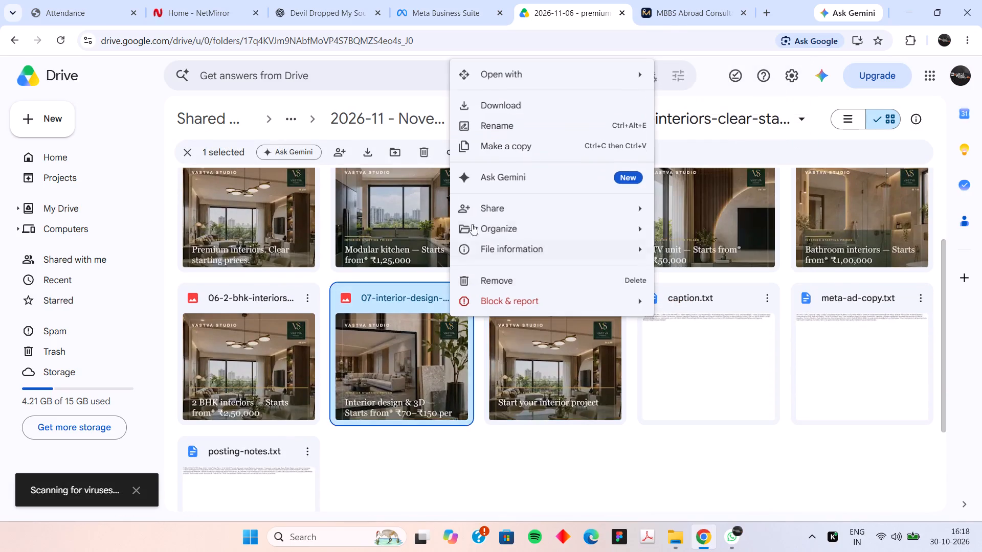
left_click(535, 101)
left_click(308, 297)
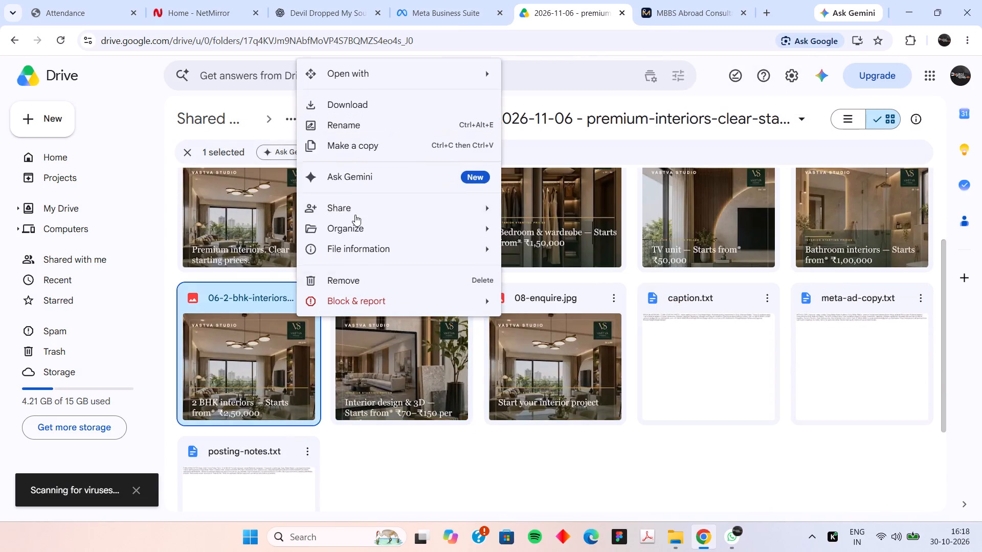
left_click(360, 107)
Download the remaining 2026-11-06 images: 05-bathroom, 04-tv-unit, 03-bedroom, 02-modular and 01-cover.jpg.
scroll(502, 282, "up", 3)
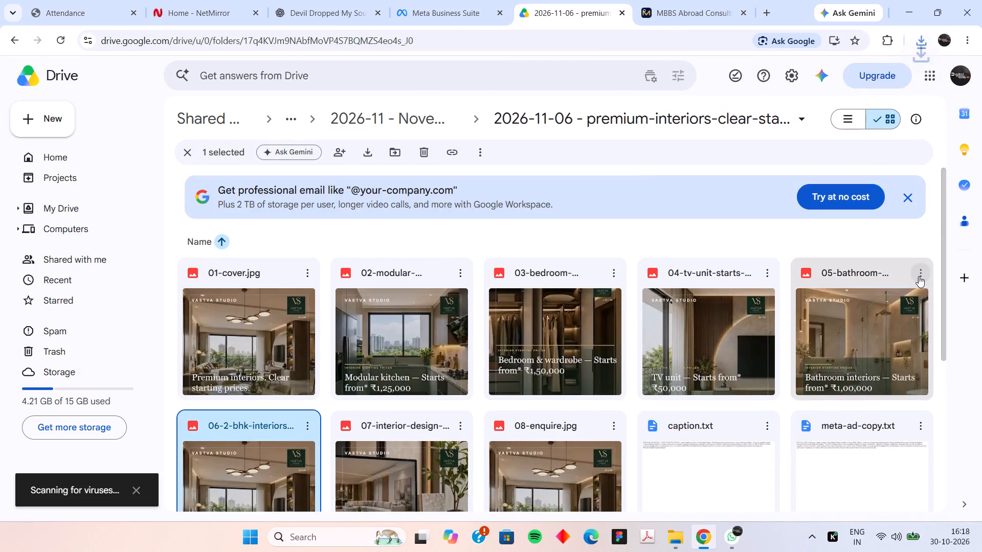
left_click(919, 276)
left_click(787, 307)
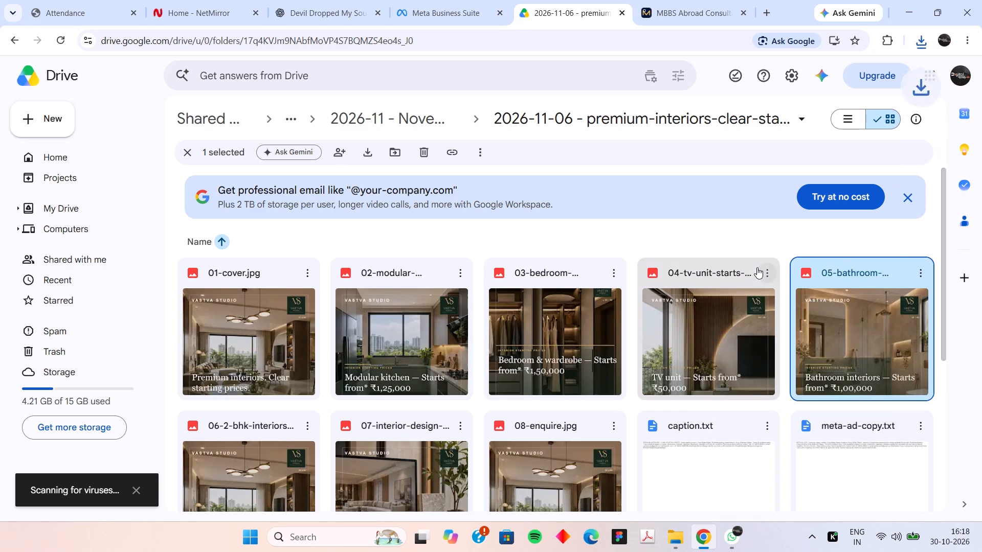
left_click(776, 277)
left_click(805, 306)
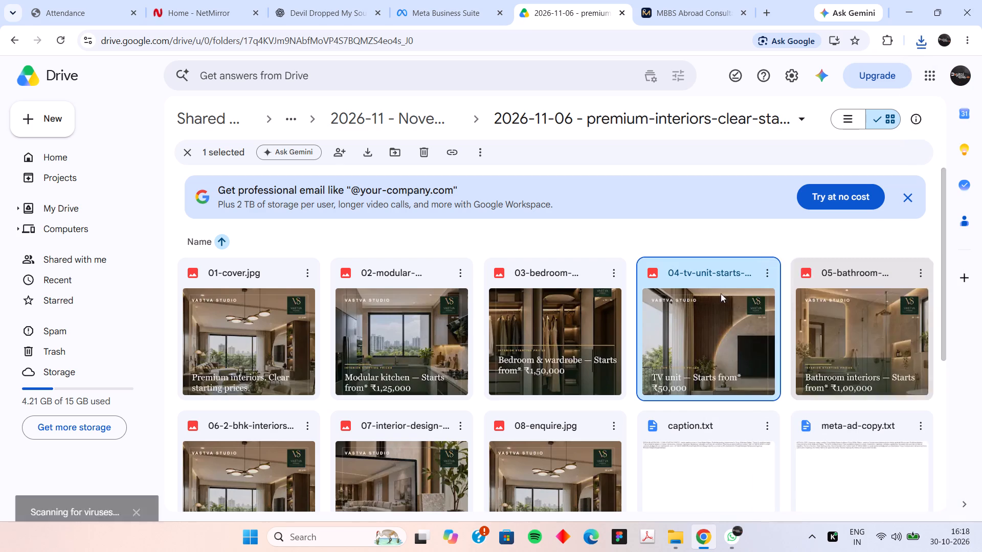
left_click(620, 279)
left_click(663, 308)
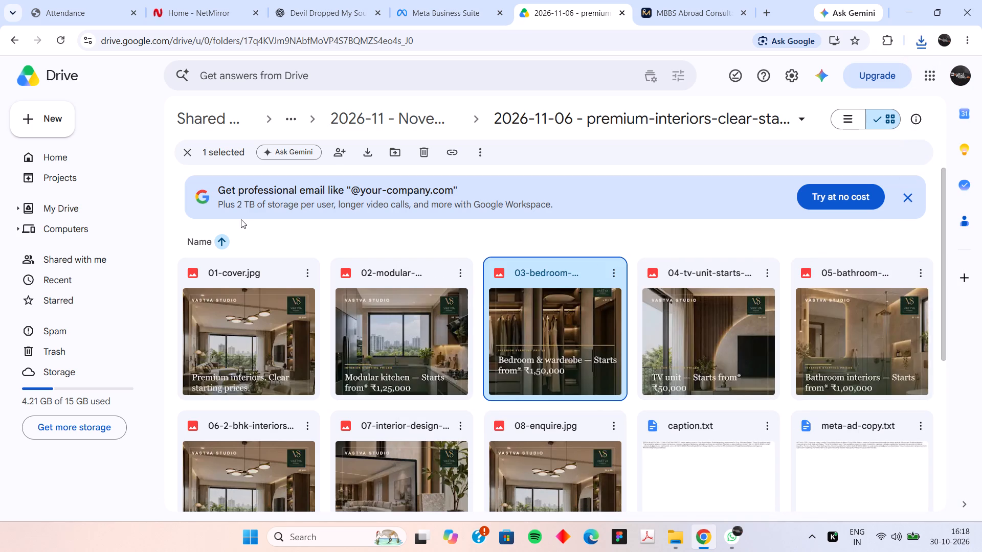
left_click(451, 274)
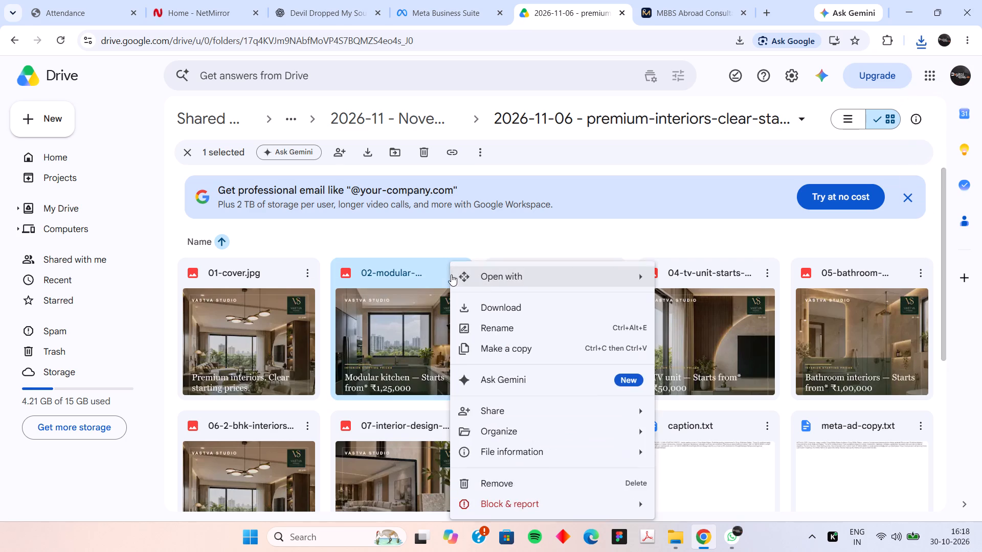
left_click(491, 311)
left_click(311, 279)
left_click(379, 303)
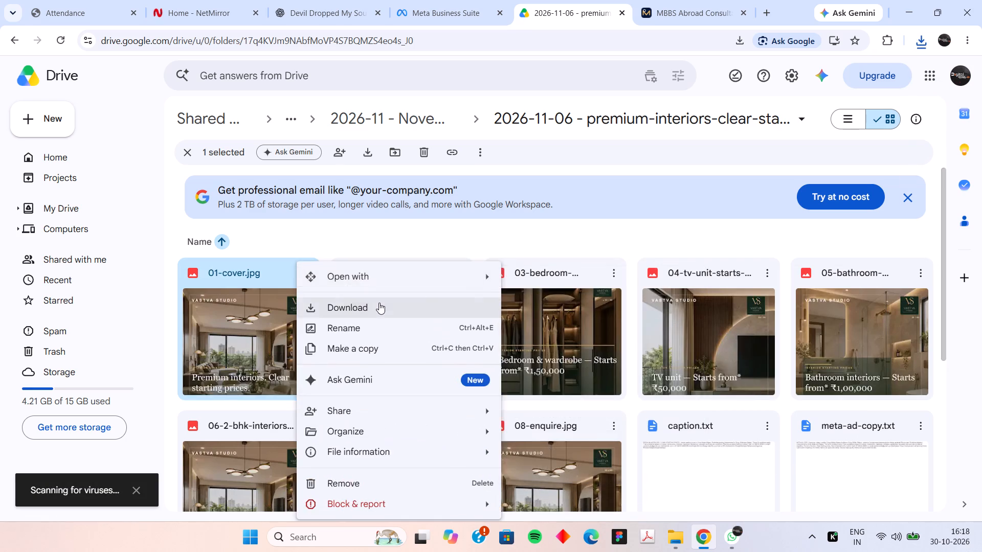
Copy the caption.txt text from "Interior starting prices in Durg–Bhilai–Raipur" through the last hashtag, leaving out the heading.
double_click(743, 471)
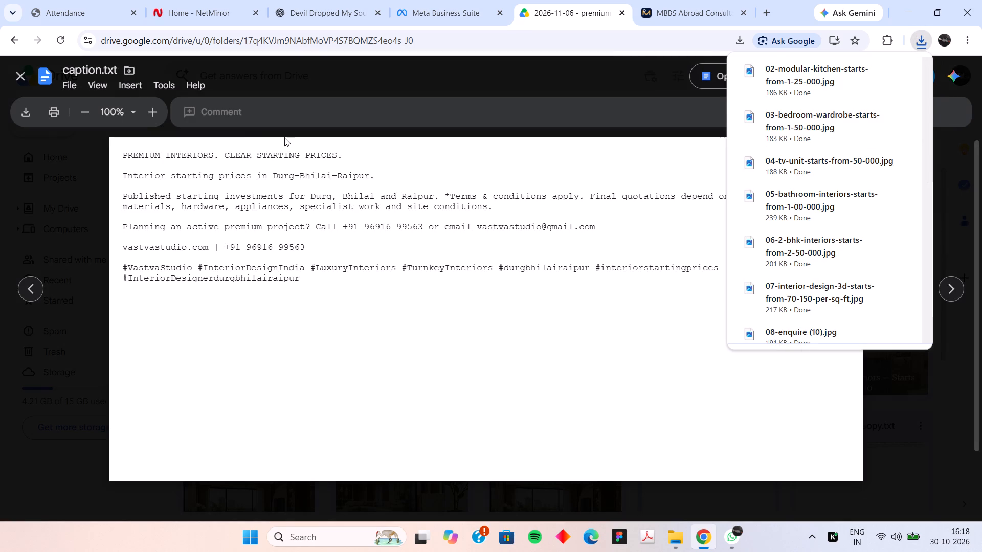
left_click_drag(121, 175, 418, 277)
right_click(280, 250)
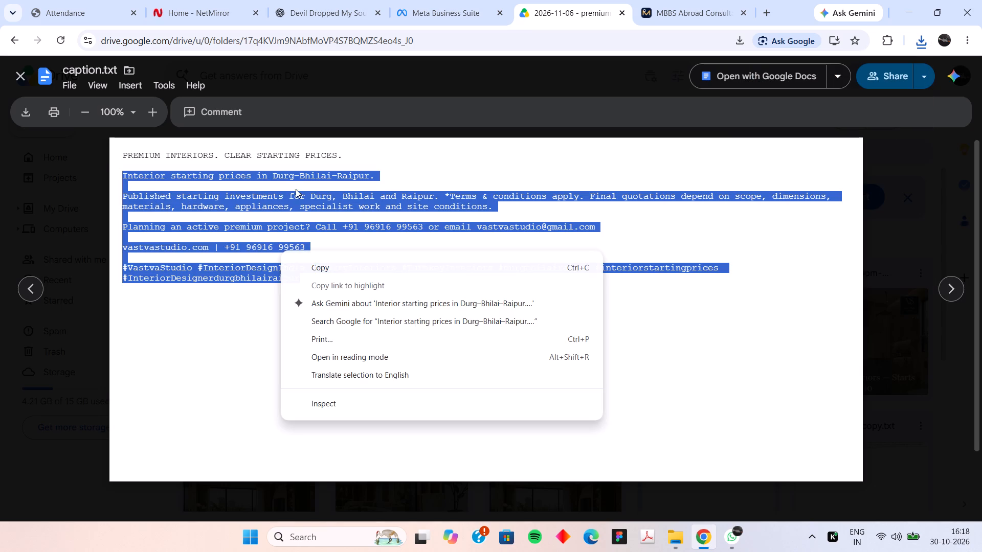
left_click(308, 265)
Switch to Meta Business Suite and start a new post from the November 2026 planner.
left_click(430, 0)
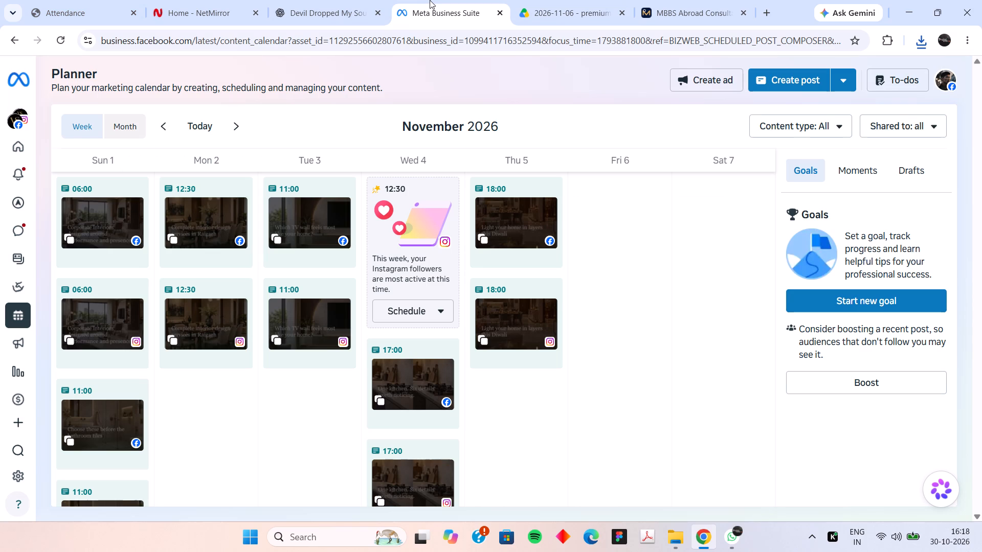
left_click(799, 85)
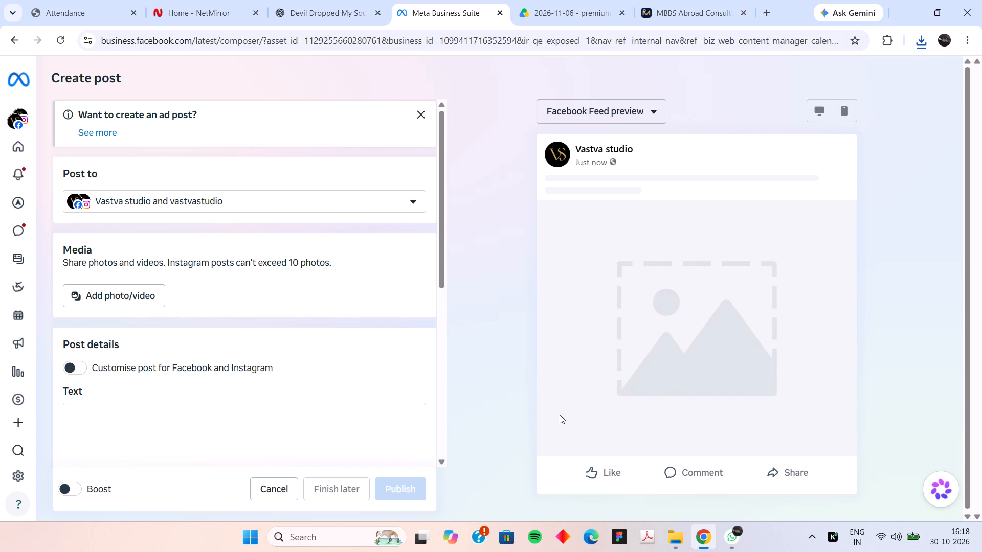
Paste the copied caption beginning "Interior starting prices in Durg–Bhilai–Raipur." into the post's text.
right_click(98, 416)
left_click(145, 265)
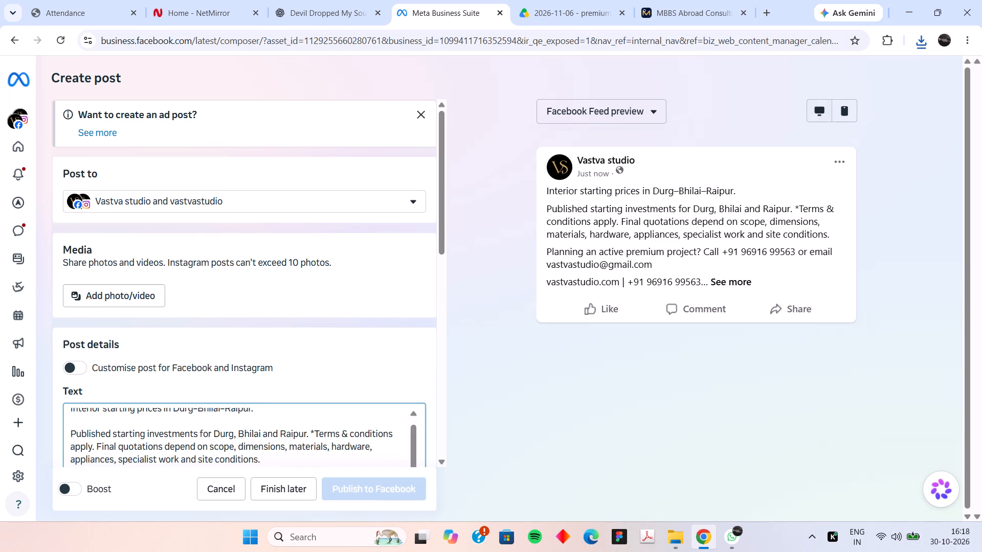
scroll(127, 435, "up", 5)
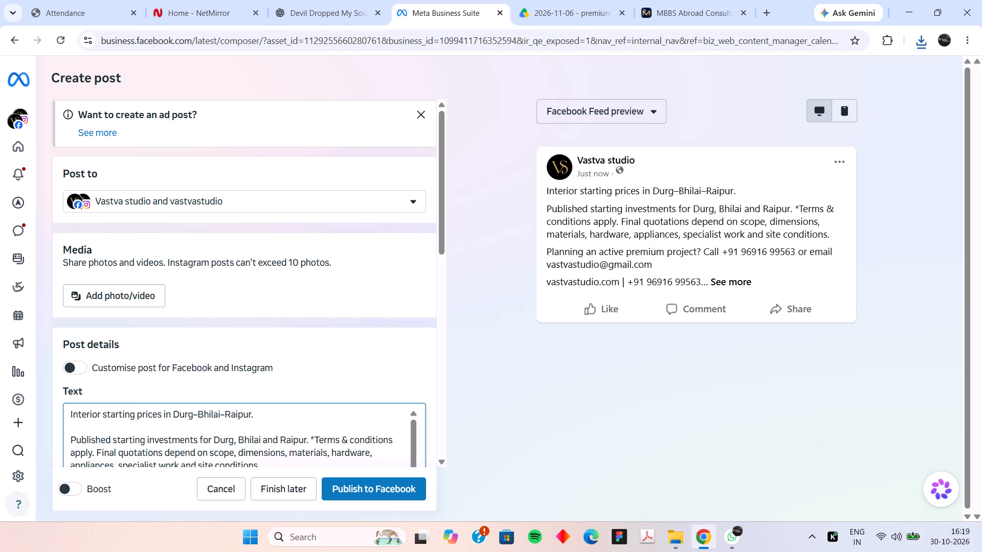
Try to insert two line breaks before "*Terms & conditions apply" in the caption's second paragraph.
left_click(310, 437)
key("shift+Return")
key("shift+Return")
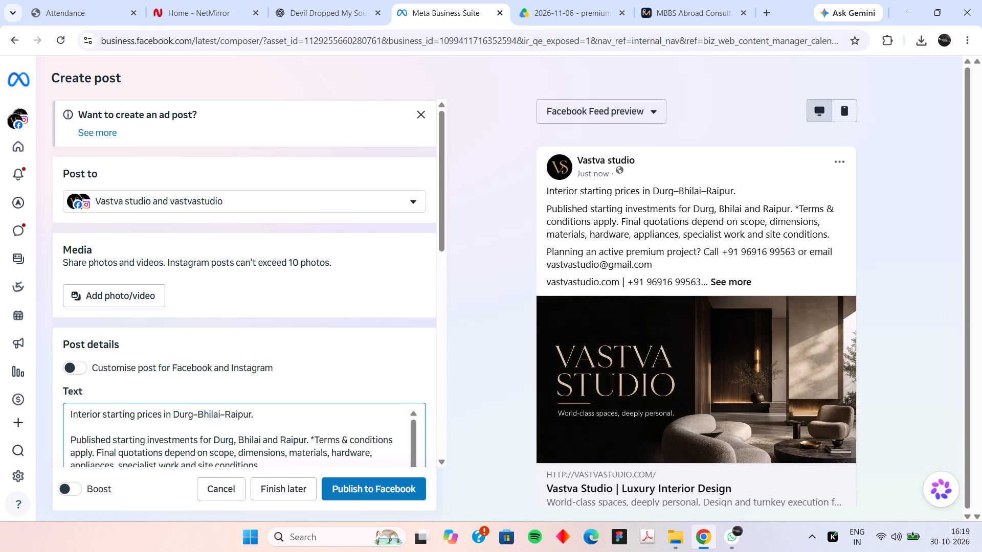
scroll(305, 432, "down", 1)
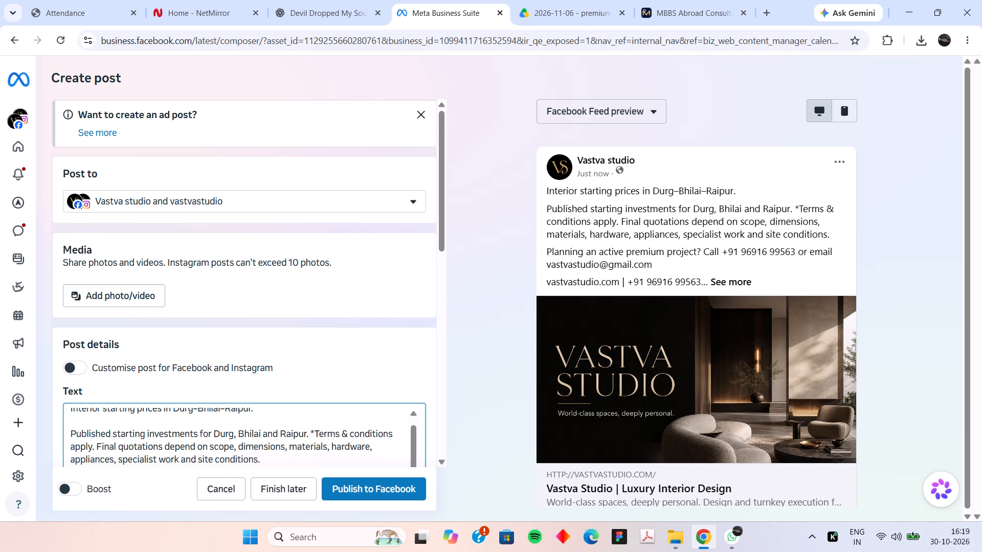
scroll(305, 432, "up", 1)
Compare with the original caption.txt in Google Drive, and return to the Meta Business Suite post.
left_click(563, 0)
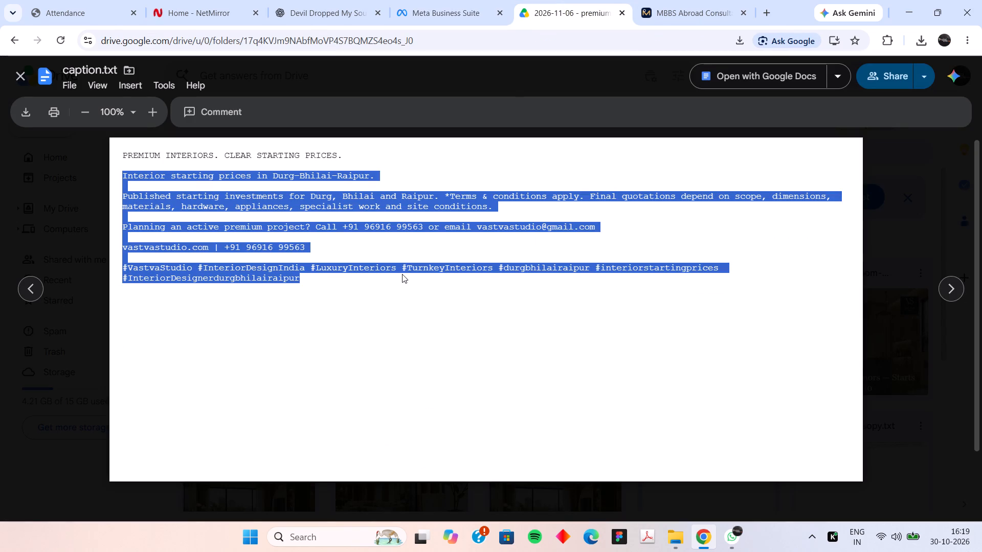
left_click(440, 0)
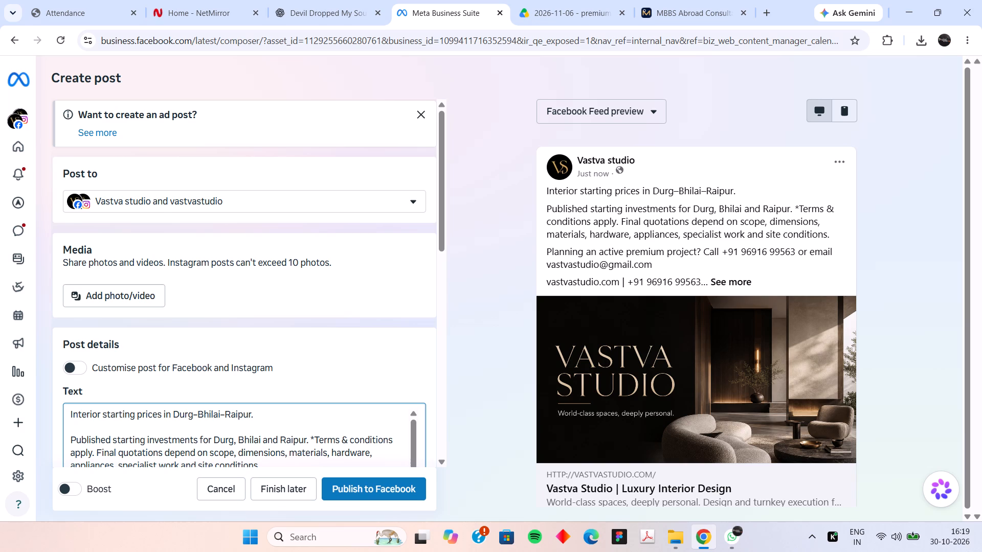
Insert an extra space between "Raipur." and "*Terms & conditions apply" in the caption's second paragraph.
left_click(307, 441)
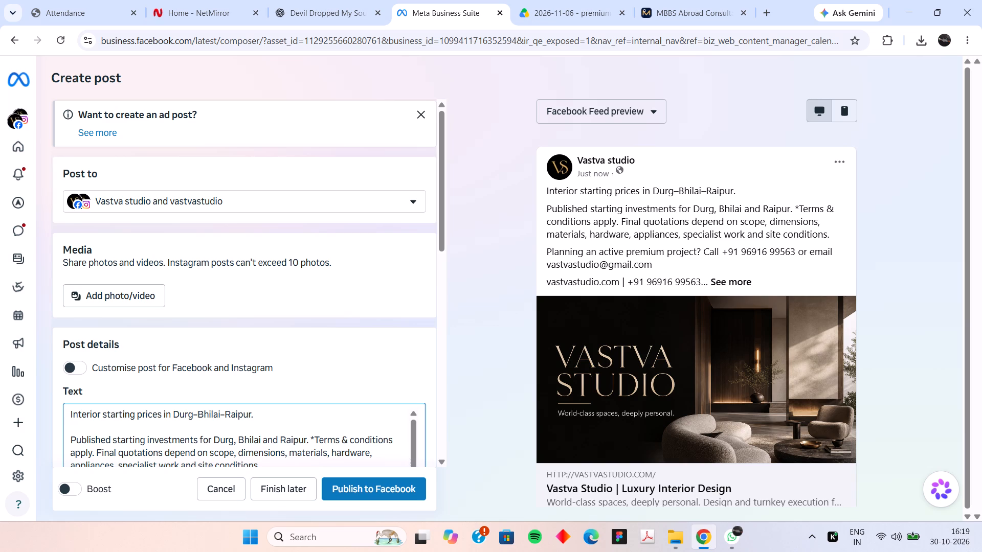
left_click(308, 439)
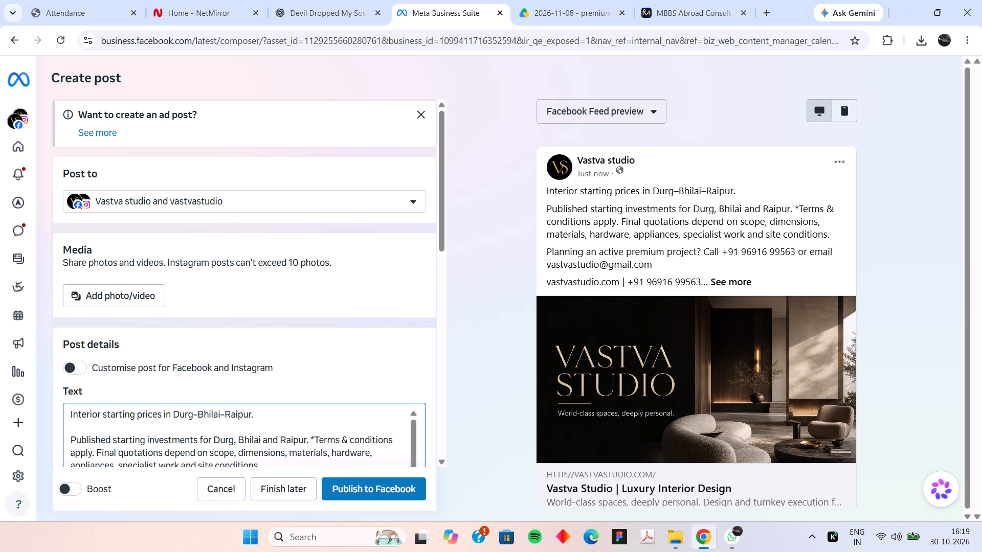
left_click(309, 439)
scroll(309, 439, "down", 3)
left_click(307, 438)
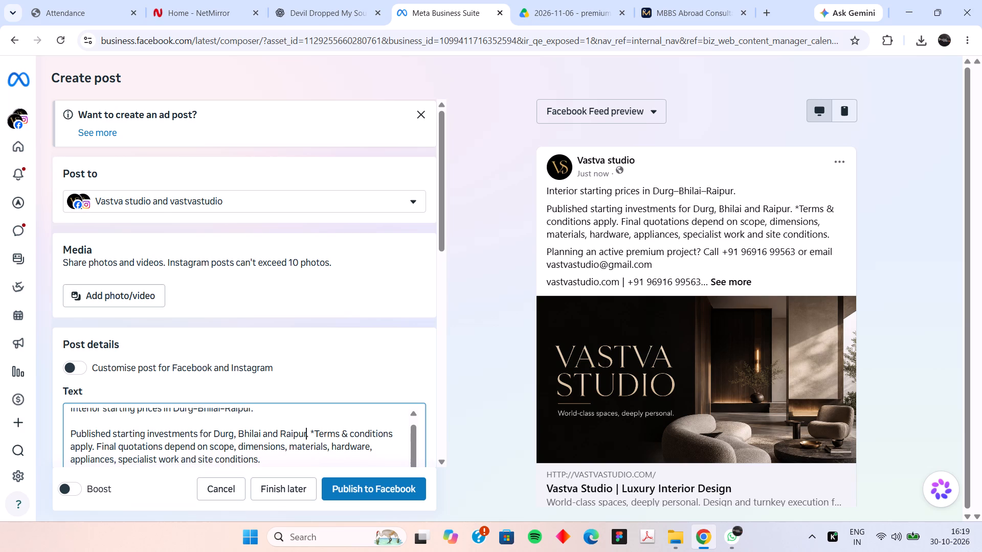
left_click(310, 436)
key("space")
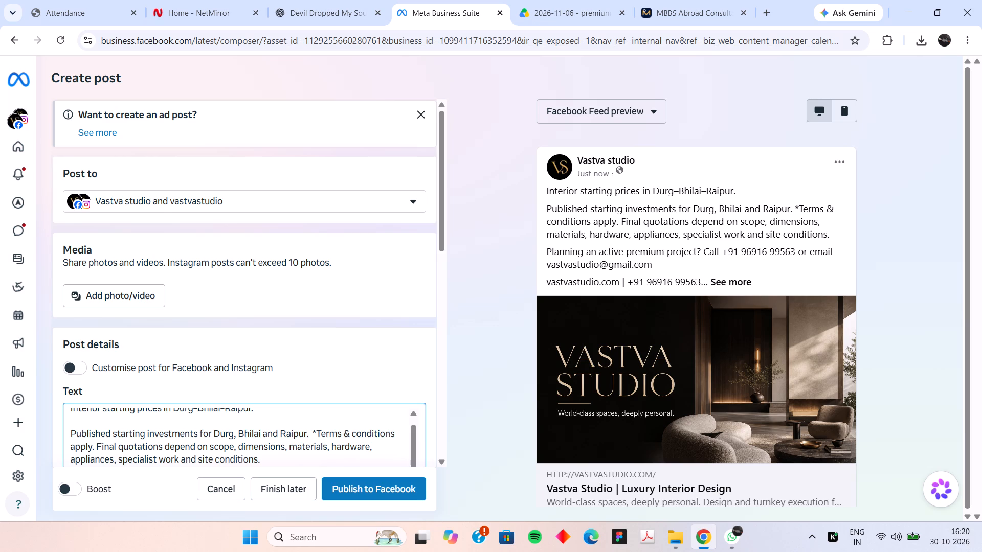
Switch back to the Google Drive caption.txt to check the original caption text.
left_click(548, 0)
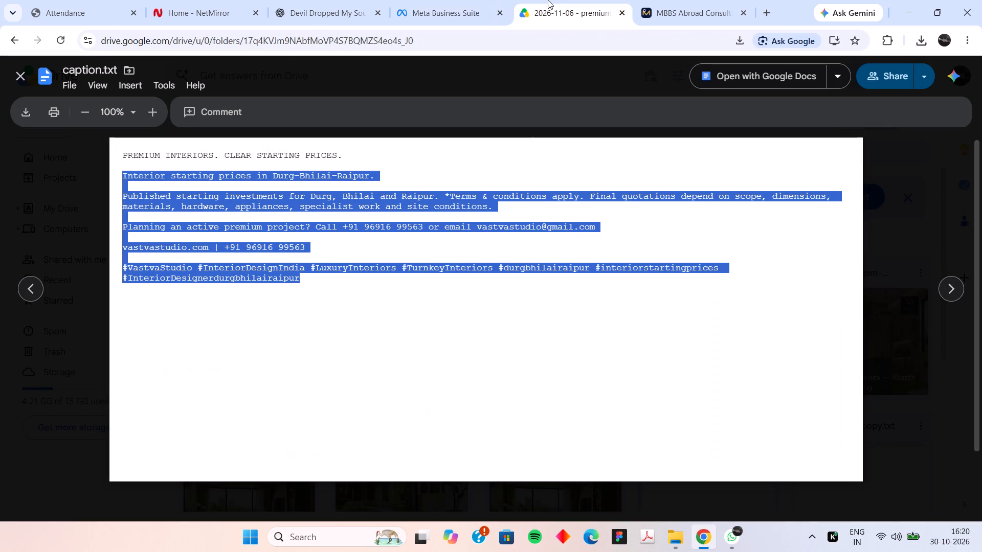
Return to the Meta Business Suite post composer and place the text cursor within the #VastvaStudio hashtag in the caption.
left_click(453, 1)
scroll(166, 433, "down", 1)
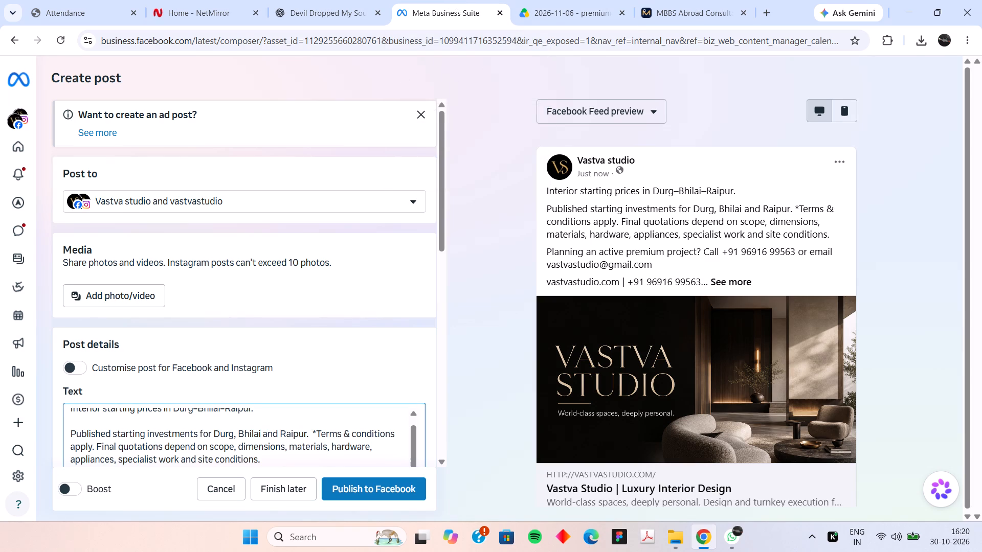
scroll(190, 421, "down", 3)
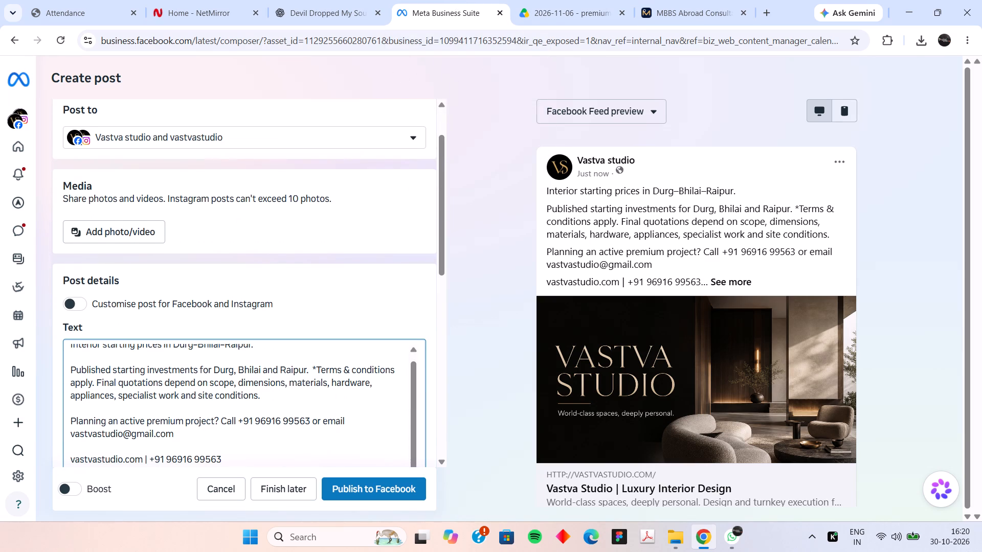
scroll(197, 427, "down", 3)
scroll(205, 371, "down", 3)
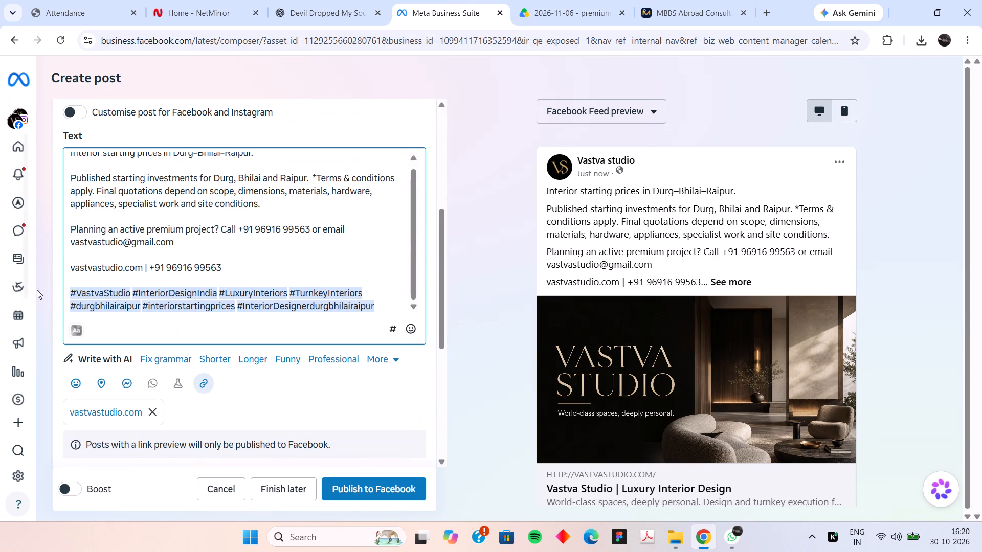
left_click(84, 293)
key("Left")
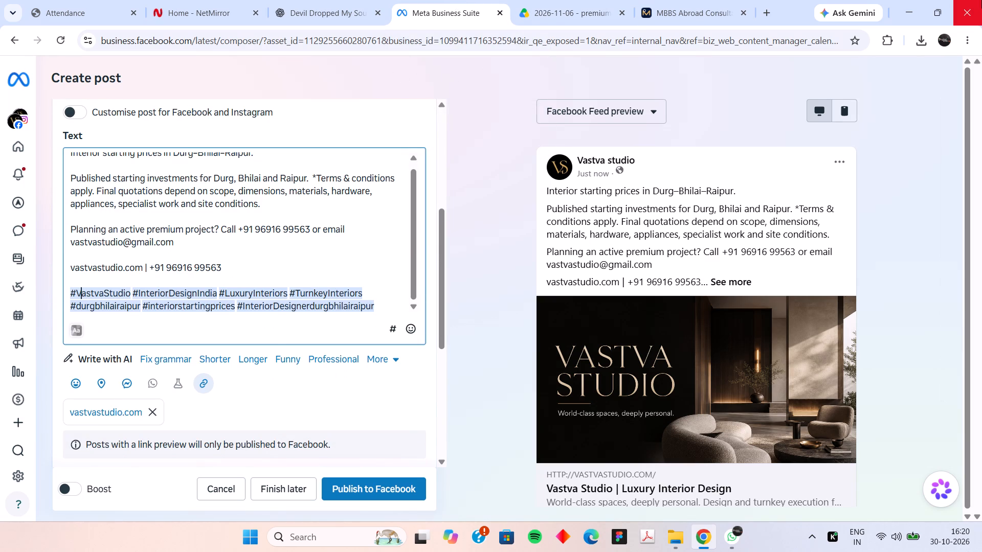
Change the first caption hashtag to all lowercase, #vastvastudio.
key("BackSpace")
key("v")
key("Right")
key("Right")
key("Right")
key("Right")
key("Right")
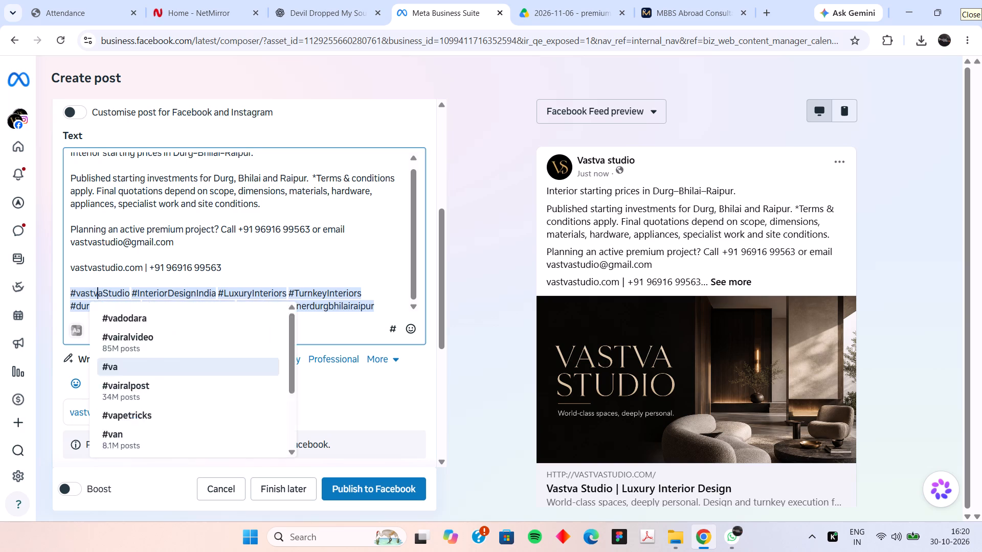
key("Right")
key("BackSpace")
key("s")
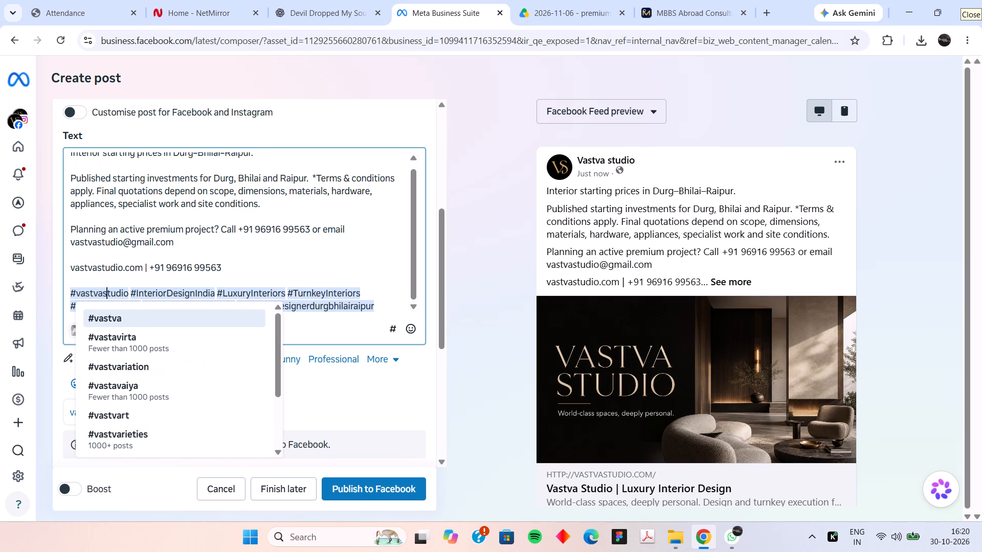
Change the second caption hashtag to all lowercase, #interiordesignindia.
key("Right")
key("Right")
key("Right")
key("Right")
key("Right")
key("Right")
key("Right")
key("Right")
key("BackSpace")
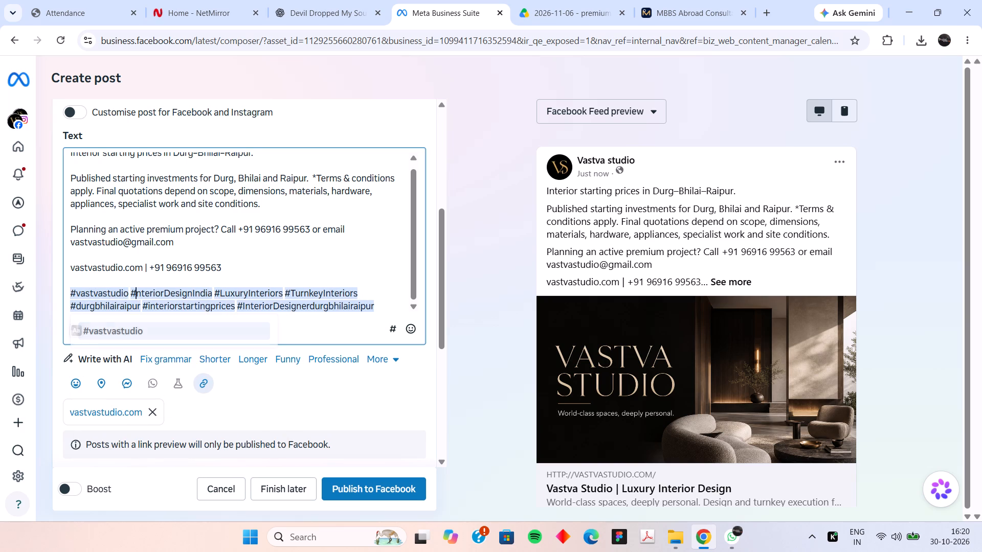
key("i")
key("Right")
key("Right")
key("Right")
key("Right")
key("Right")
key("Right")
key("Right")
key("Right")
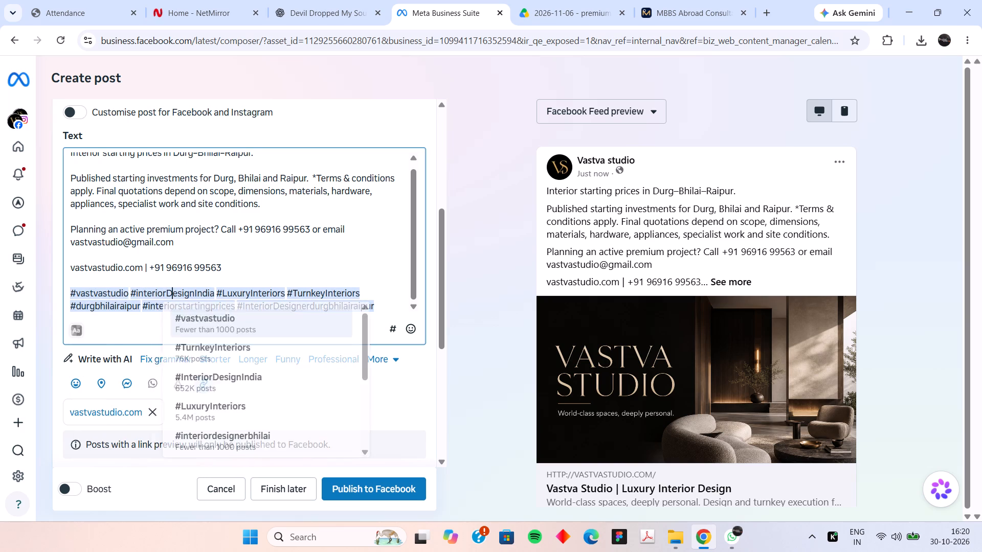
key("BackSpace")
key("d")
key("Right")
key("Right")
key("Right")
key("Right")
key("Right")
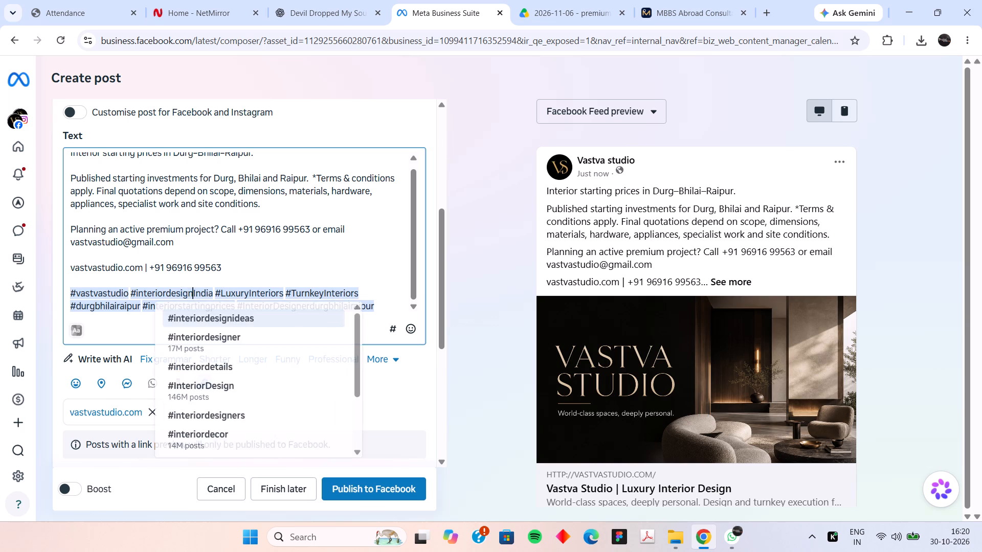
key("Right")
key("BackSpace")
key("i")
Change the luxury interiors hashtag in the caption to all lowercase, #luxuryinteriors.
key("Right")
key("Right")
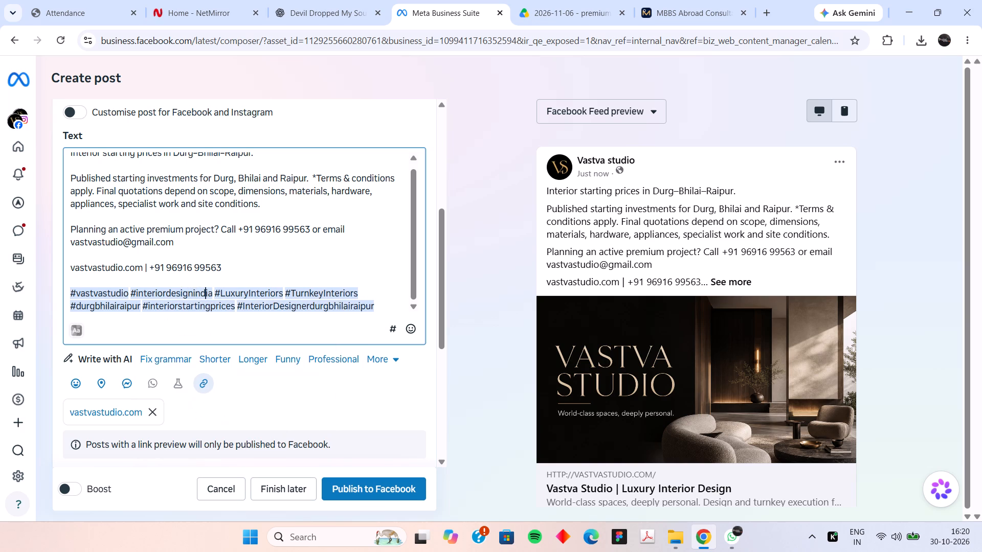
key("Right")
key("Right")
key("Right")
key("Right")
key("Right")
key("BackSpace")
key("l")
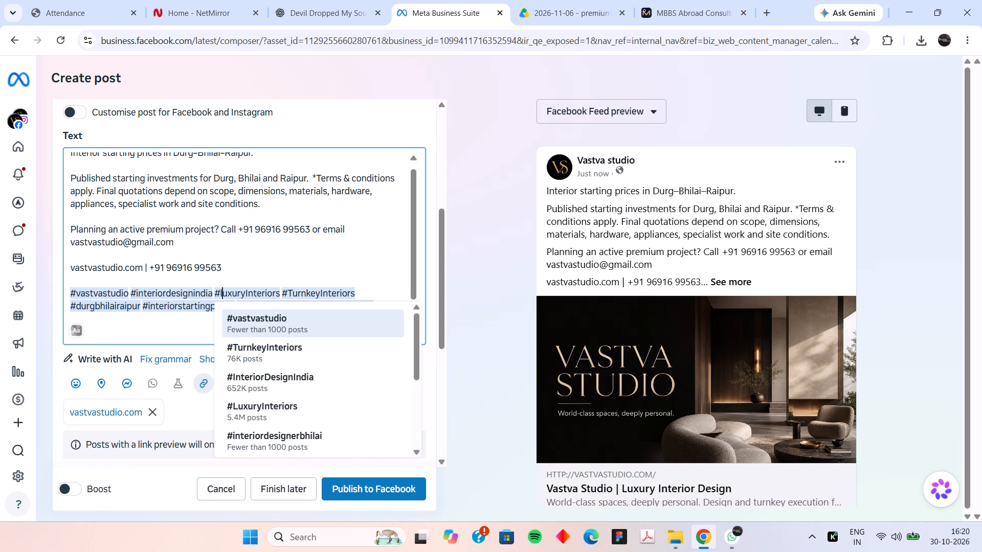
key("Right")
key("Right")
key("Right")
key("Right")
key("Right")
key("Right")
key("BackSpace")
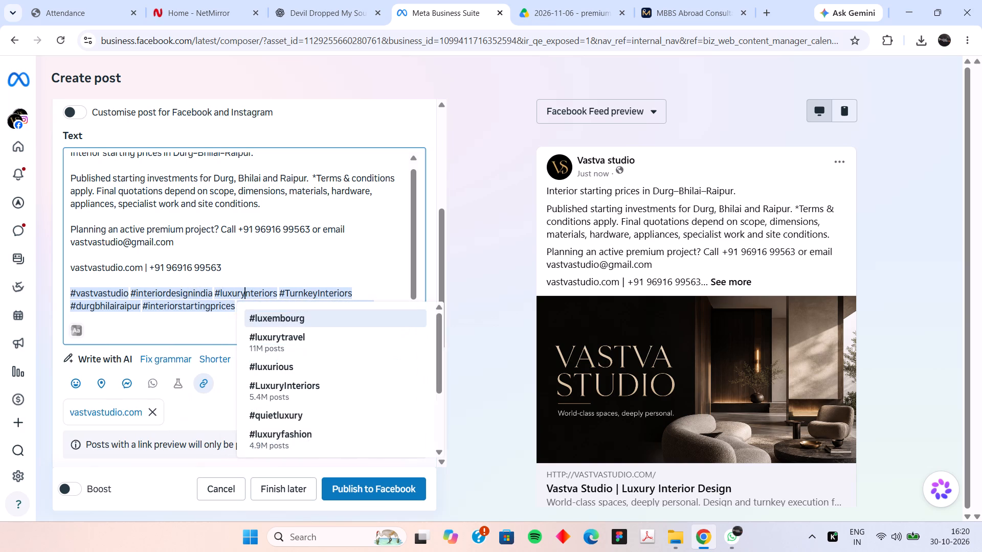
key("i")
Change the turnkey interiors hashtag in the caption to all lowercase, #turnkeyinteriors.
key("Right")
key("Right")
key("Right")
key("Right")
key("Right")
key("Right")
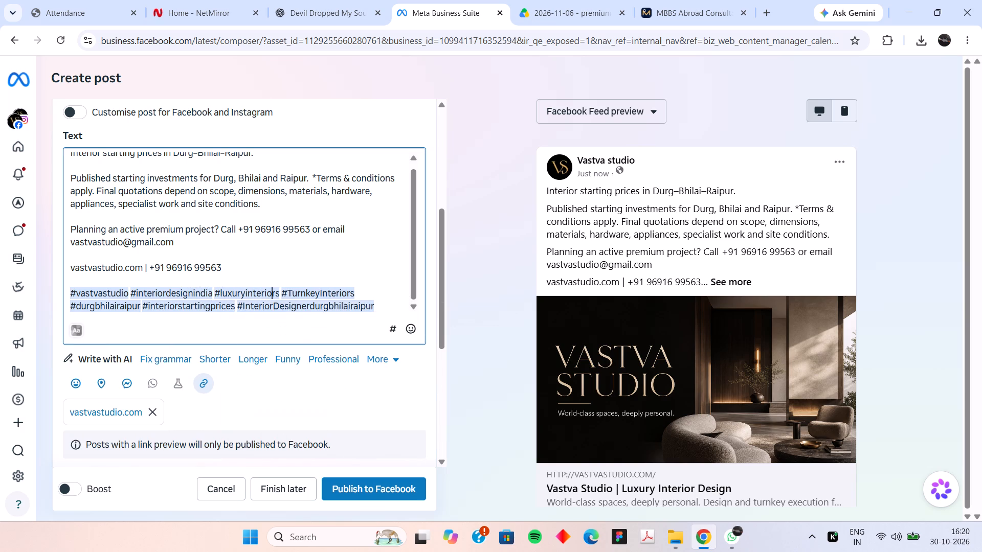
key("Right")
key("Right")
key("Right")
key("Right")
key("Right")
key("BackSpace")
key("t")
key("Right")
key("Right")
key("Right")
key("Right")
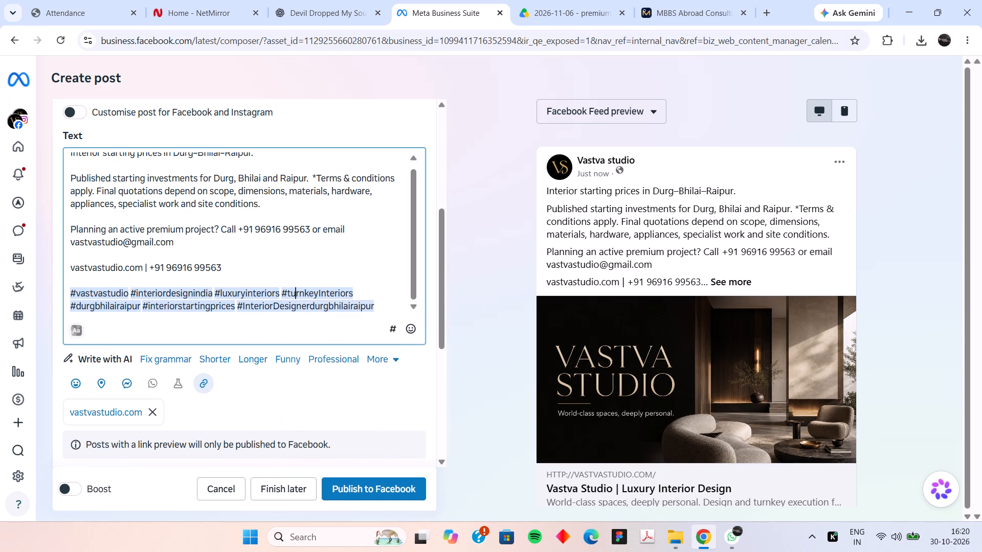
key("Right")
key("Right")
key("Right")
key("BackSpace")
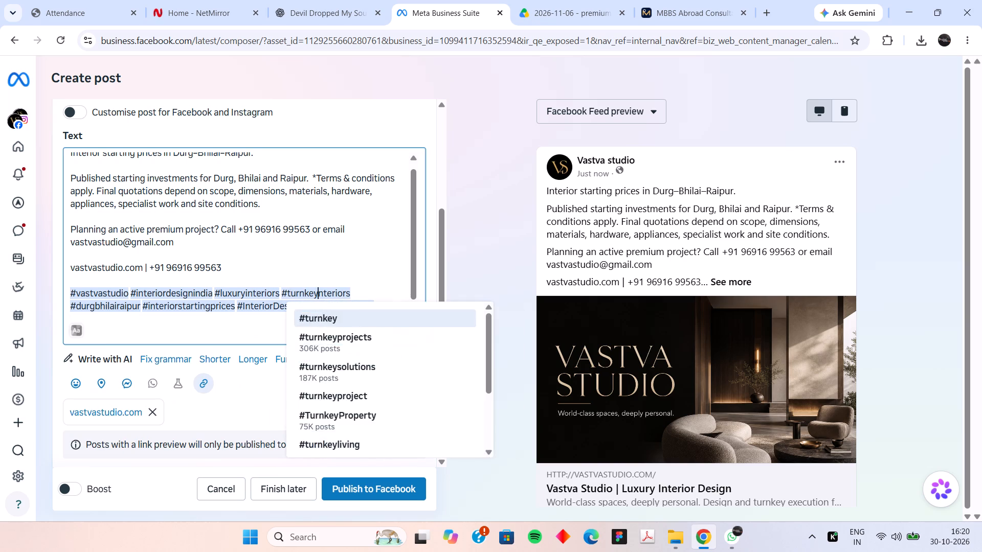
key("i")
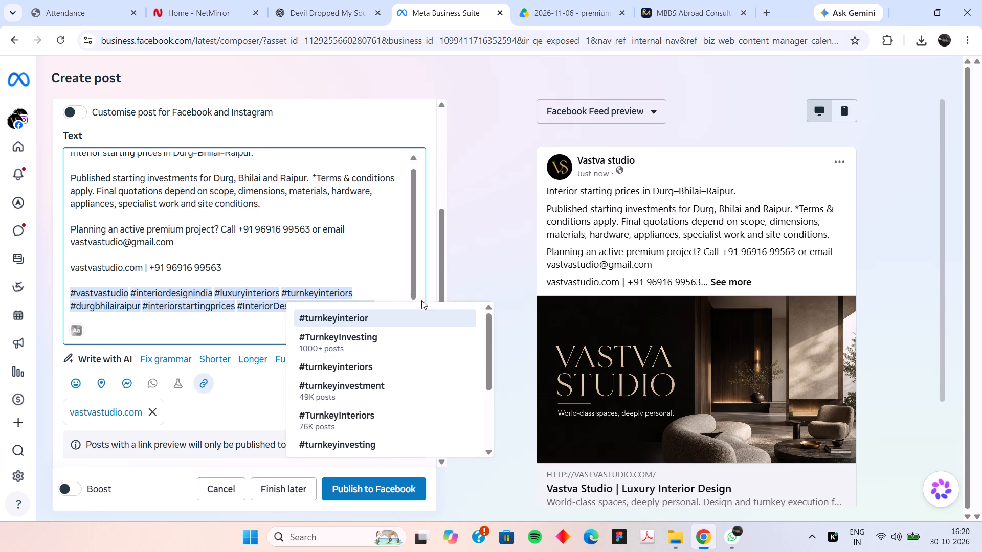
Change the last caption hashtag to all lowercase, #interiordesignerdurgbhilairaipur.
left_click(242, 311)
key("Right")
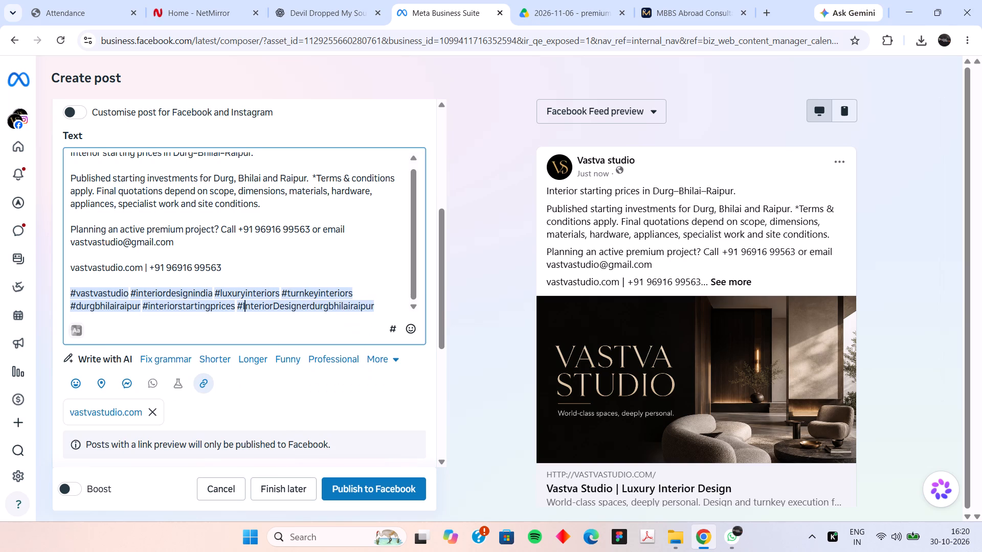
key("BackSpace")
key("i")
left_click(278, 305)
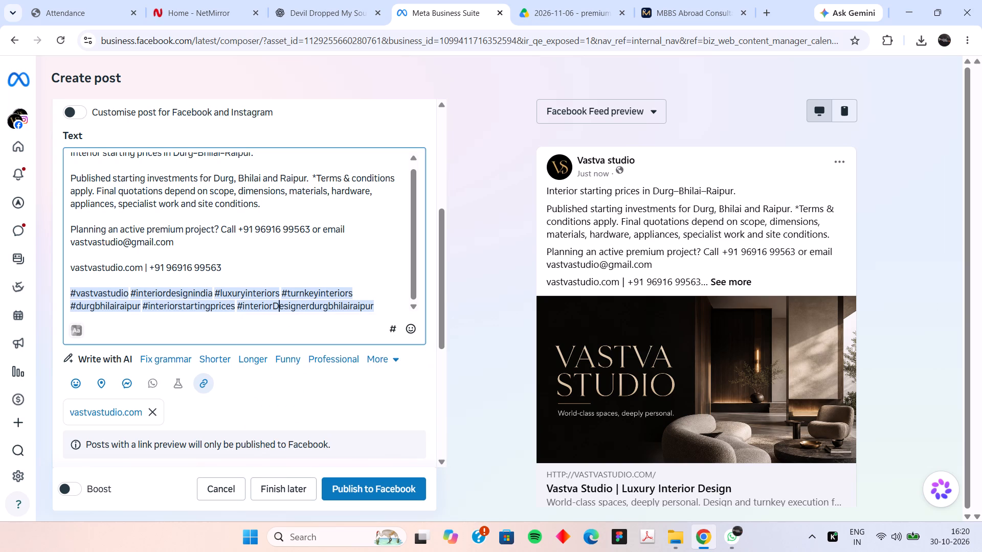
key("BackSpace")
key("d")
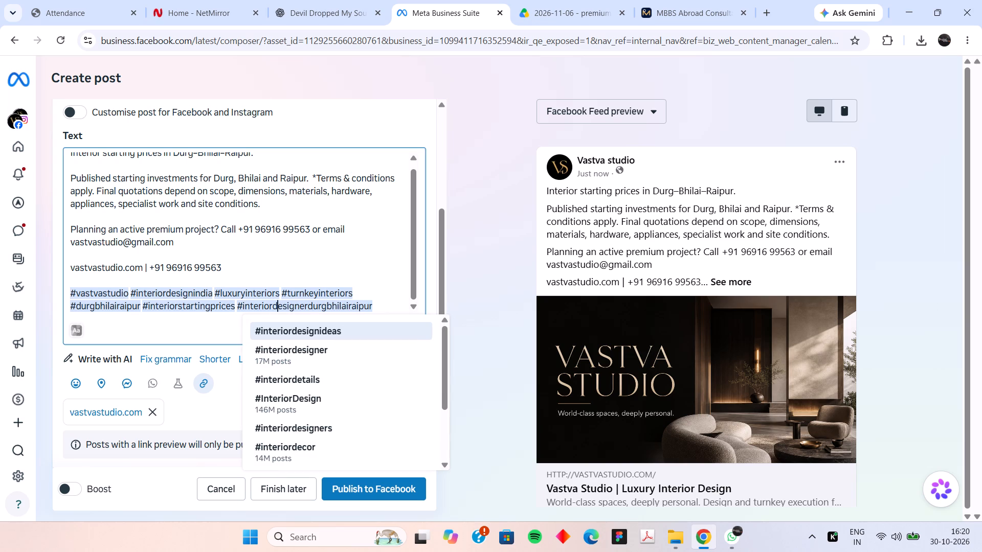
Add the eight downloaded images to the post's media, from 01-cover (21) through 08-enquire (10) in the Downloads folder.
scroll(141, 215, "up", 7)
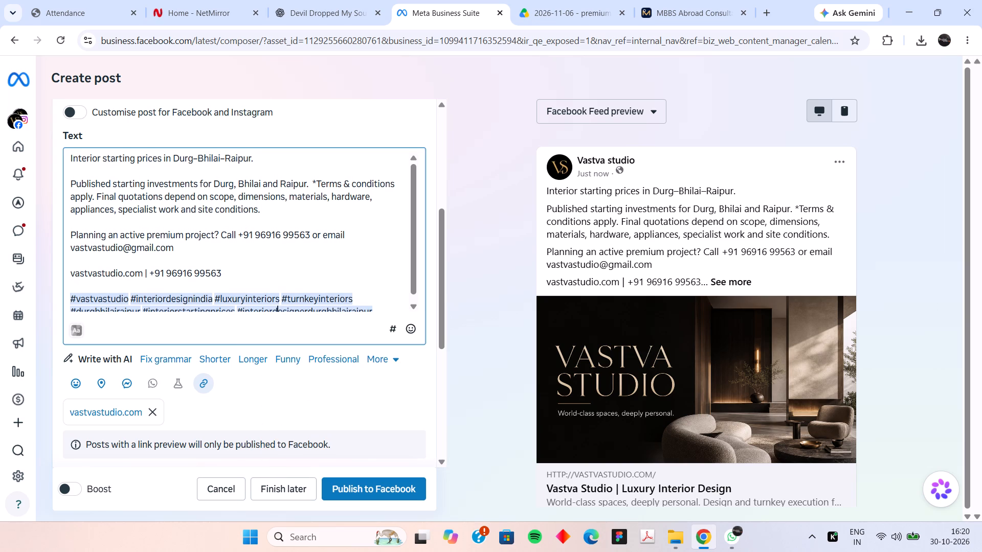
scroll(189, 209, "up", 4)
left_click(103, 295)
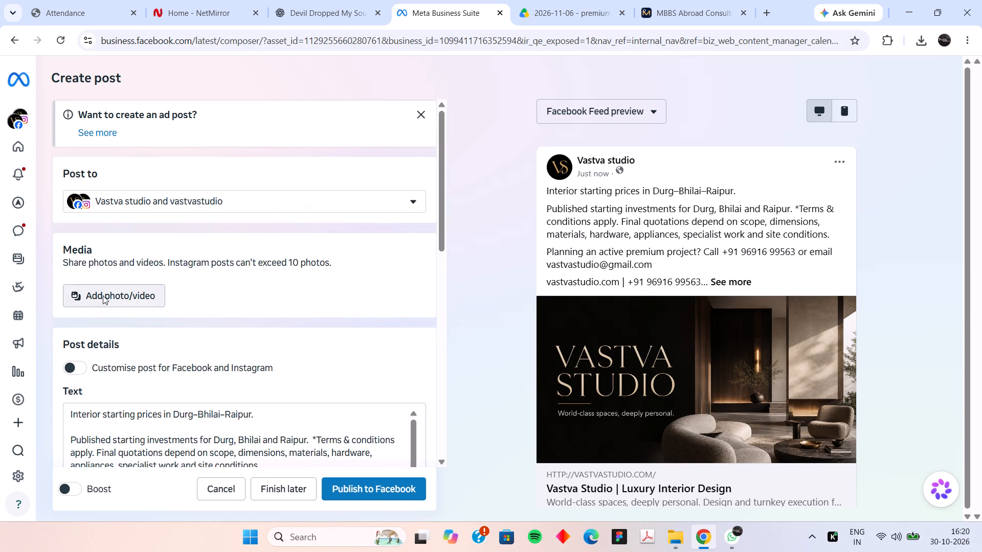
left_click(51, 163)
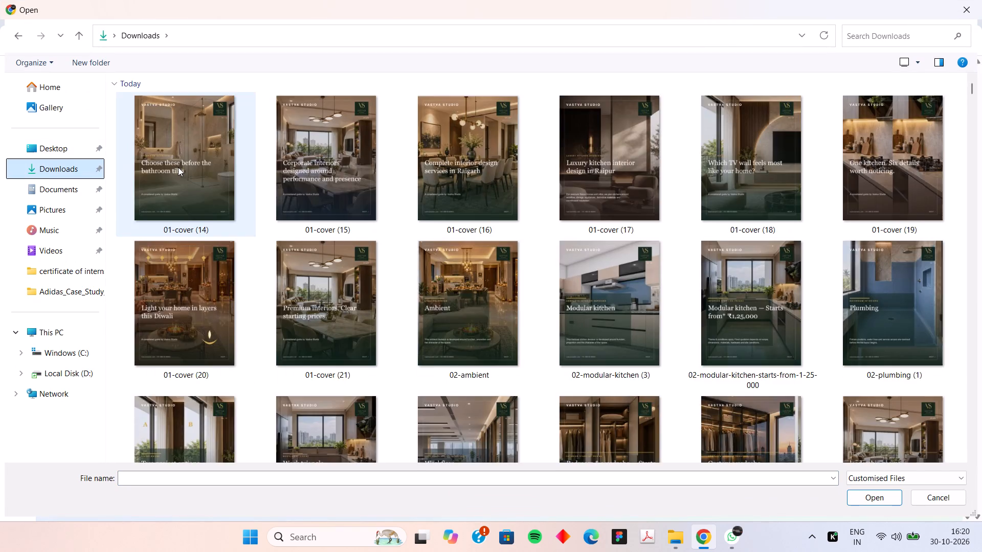
left_click(191, 171)
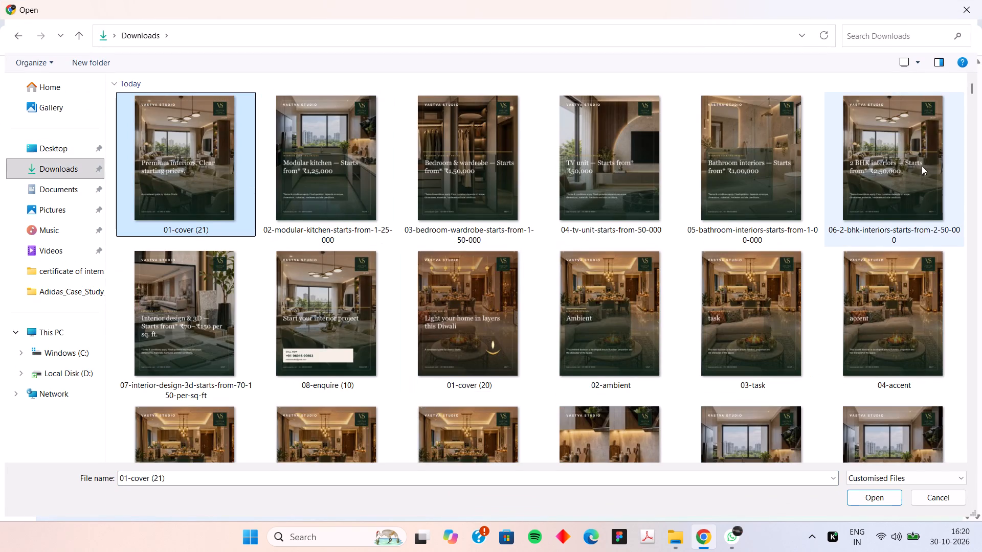
left_click(335, 301, "shift")
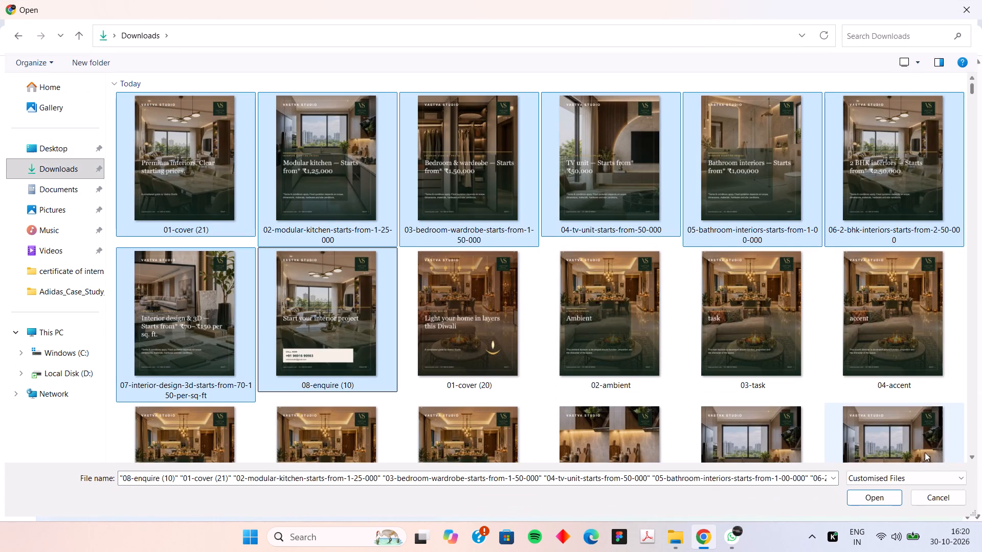
left_click(882, 492)
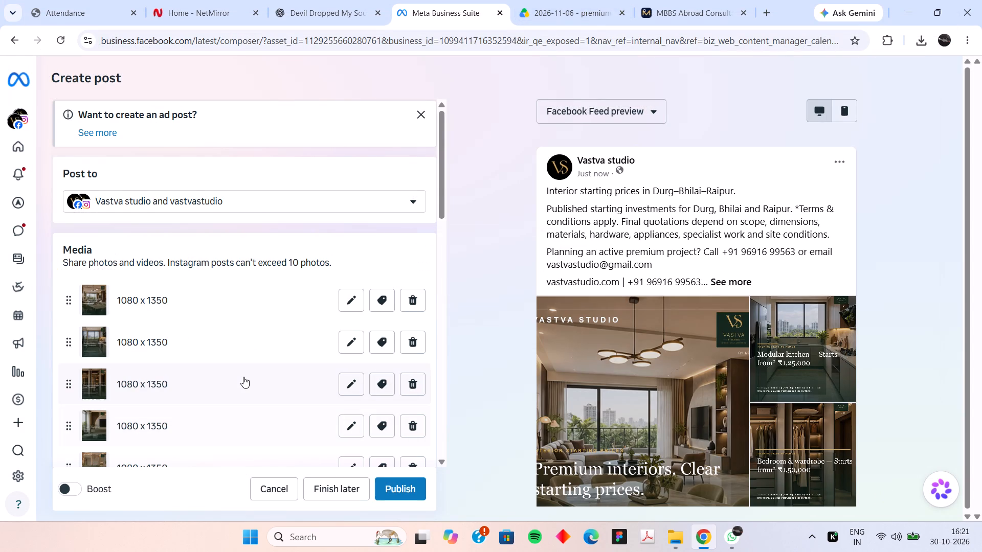
Turn on scheduling for the post and set both the Facebook and Instagram dates to 6 November 2026.
scroll(196, 298, "down", 12)
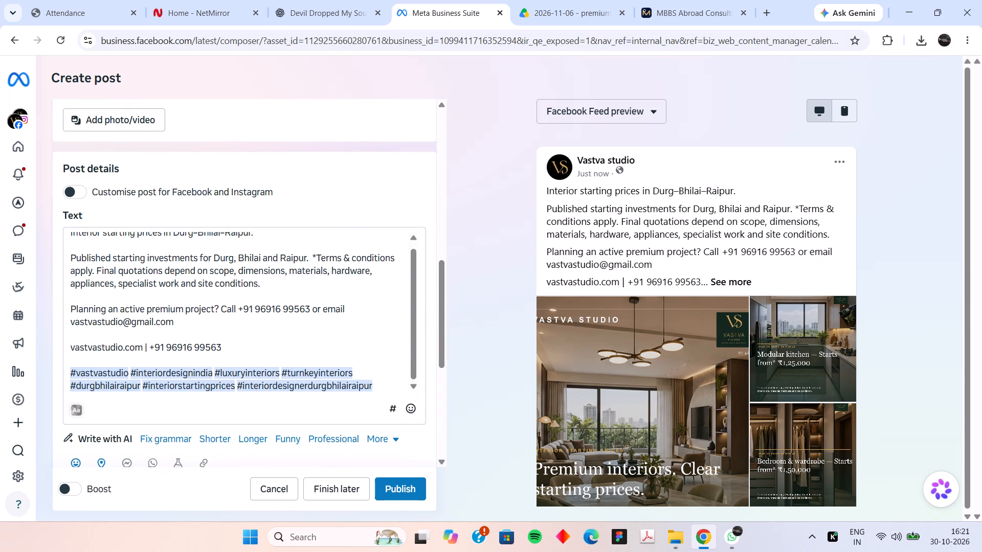
scroll(332, 380, "down", 3)
scroll(293, 351, "down", 2)
scroll(363, 362, "down", 3)
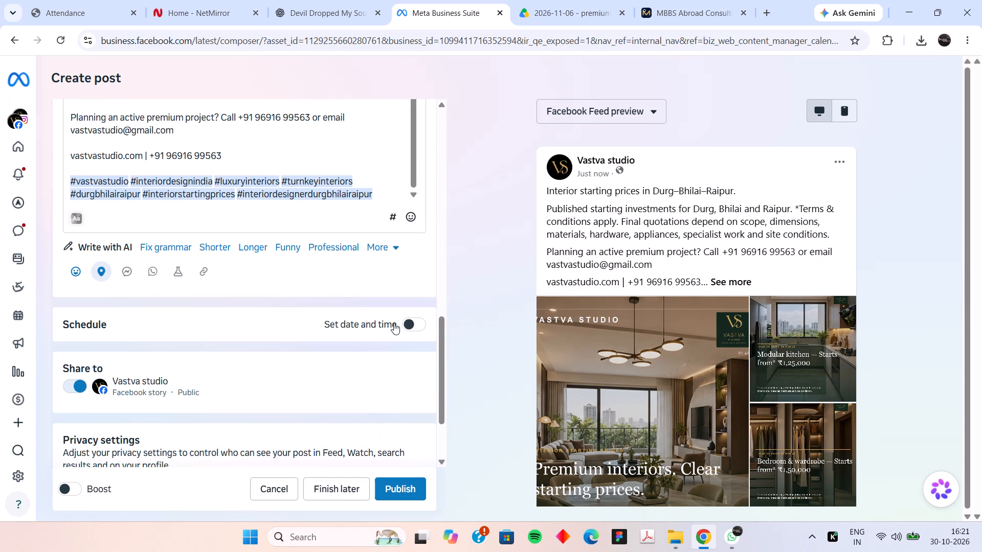
left_click(415, 324)
left_click(145, 403)
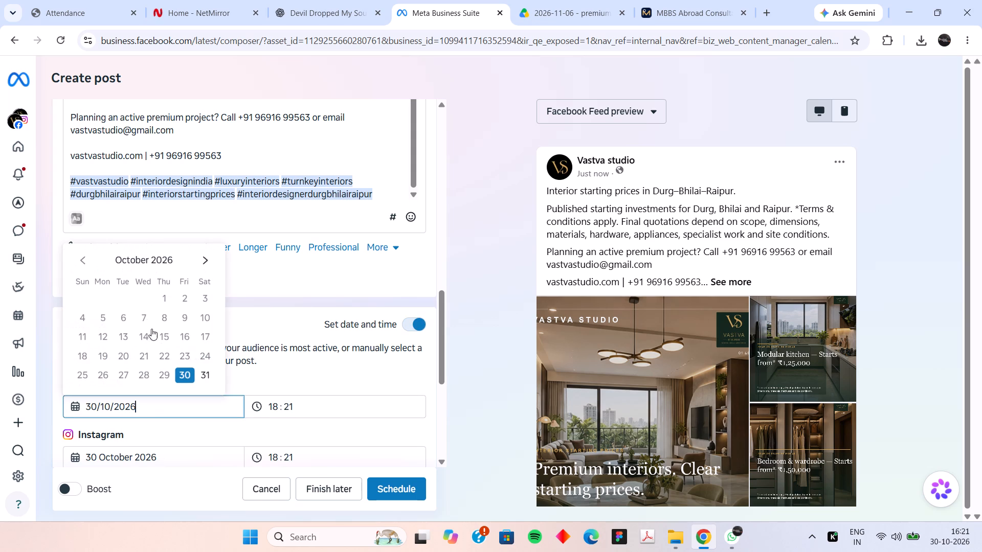
left_click(206, 259)
left_click(184, 301)
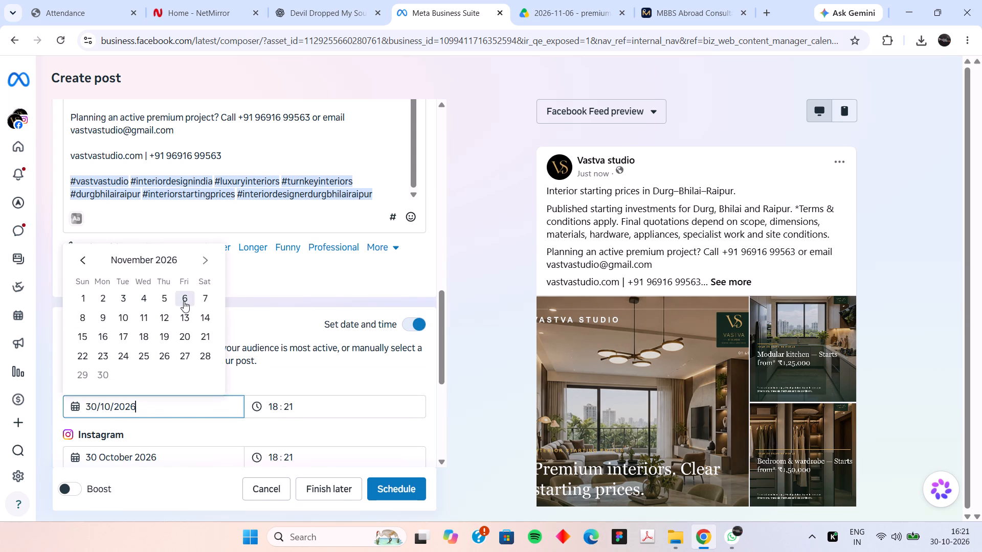
left_click(148, 462)
left_click(201, 309)
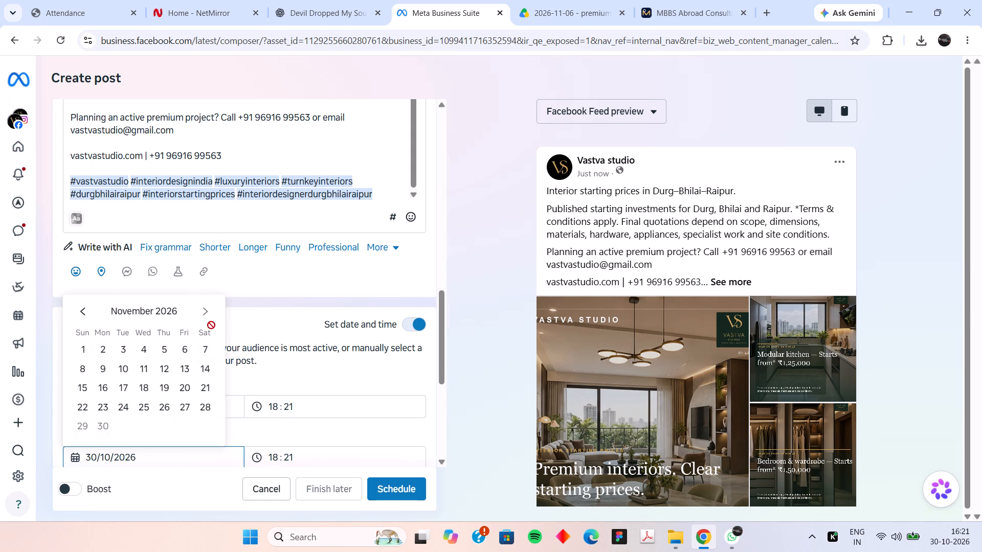
left_click(190, 353)
Set both the Facebook and Instagram publishing times to 11:00.
left_click(279, 397)
left_click(275, 402)
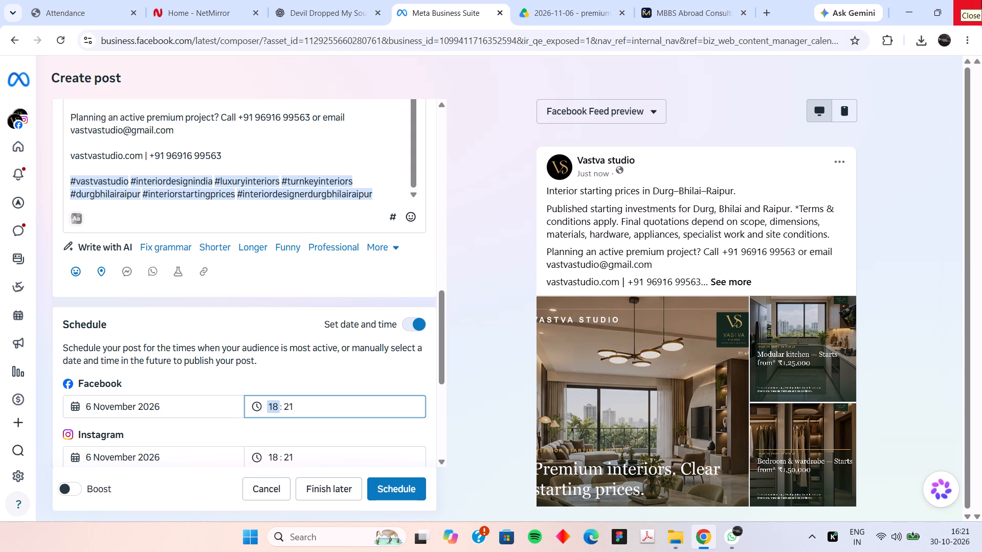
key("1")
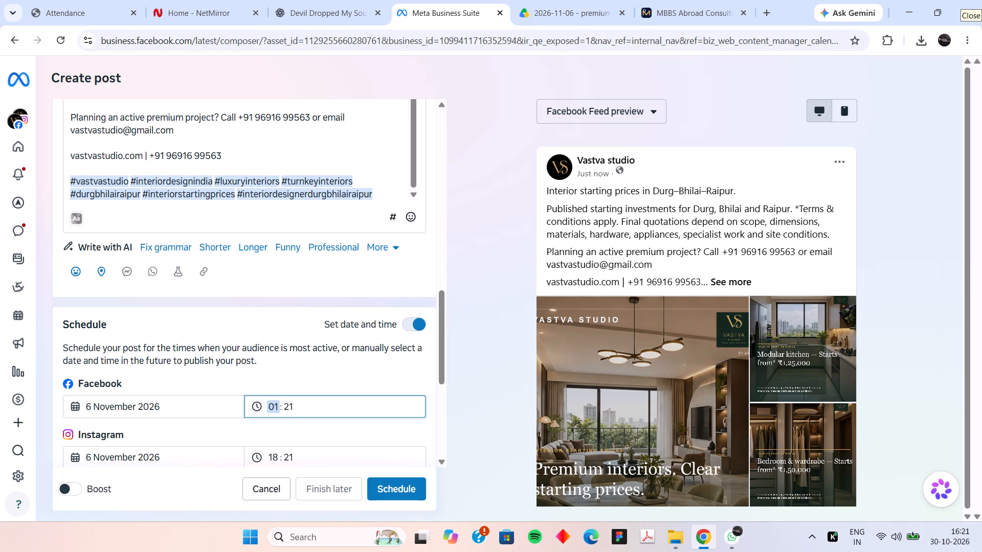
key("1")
left_click(291, 406)
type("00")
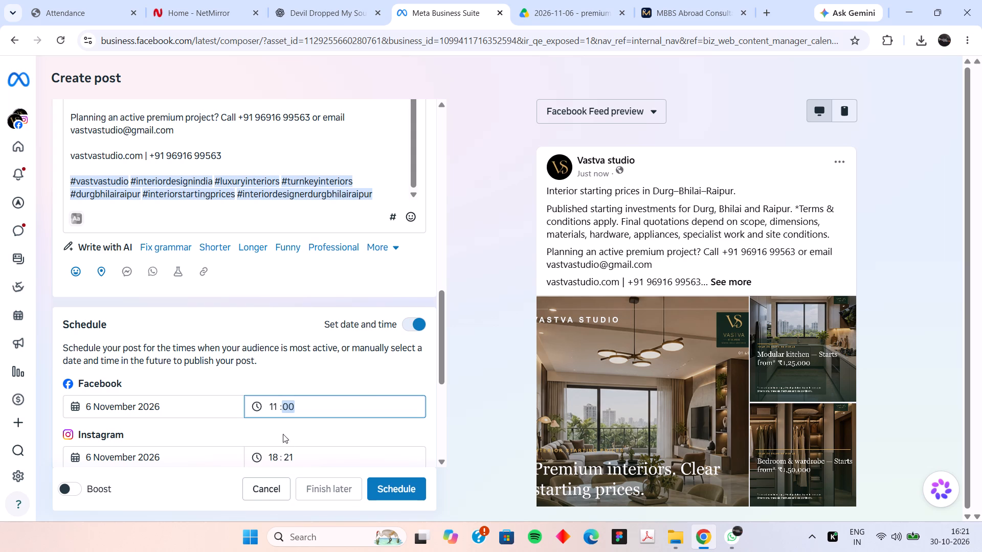
left_click(274, 457)
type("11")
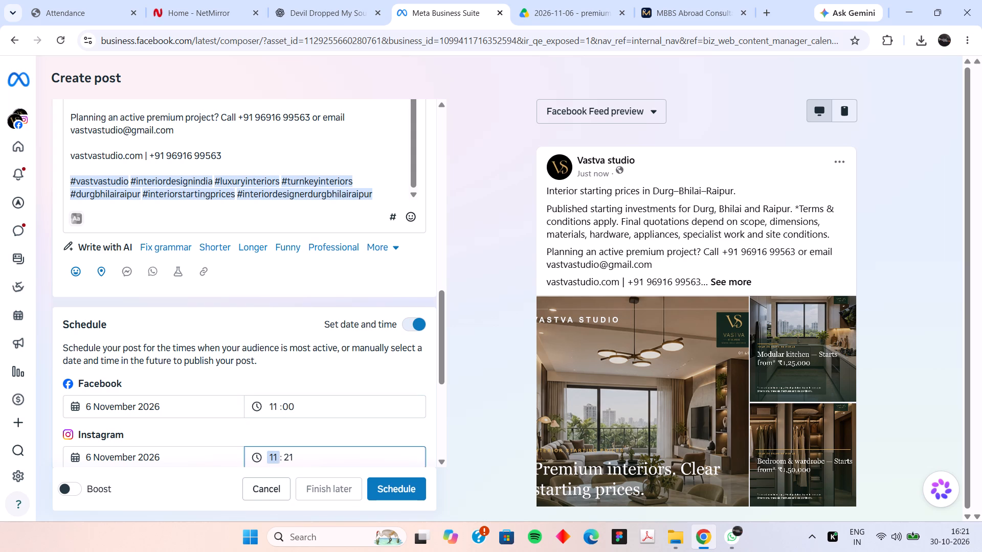
left_click(292, 456)
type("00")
Schedule the finished post for Facebook and Instagram.
scroll(326, 396, "down", 3)
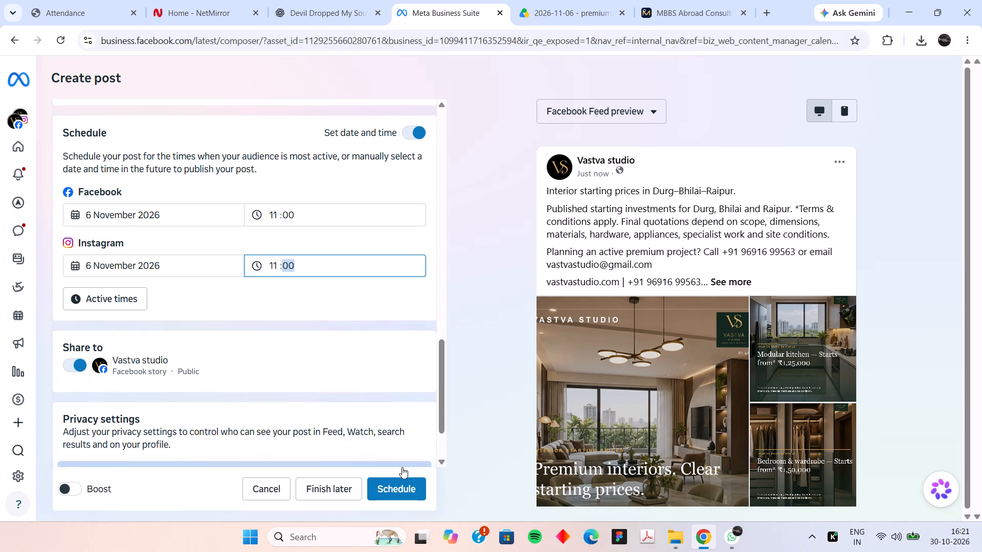
left_click(401, 496)
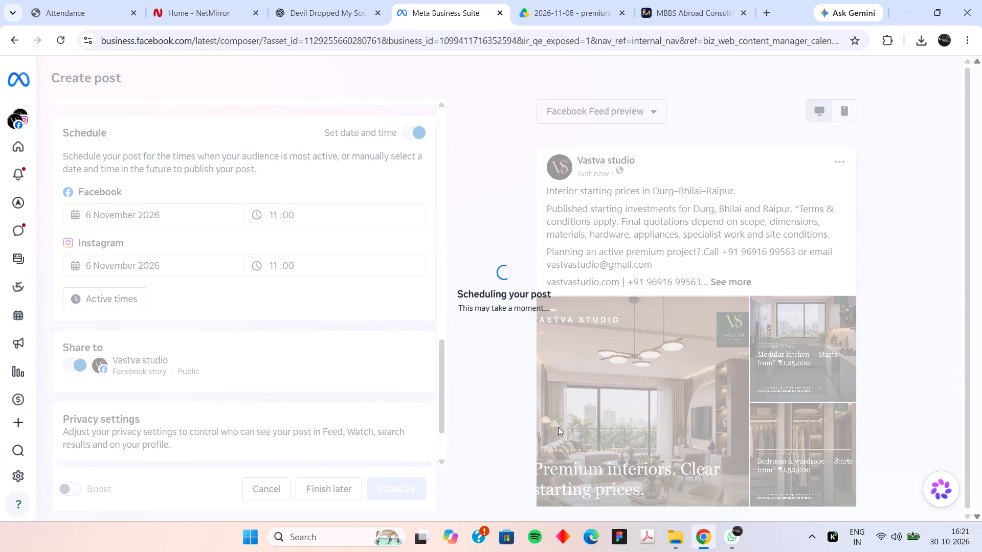
Switch back to the caption.txt preview in the Google Drive 2026-11-06 folder.
left_click(534, 0)
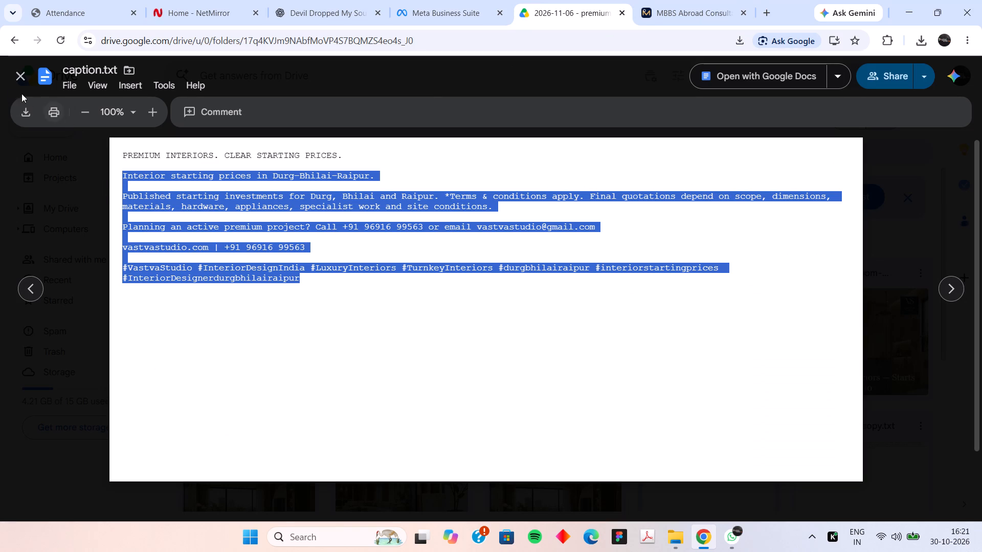
Back in Google Drive, close the caption preview and open the 2026-11-07 diwali-offers folder from the November 2026 folder.
left_click(11, 82)
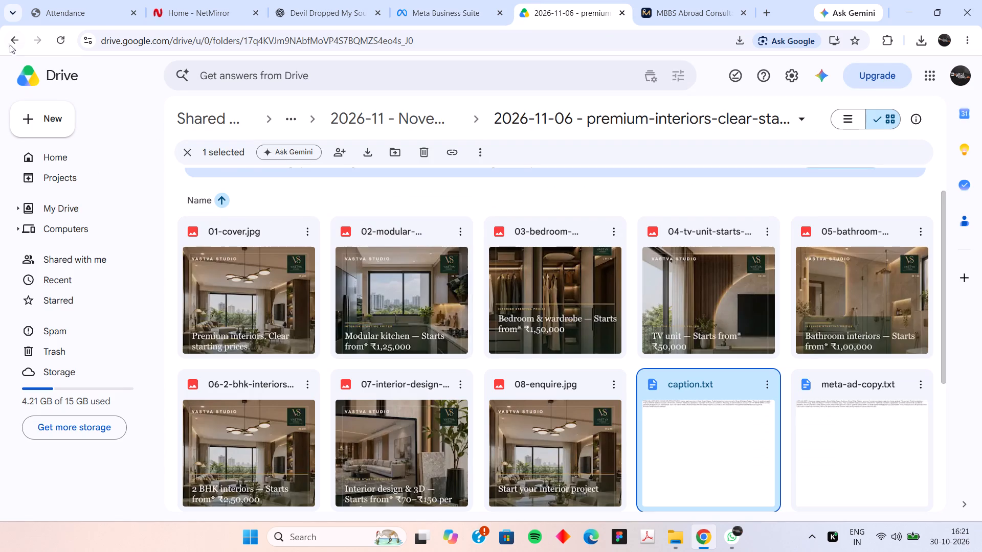
left_click(10, 42)
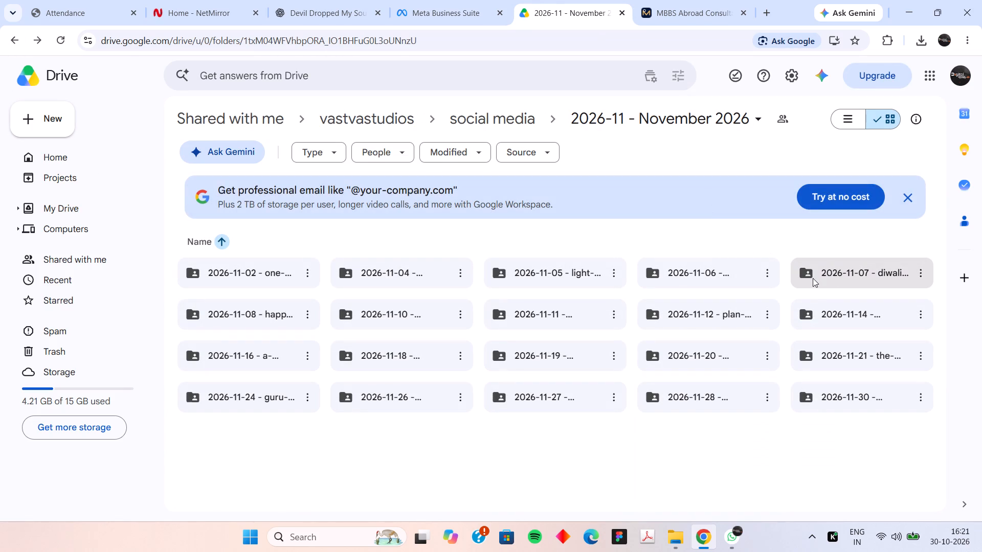
double_click(867, 274)
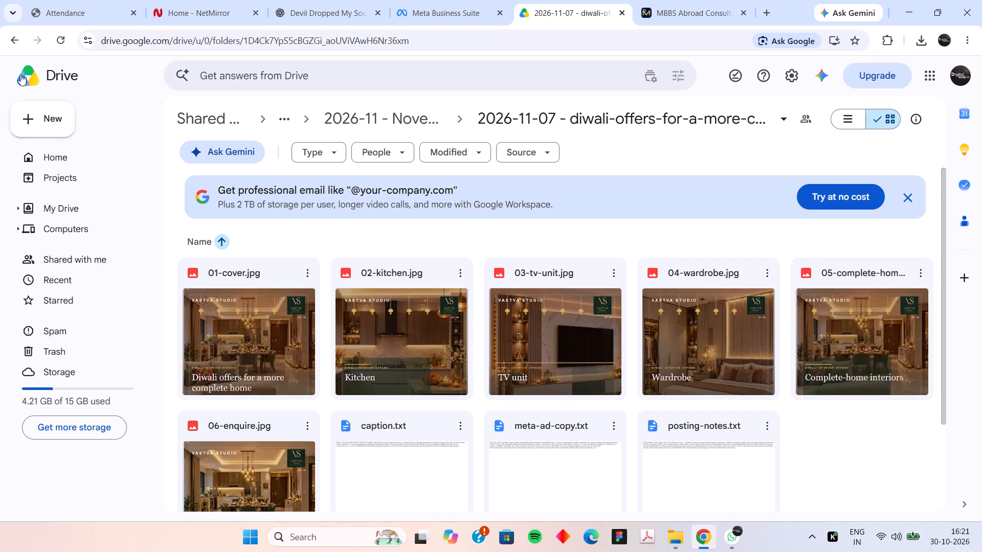
left_click(16, 33)
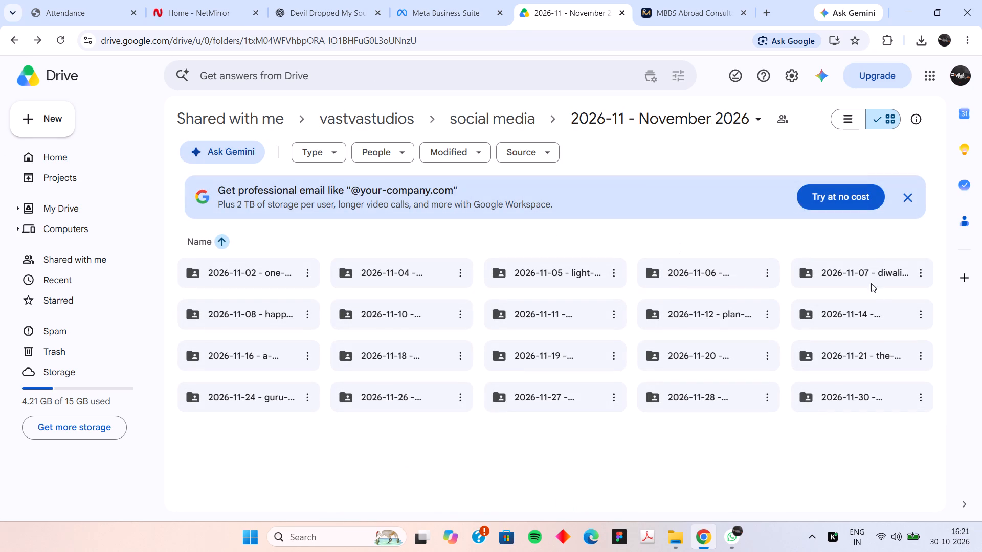
double_click(871, 279)
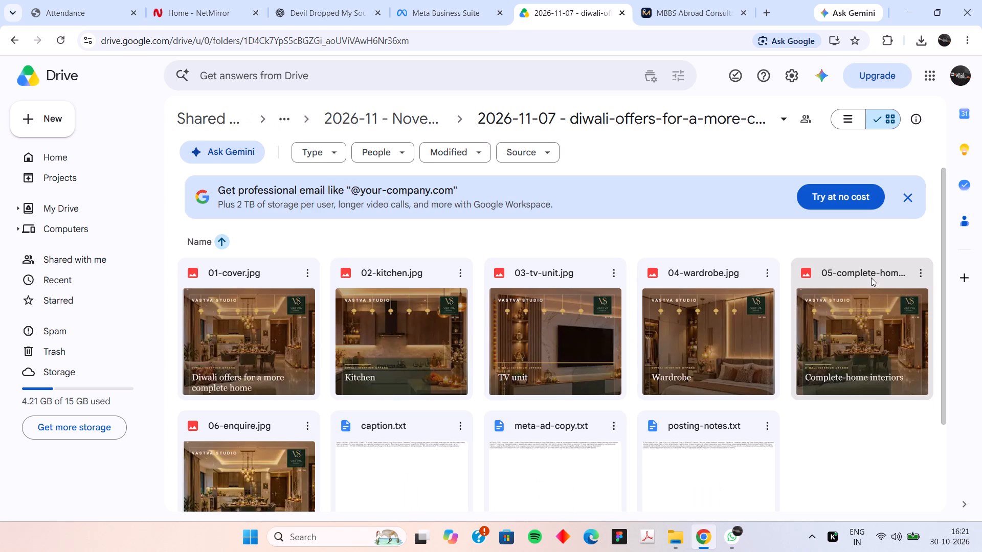
Close the MBBS Abroad browser tab and stay on the 2026-11-07 Drive folder.
left_click(691, 0)
left_click(567, 6)
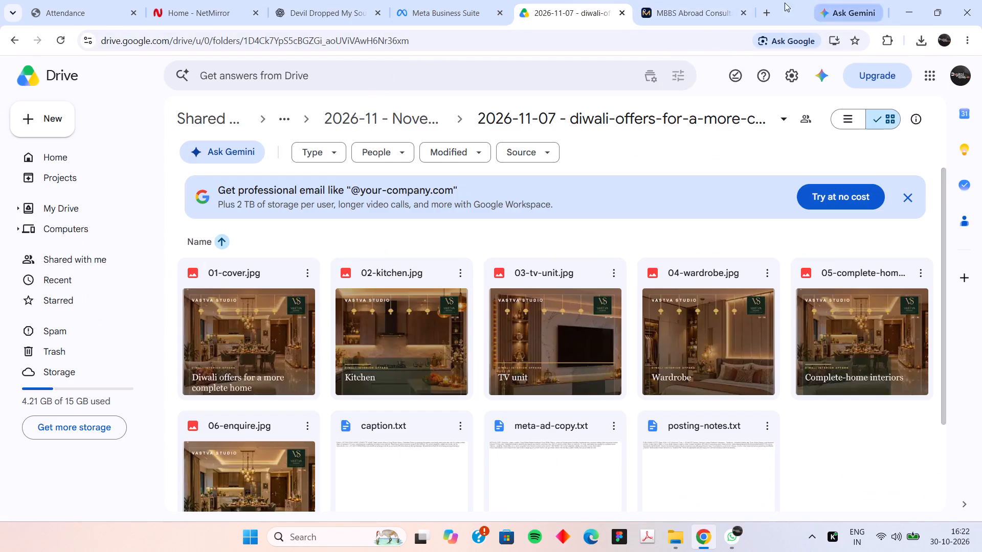
left_click(743, 14)
Download all six 2026-11-07 Diwali offer images, from 06-enquire.jpg back through 01-cover.jpg.
scroll(306, 349, "down", 2)
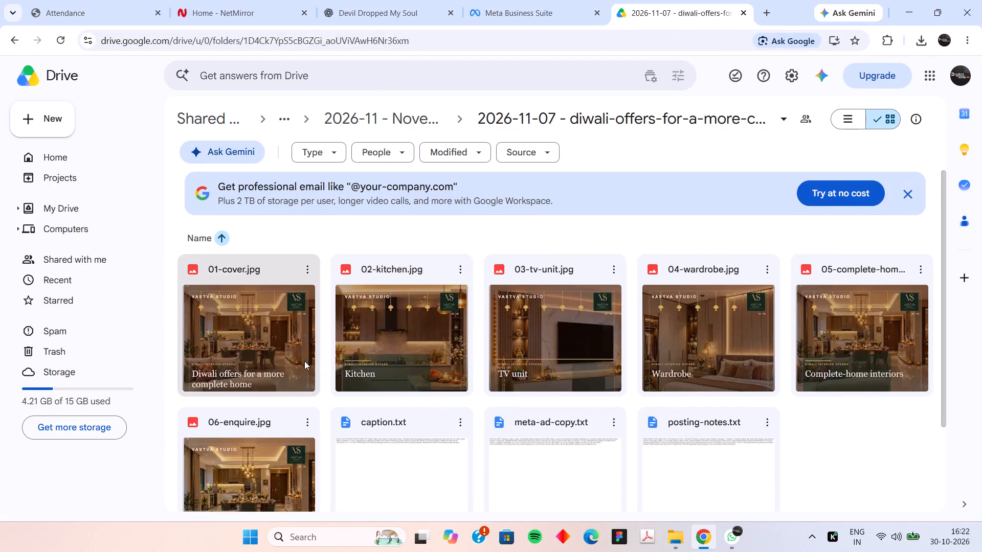
left_click(311, 306)
left_click(353, 113)
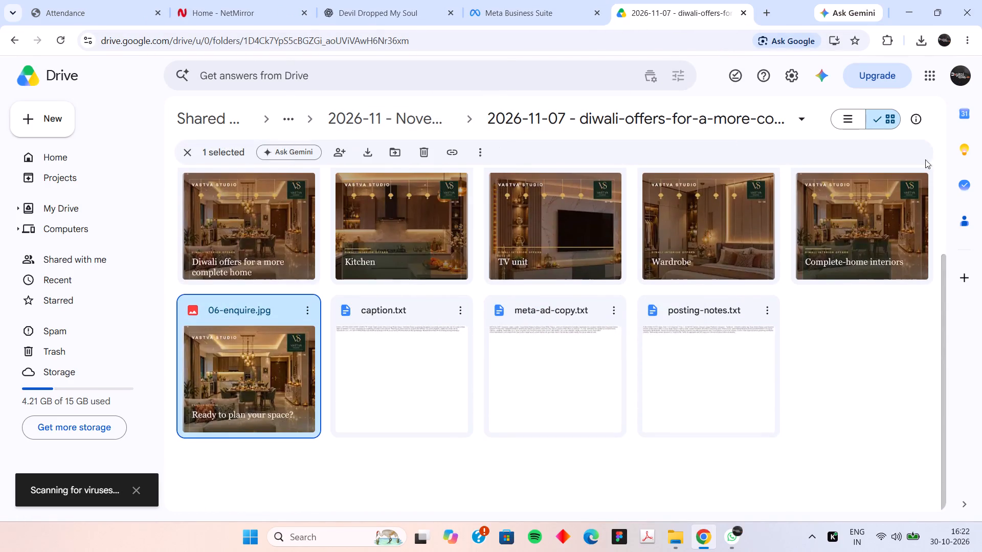
scroll(888, 225, "up", 2)
left_click(920, 268)
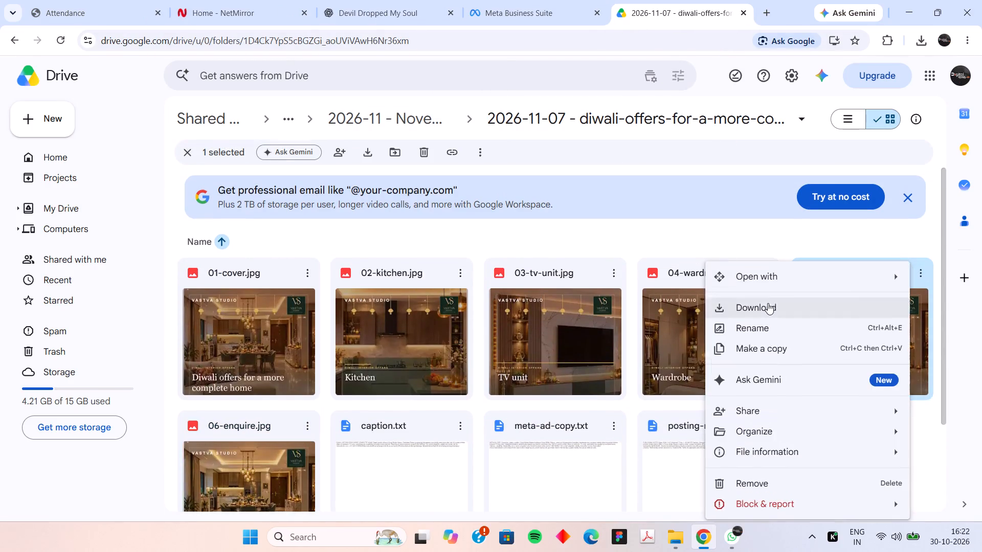
left_click(768, 303)
left_click(770, 271)
left_click(791, 313)
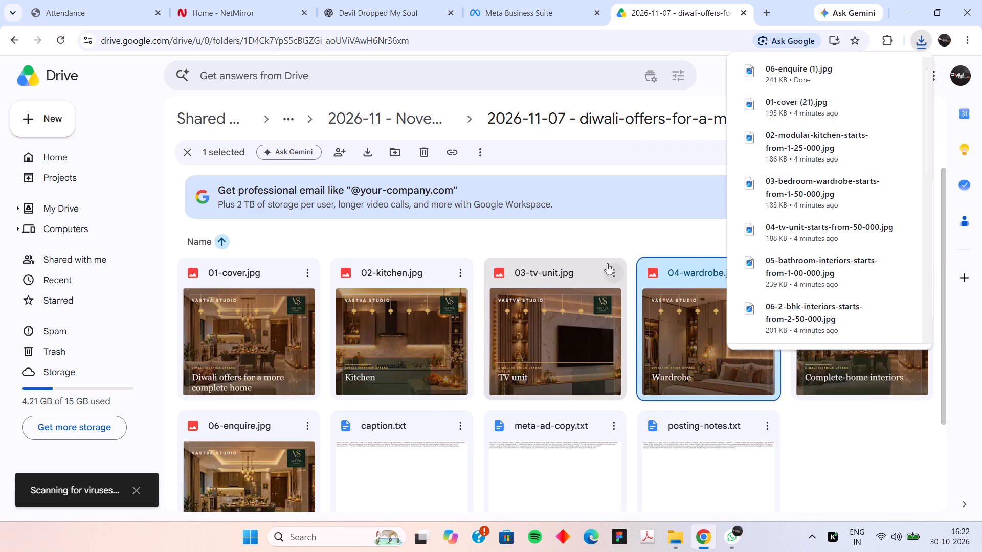
left_click(612, 273)
left_click(666, 297)
left_click(662, 302)
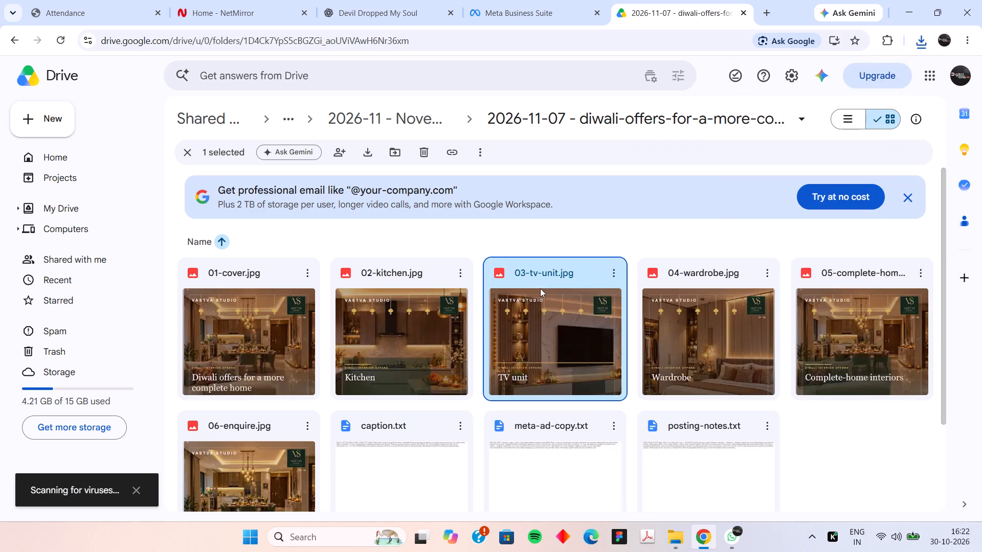
left_click(466, 275)
left_click(493, 313)
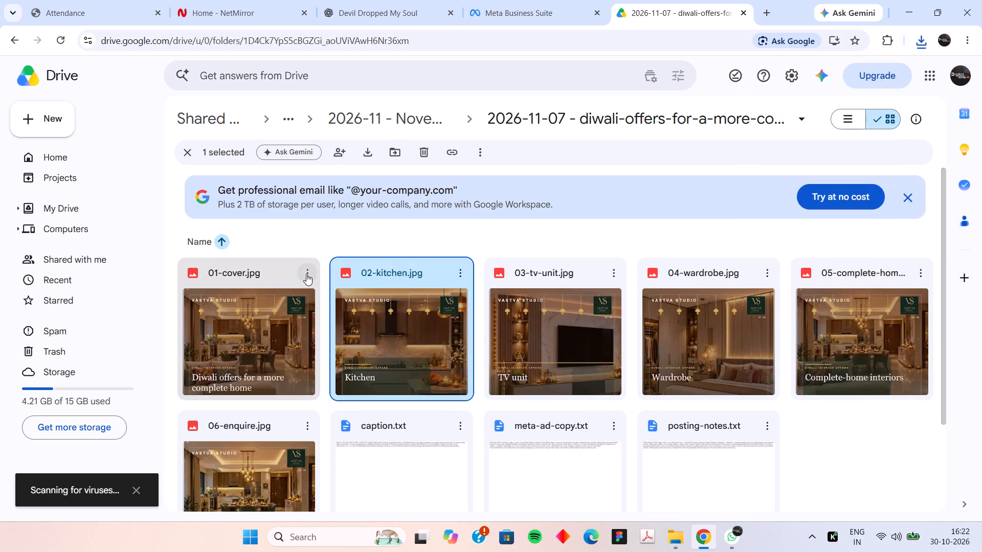
left_click(306, 274)
left_click(350, 308)
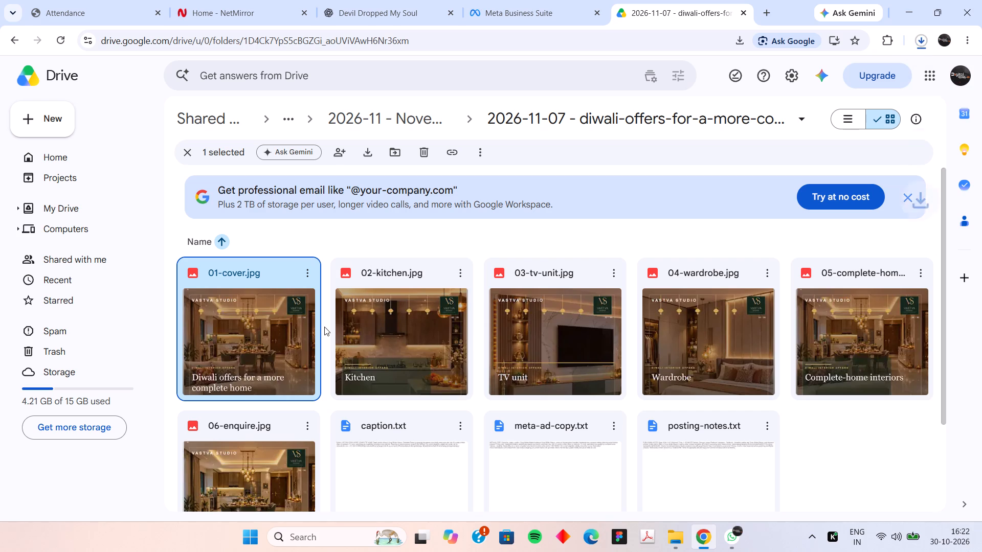
Copy the Diwali caption.txt text from "Diwali interior offers in Durg–Bhilai–Raipur" through the last hashtag, and close the file preview.
scroll(232, 431, "down", 1)
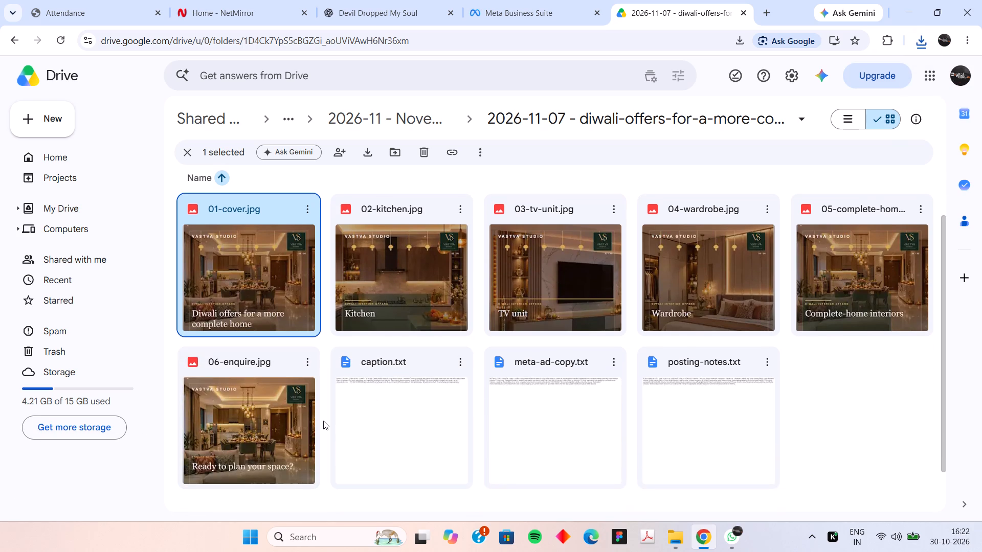
double_click(395, 437)
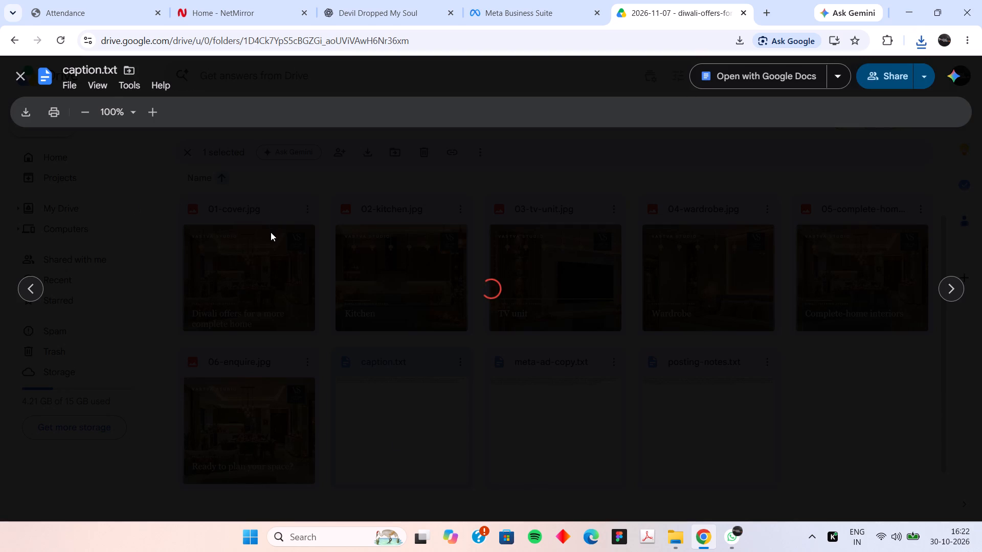
left_click_drag(123, 173, 160, 187)
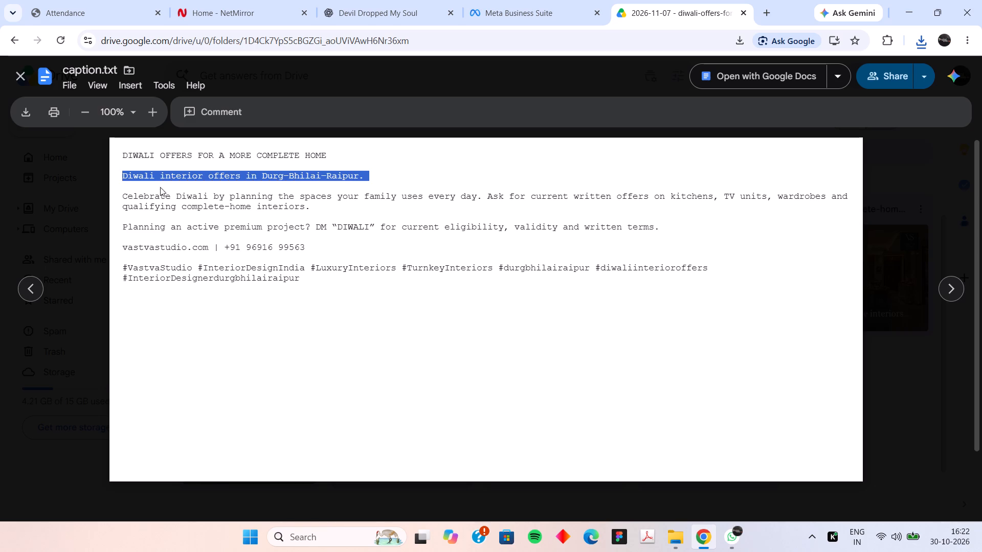
left_click_drag(160, 187, 344, 274)
right_click(333, 227)
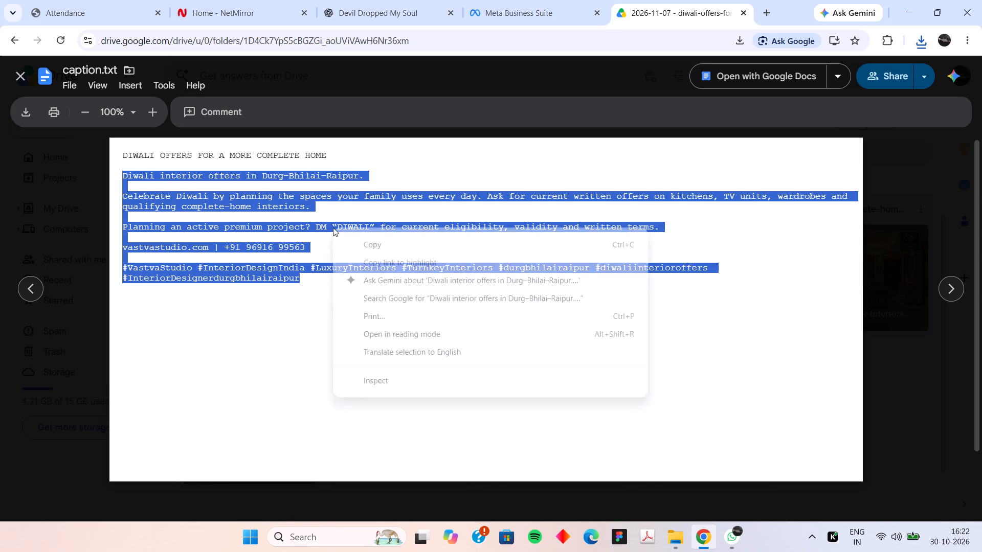
left_click(369, 242)
left_click(20, 82)
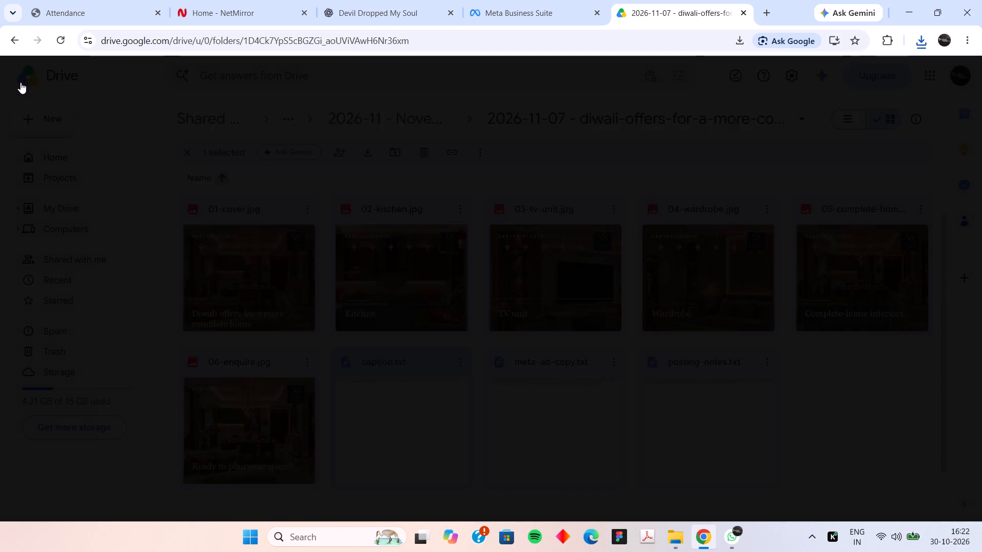
Switch to Meta Business Suite, dismiss the boost offer for the scheduled post, and check the planner week of November 1–7.
scroll(351, 338, "down", 1)
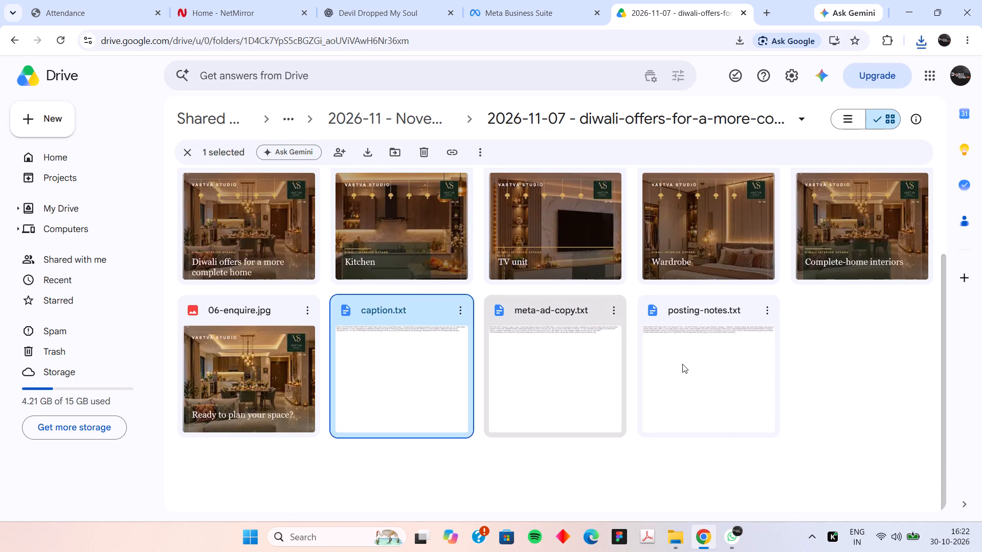
left_click(511, 0)
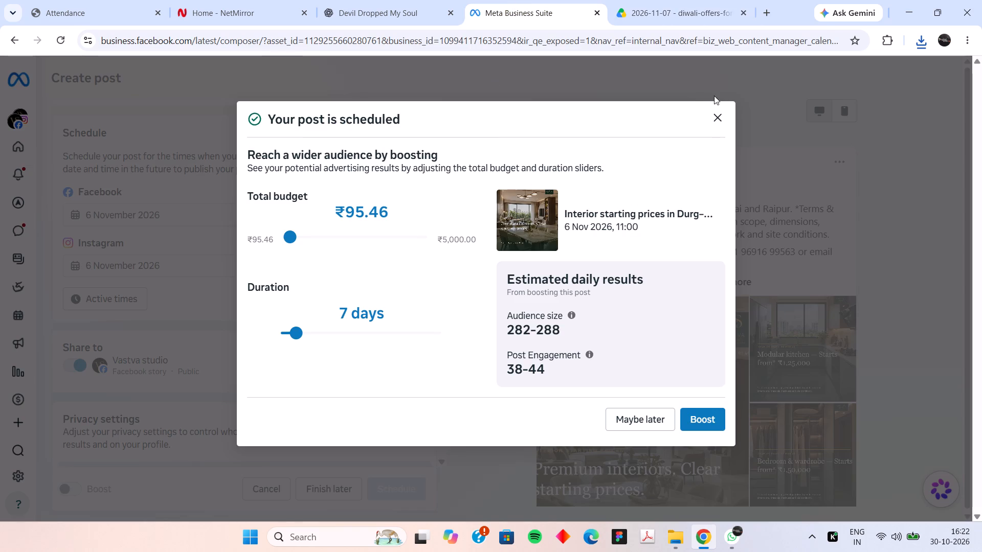
left_click(718, 114)
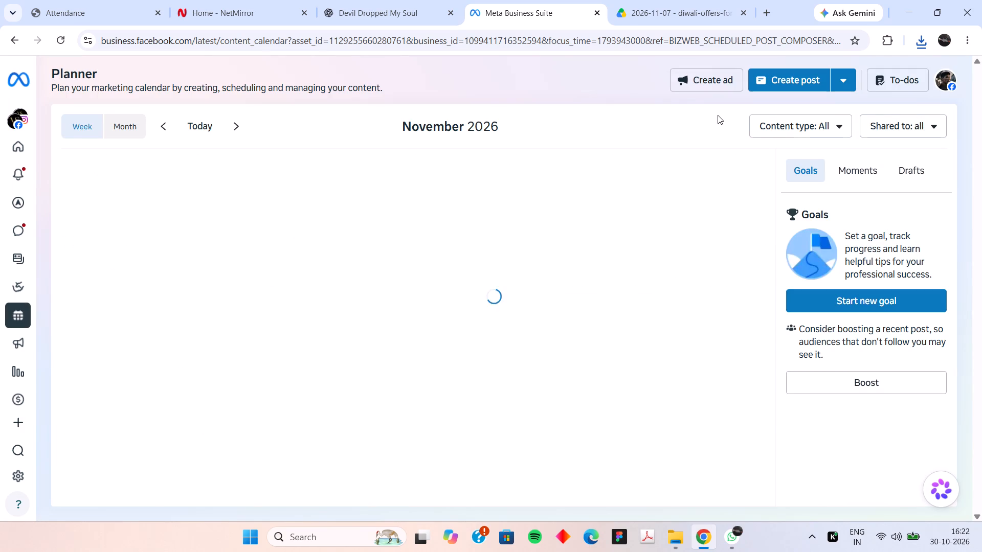
scroll(435, 405, "up", 4)
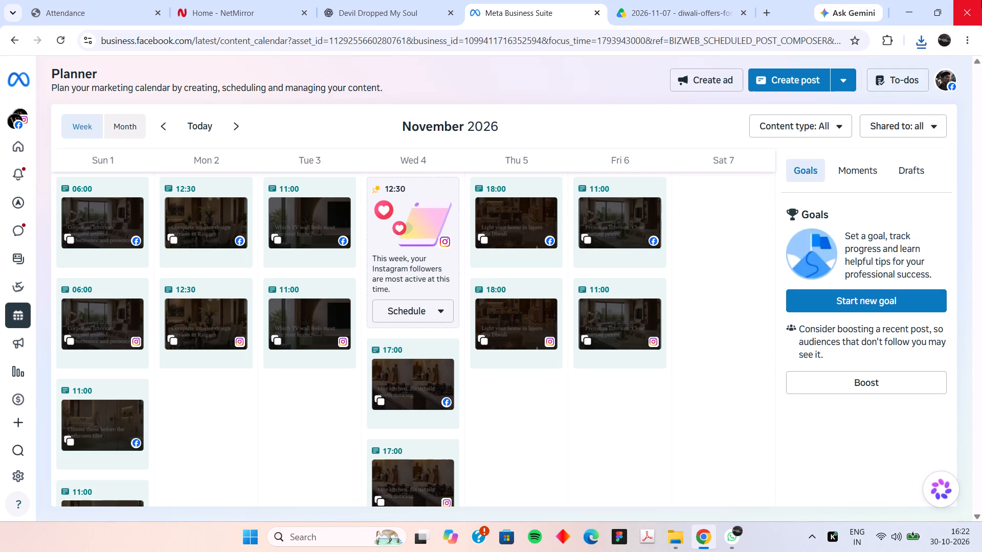
scroll(605, 270, "down", 4)
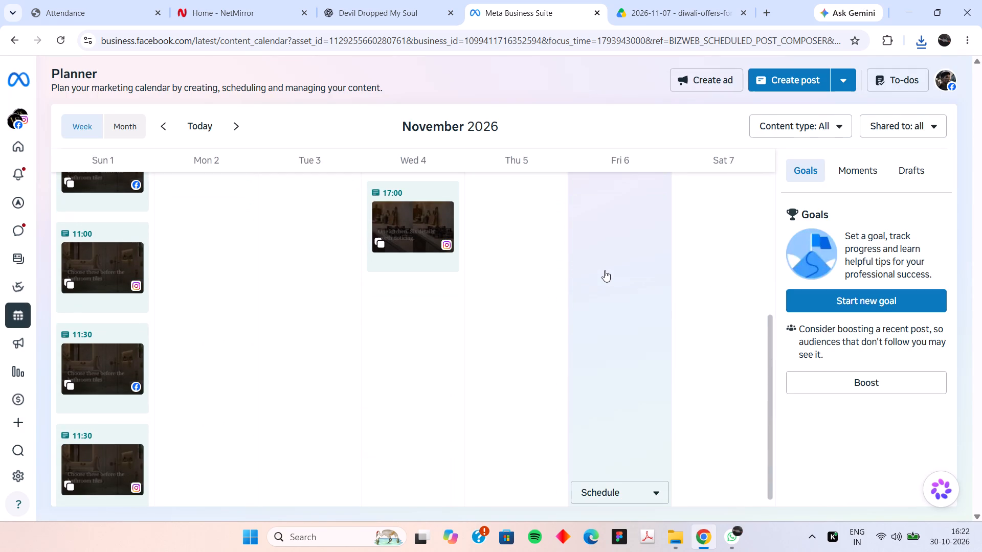
scroll(605, 270, "up", 6)
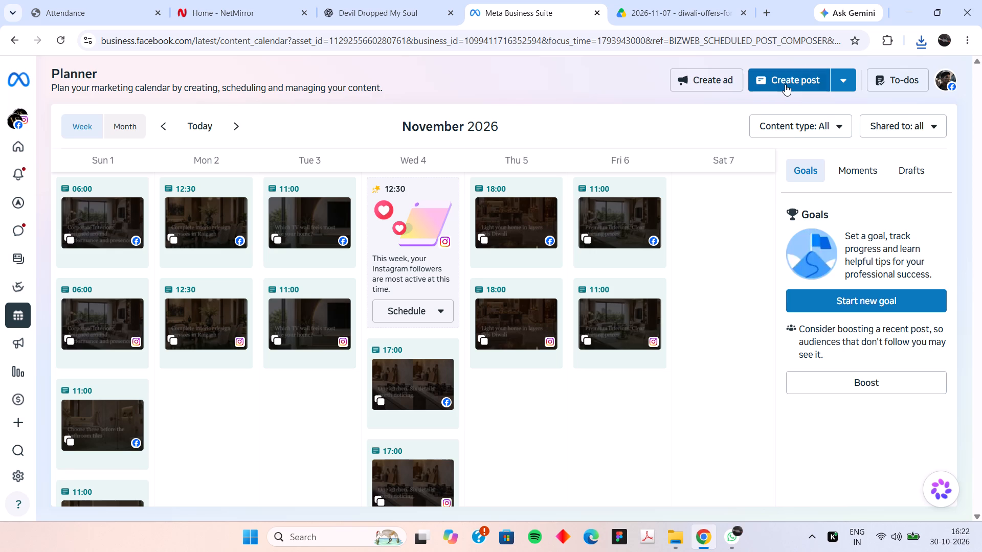
Create a new post for Vastva studio and paste the copied Diwali interior offers caption as its text.
left_click(785, 84)
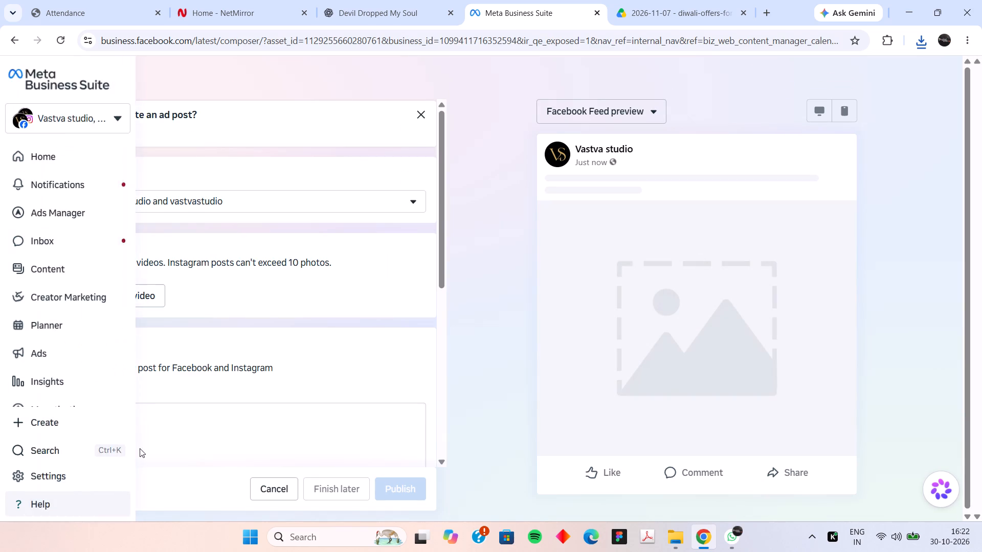
right_click(114, 416)
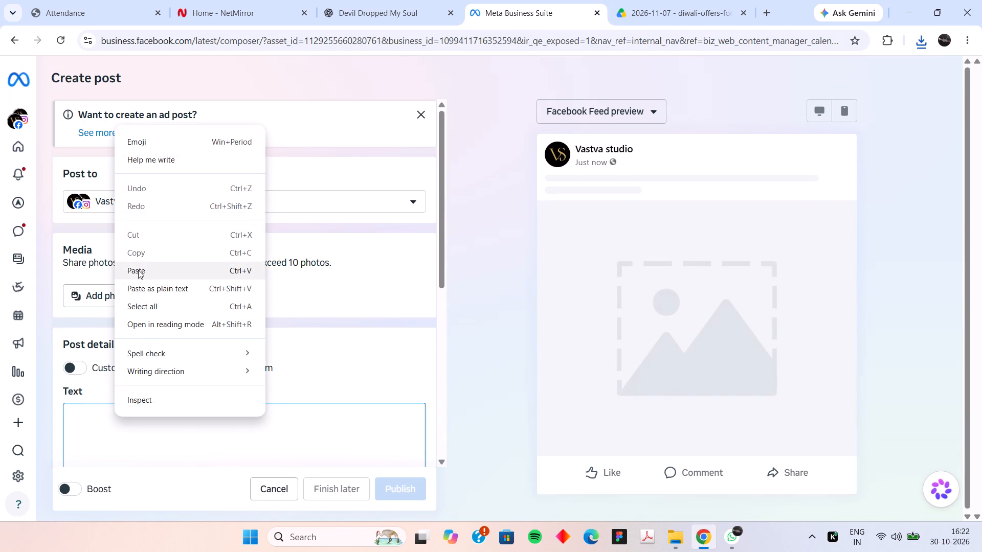
left_click(138, 270)
Proofread the opening line of the pasted Diwali caption, checking the wording and the Durg–Bhilai–Raipur place names.
scroll(120, 456, "up", 2)
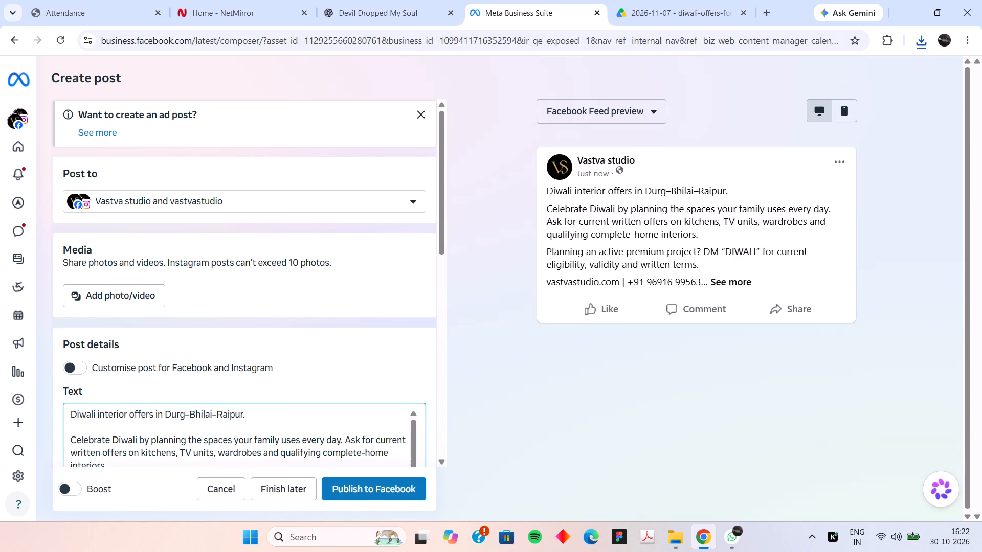
scroll(108, 440, "down", 1)
scroll(108, 440, "up", 1)
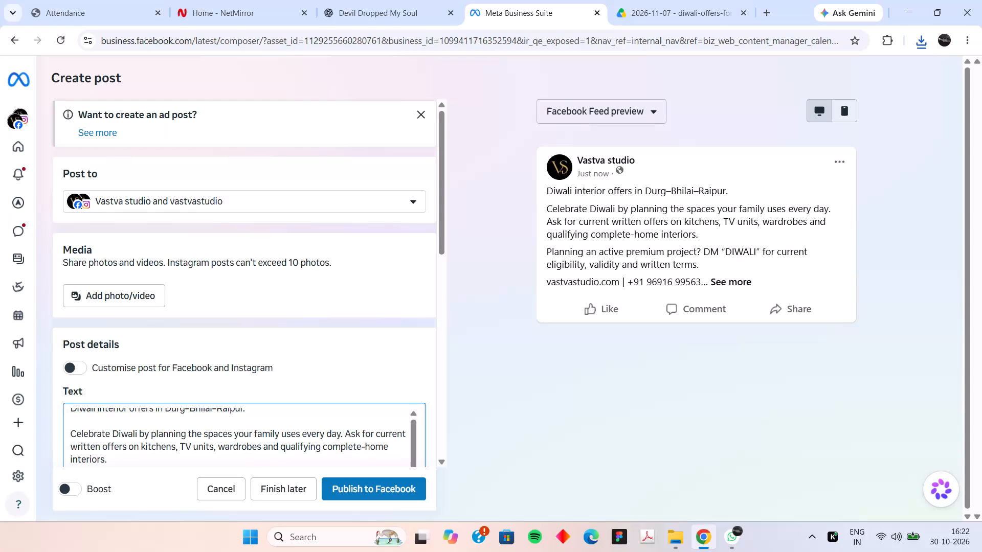
left_click(75, 418)
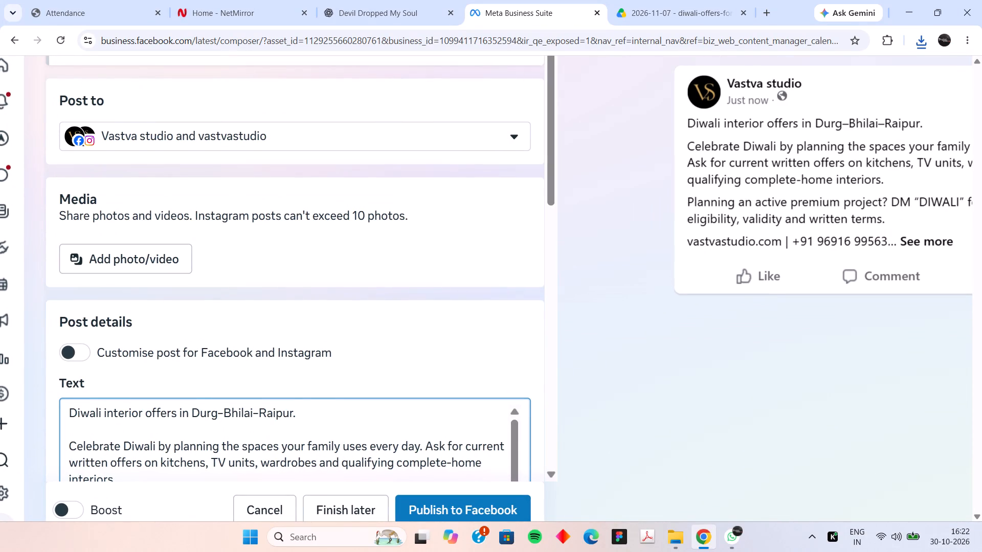
left_click(90, 417)
left_click(95, 417)
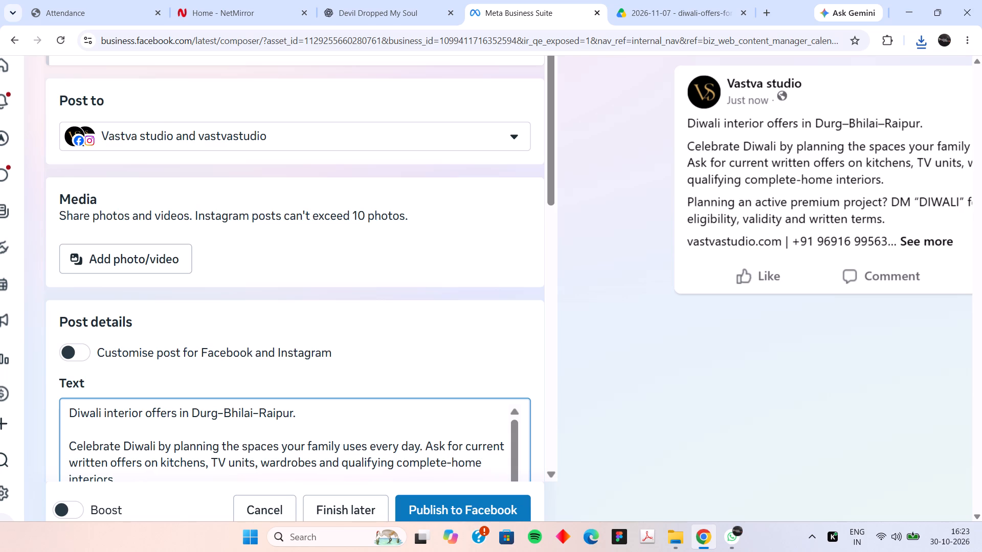
left_click(98, 418)
scroll(105, 417, "up", 1)
scroll(128, 426, "down", 1)
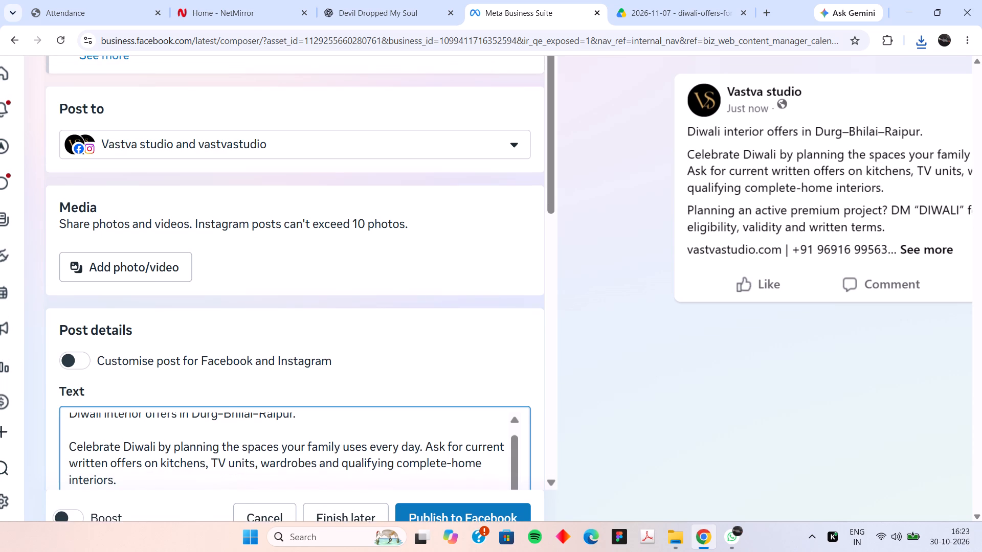
scroll(128, 426, "up", 1)
left_click(289, 423)
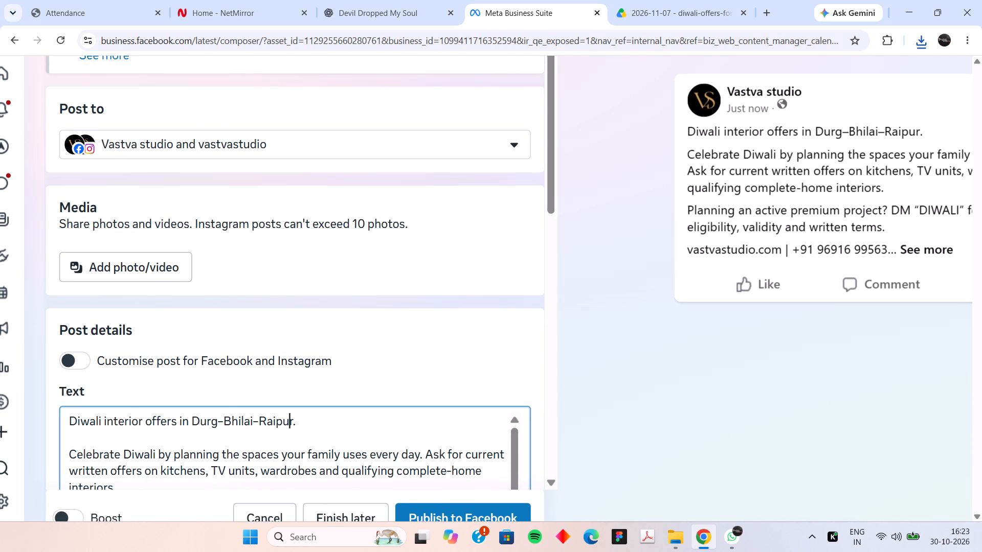
left_click(297, 423)
left_click_drag(297, 423, 174, 415)
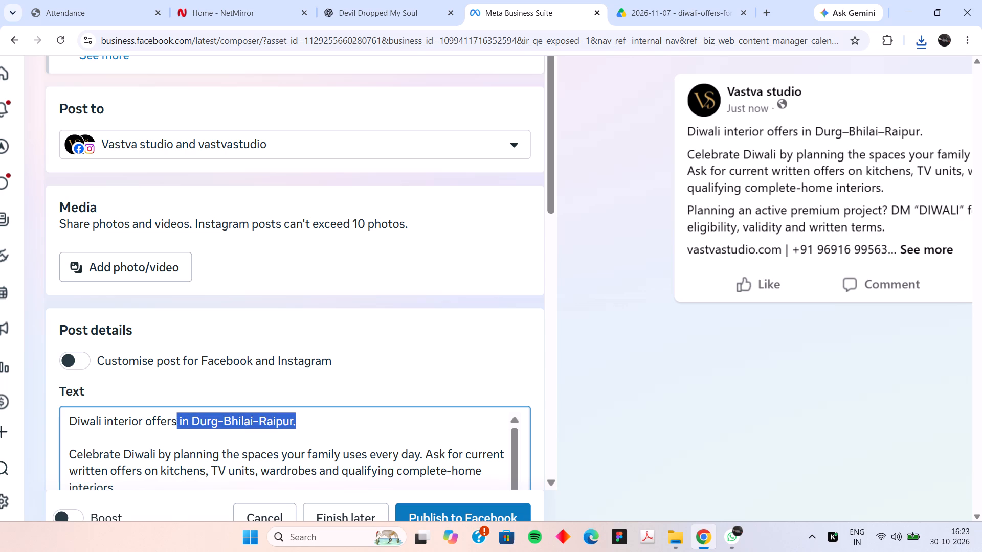
left_click_drag(174, 415, 242, 403)
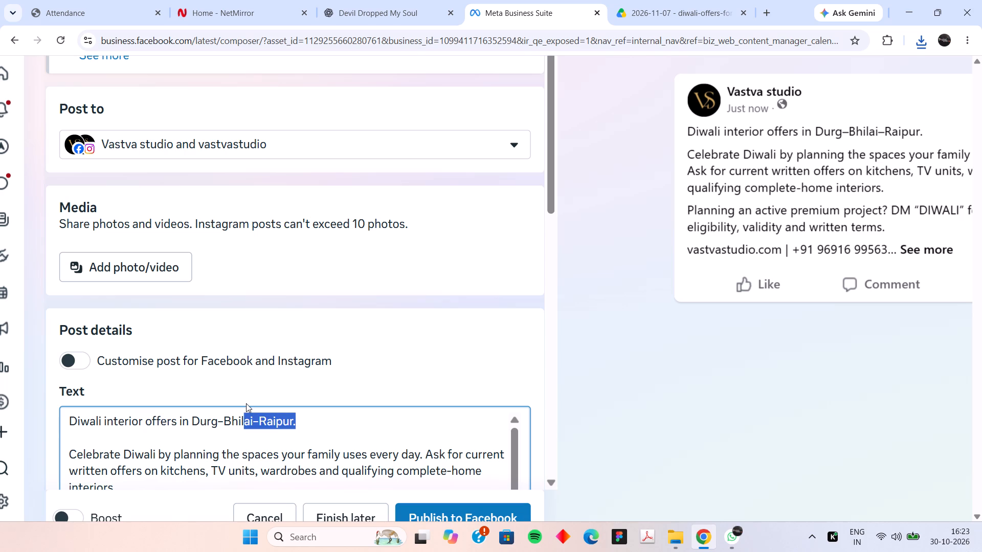
left_click(289, 418)
left_click(306, 426)
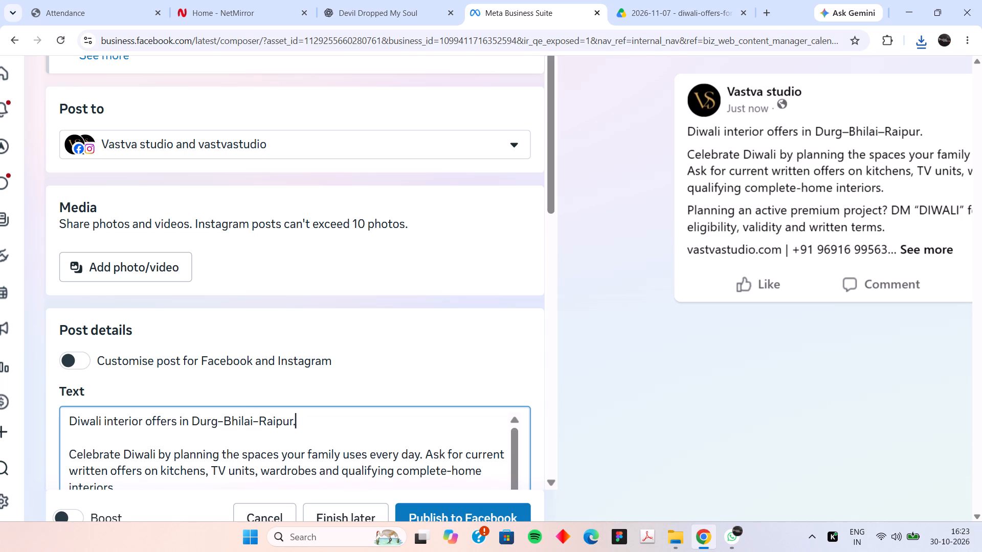
Read through the rest of the Diwali caption down to the hashtags, checking the sentence about written offers on kitchens, TV units and wardrobes.
scroll(212, 445, "down", 3)
scroll(415, 445, "down", 3)
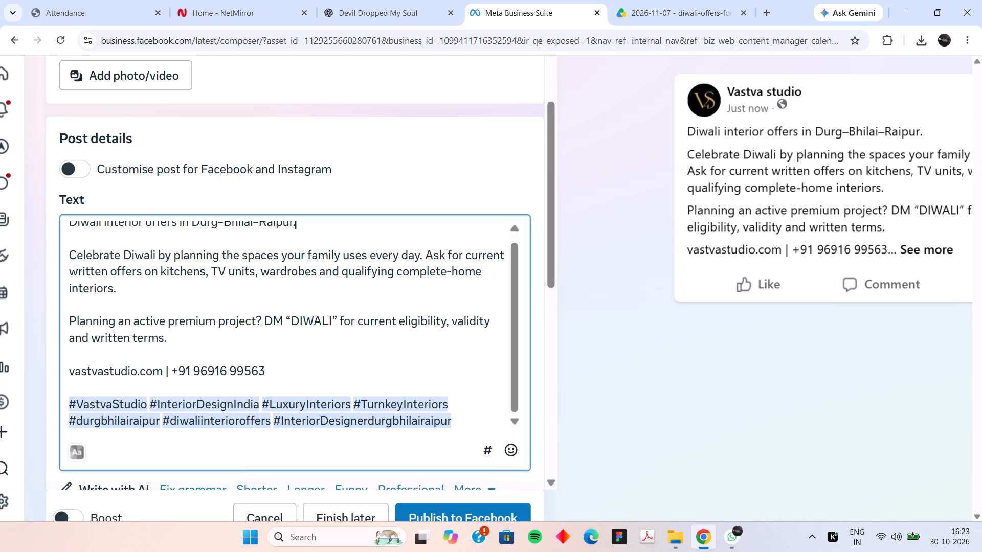
left_click(431, 264)
left_click(428, 253)
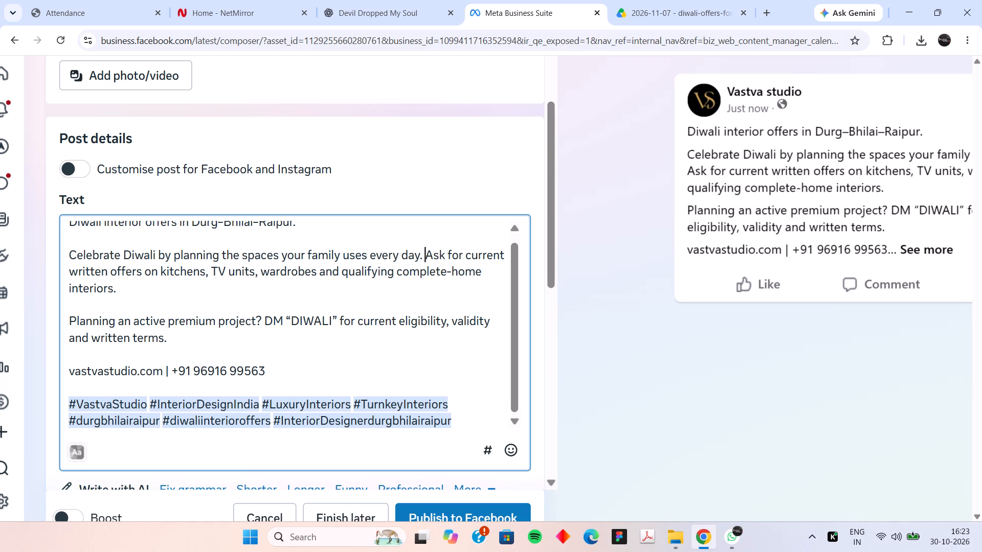
left_click(428, 257)
left_click_drag(428, 257, 479, 270)
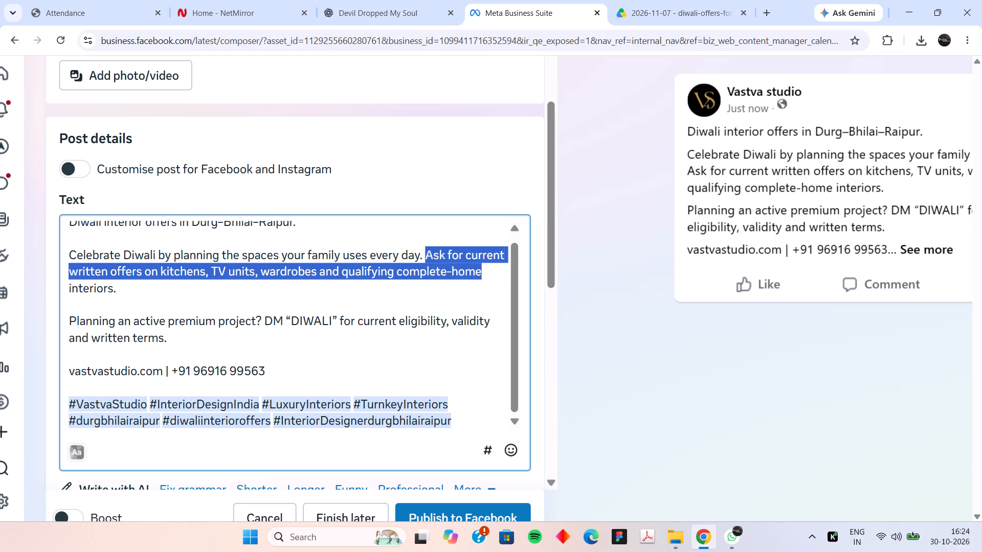
left_click(452, 290)
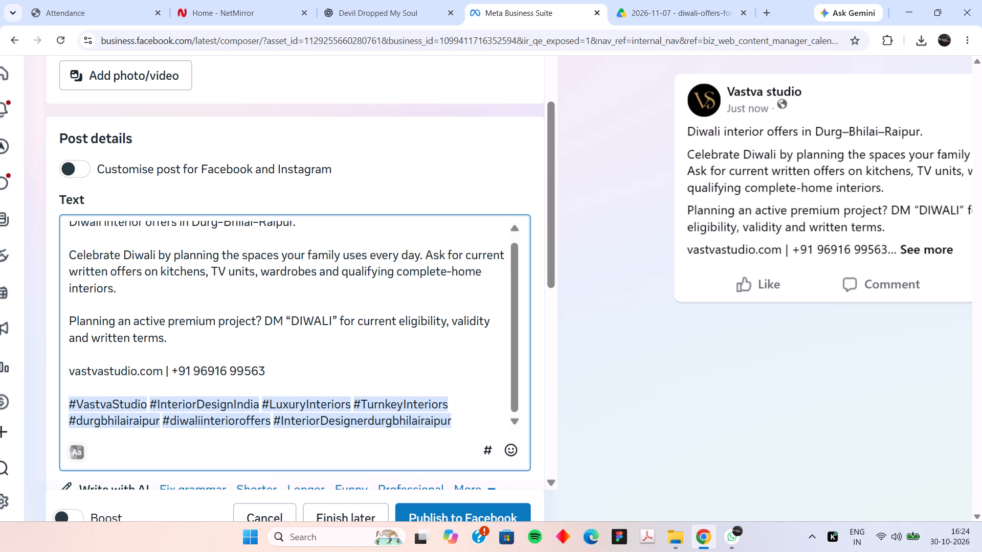
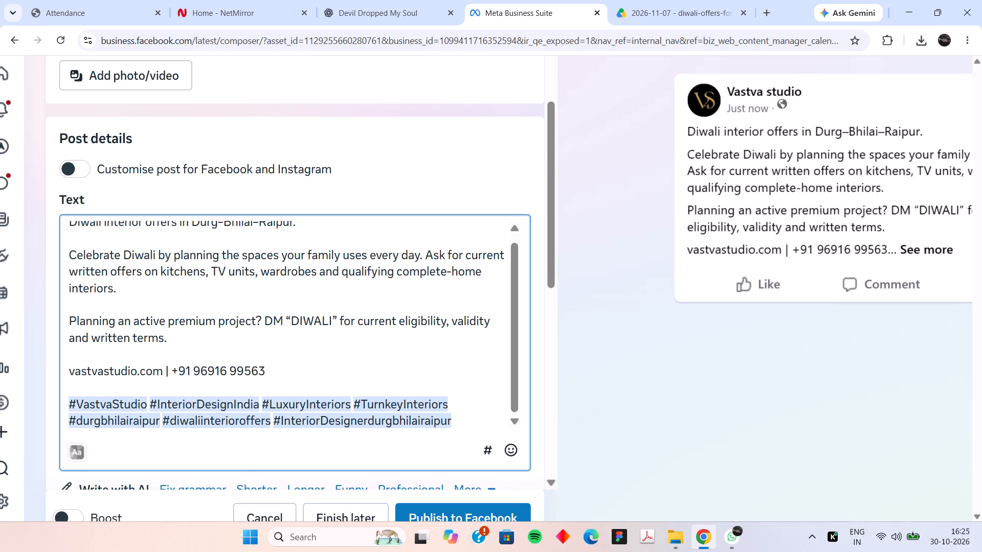
In the Diwali post's caption, change the first hashtag to all lowercase, #vastvastudio.
left_click(324, 327)
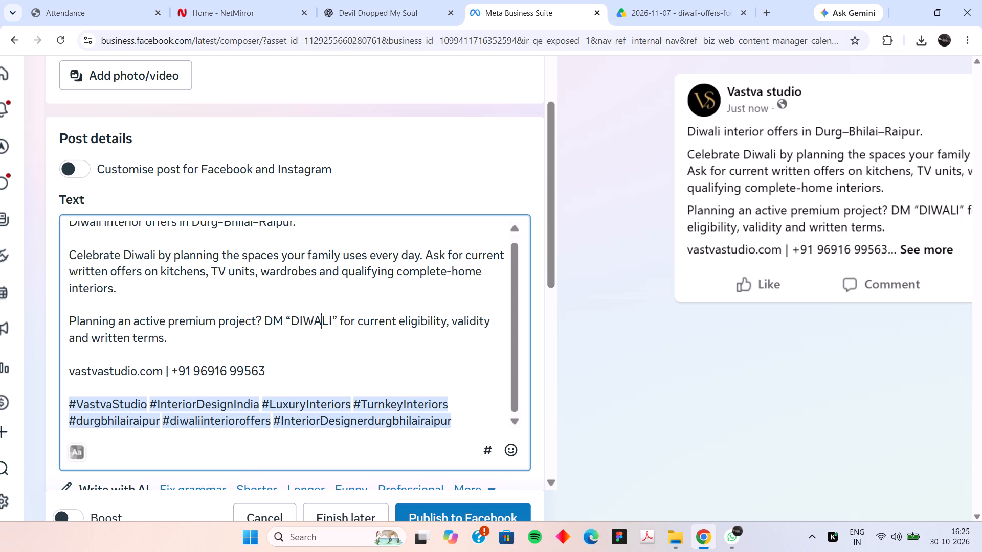
left_click(331, 323)
left_click(338, 302)
scroll(136, 353, "down", 1)
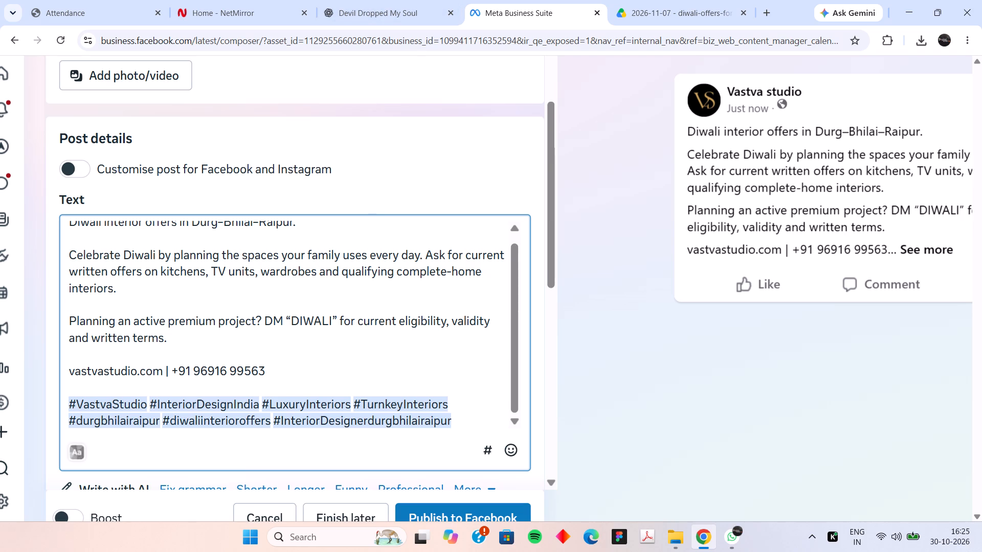
left_click(85, 403)
key("BackSpace")
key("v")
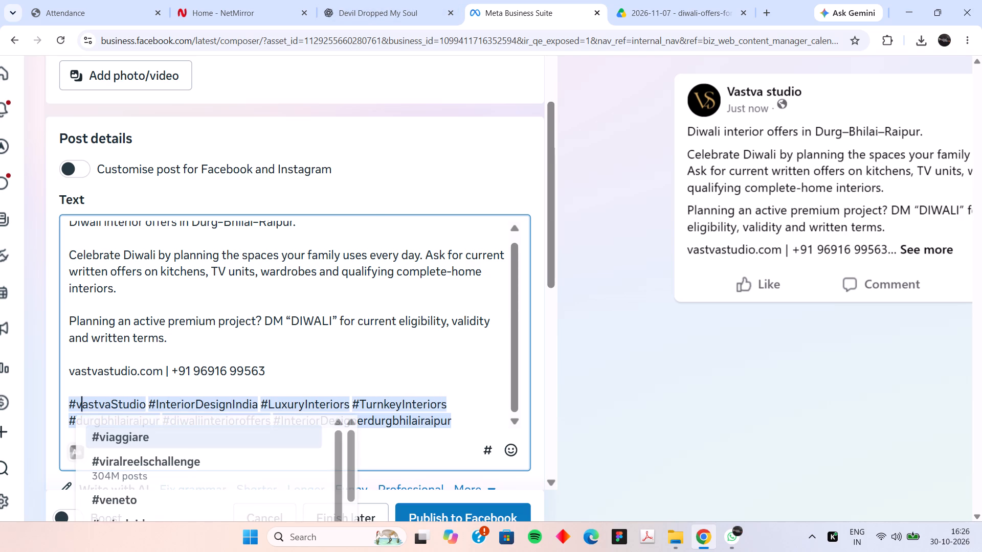
key("Right")
key("Right")
key("Right")
key("Right")
key("Right")
key("Right")
key("BackSpace")
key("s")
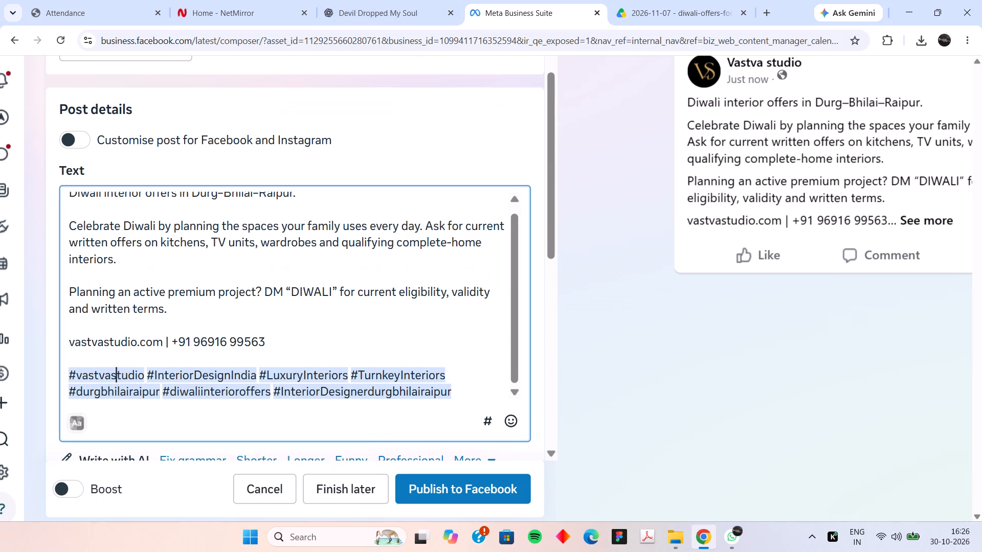
Change the second caption hashtag to all lowercase, #interiordesignindia.
key("Right")
key("Right")
key("Right")
key("Right")
key("Right")
key("Right")
key("Right")
key("Right")
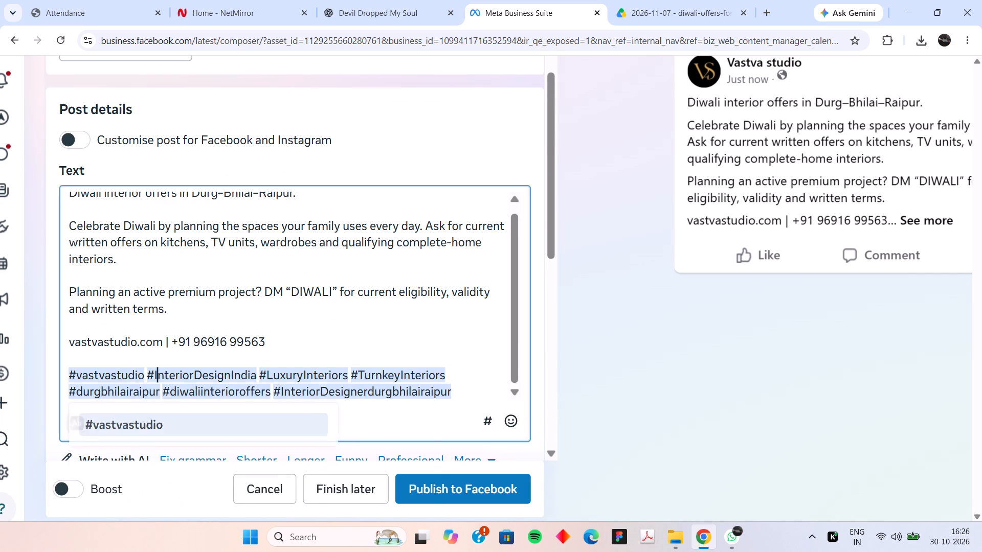
key("BackSpace")
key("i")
key("Right")
key("Right")
key("Right")
key("Right")
key("Right")
key("Right")
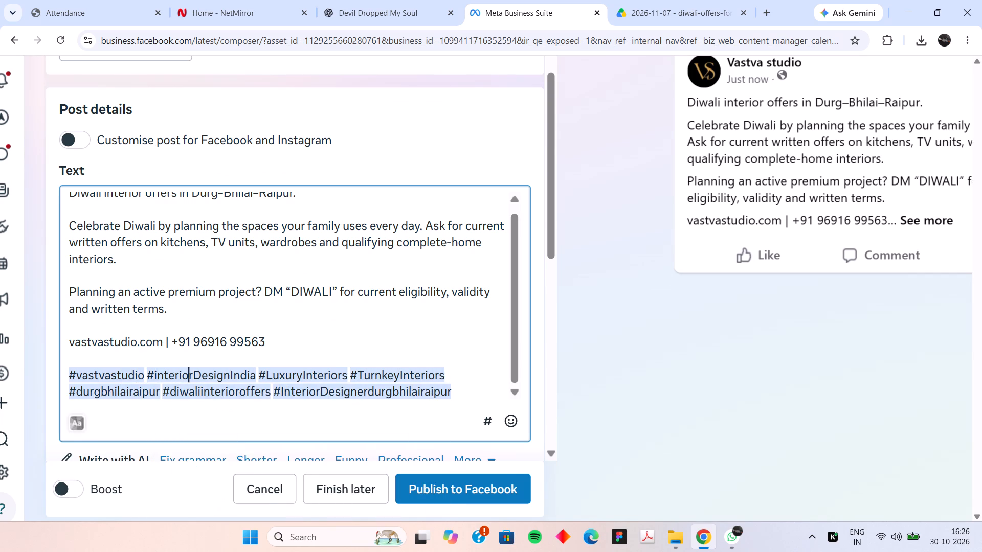
key("Right")
key("Right")
key("BackSpace")
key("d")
key("Right")
key("Right")
key("Right")
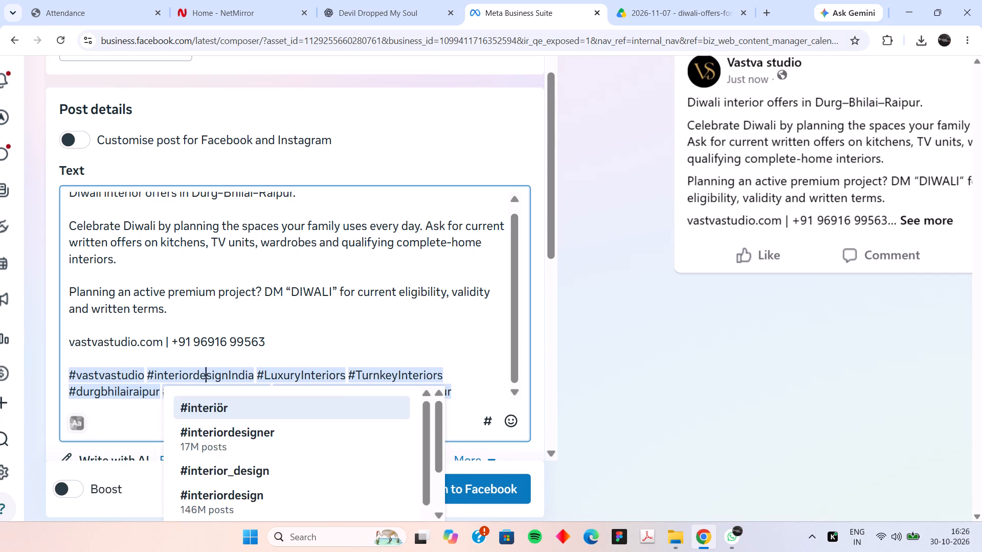
key("Right")
key("Right")
key("Right")
key("BackSpace")
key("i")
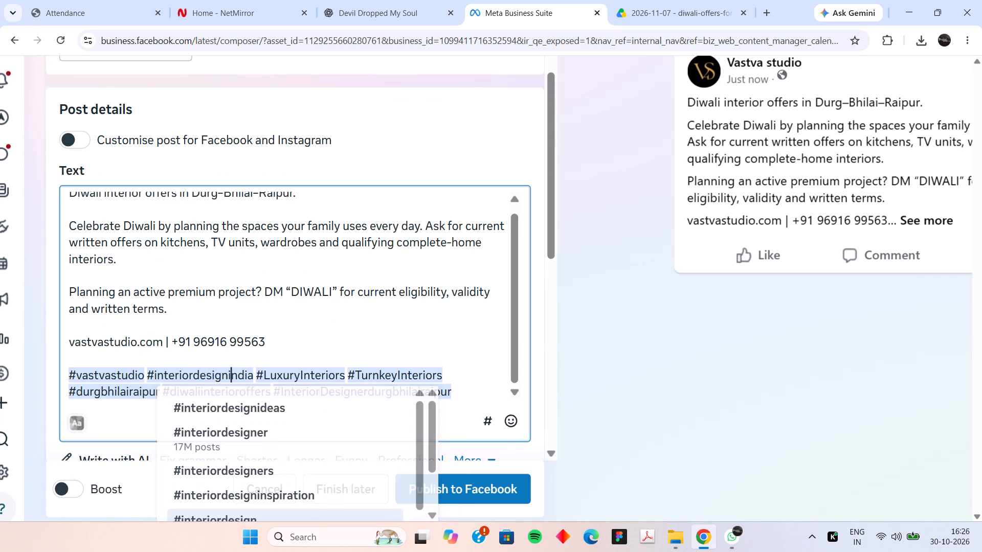
Change the third caption hashtag to all lowercase, #luxuryinteriors.
key("Right")
key("Right")
key("Right")
key("Right")
key("Right")
key("Right")
key("Right")
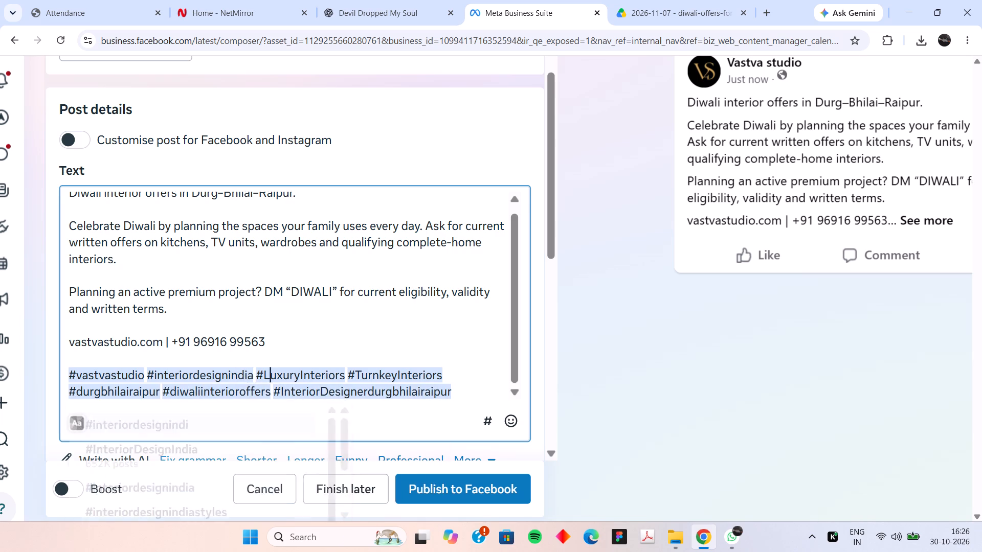
key("BackSpace")
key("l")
key("Right")
key("Right")
key("Right")
key("Right")
key("Right")
key("Right")
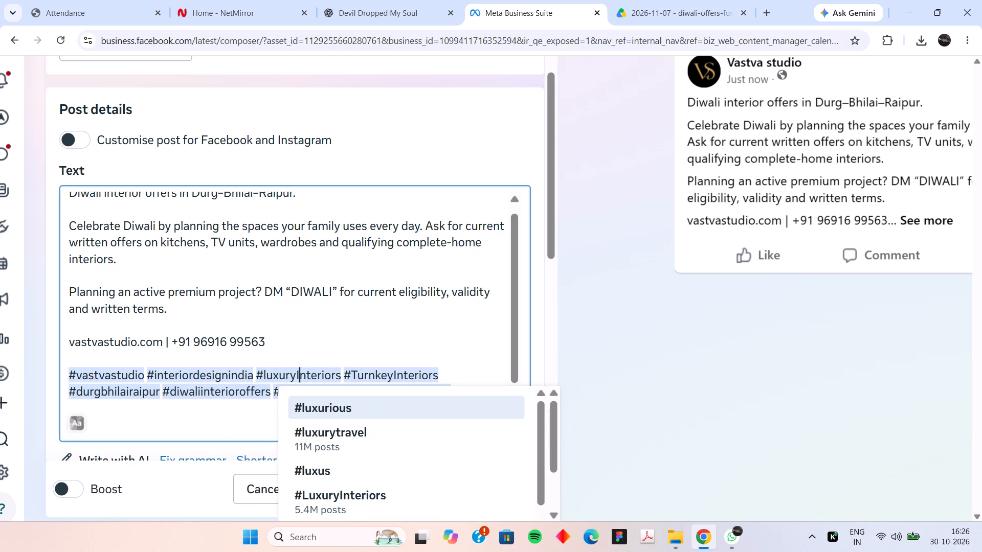
key("BackSpace")
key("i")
Change the fourth caption hashtag to all lowercase, #turnkeyinteriors.
key("Right")
key("Right")
key("Right")
key("Right")
key("Right")
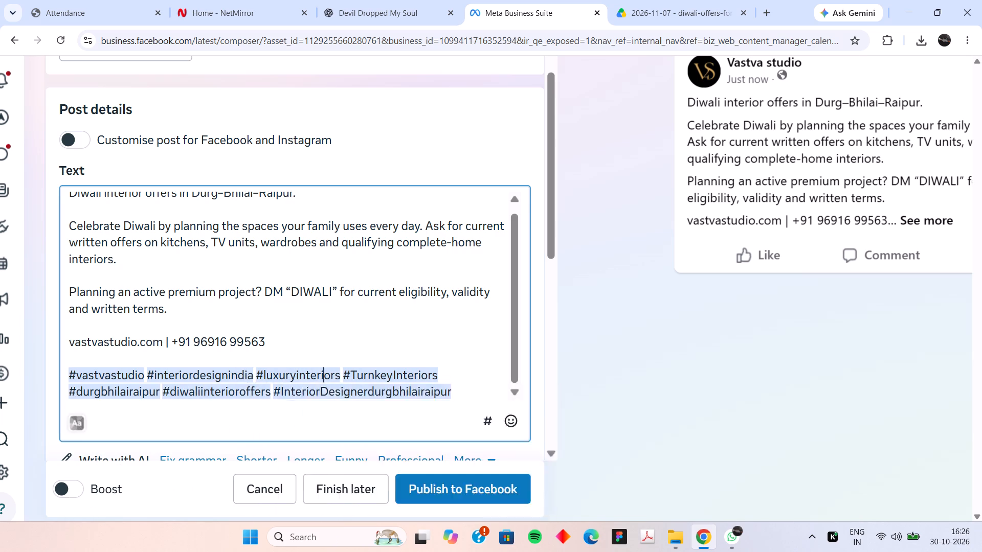
key("Right")
key("Right")
key("Right")
key("Right")
key("Right")
key("Right")
key("BackSpace")
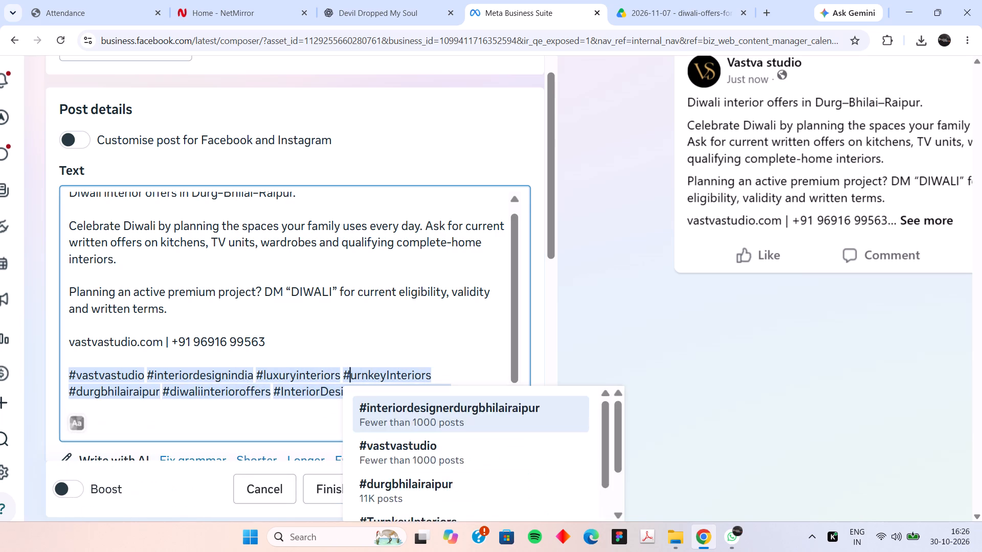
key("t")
key("Right")
key("Right")
key("Right")
key("Right")
key("Right")
key("Right")
key("Right")
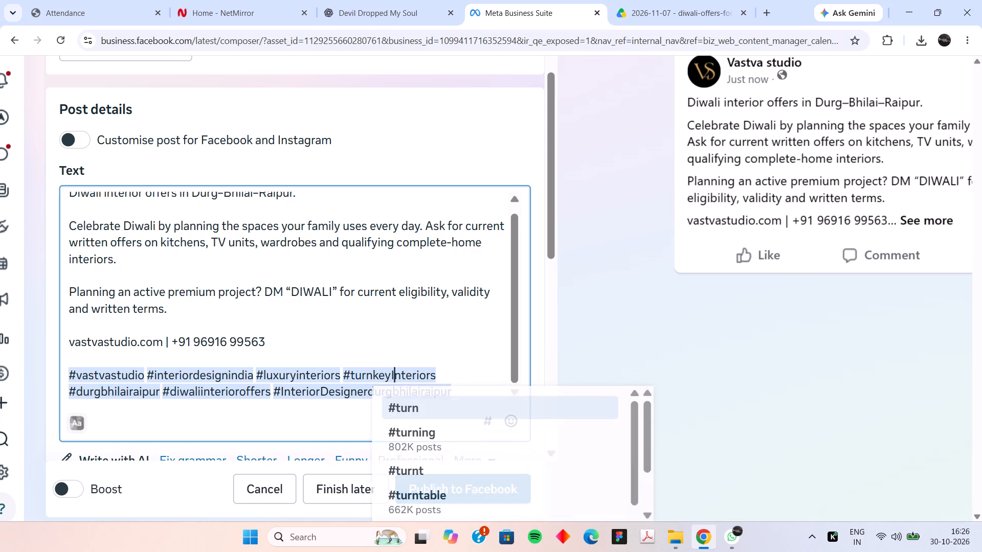
key("BackSpace")
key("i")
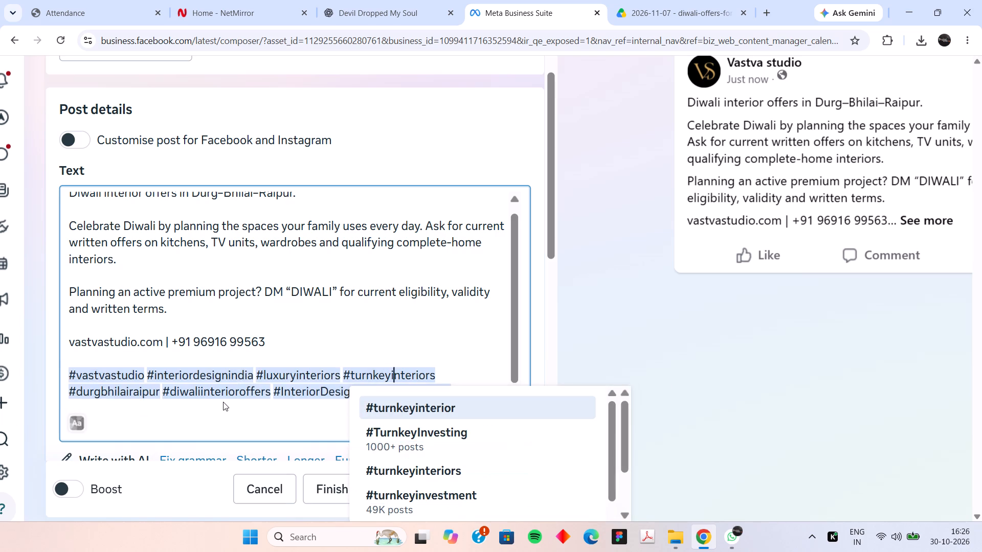
Replace the capital I and D in the caption's last hashtag with lowercase letters and leave the text field.
left_click(280, 396)
key("Right")
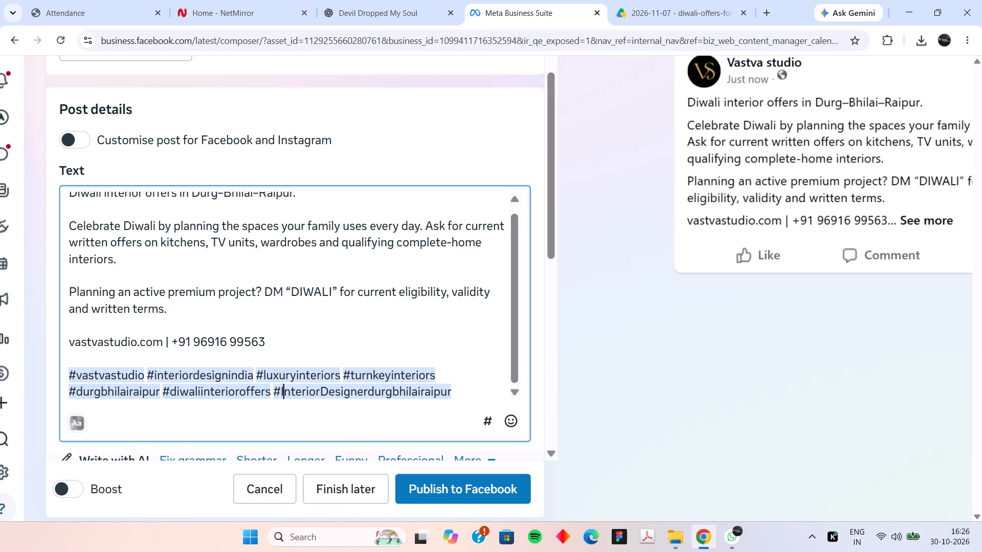
key("BackSpace")
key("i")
left_click(321, 395)
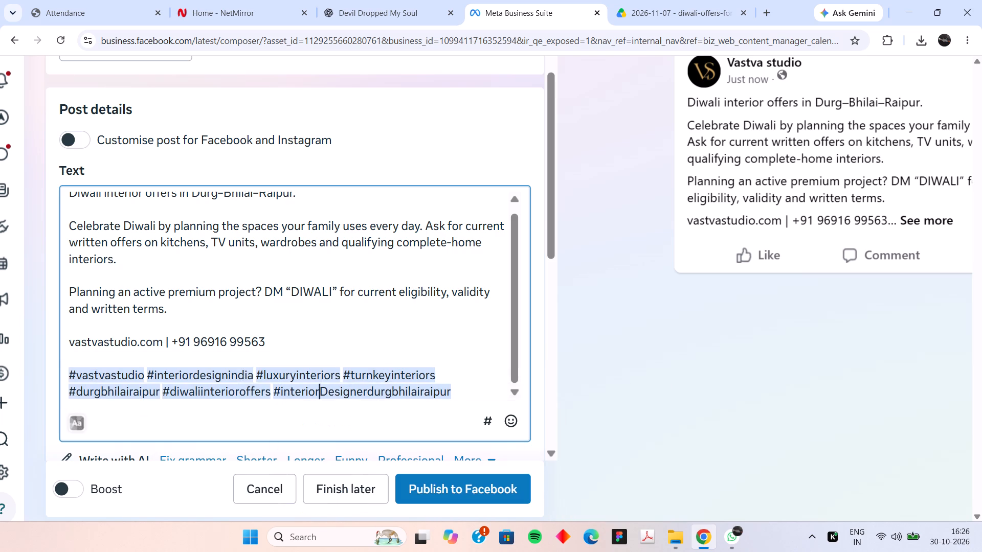
key("Right")
key("BackSpace")
key("Delete")
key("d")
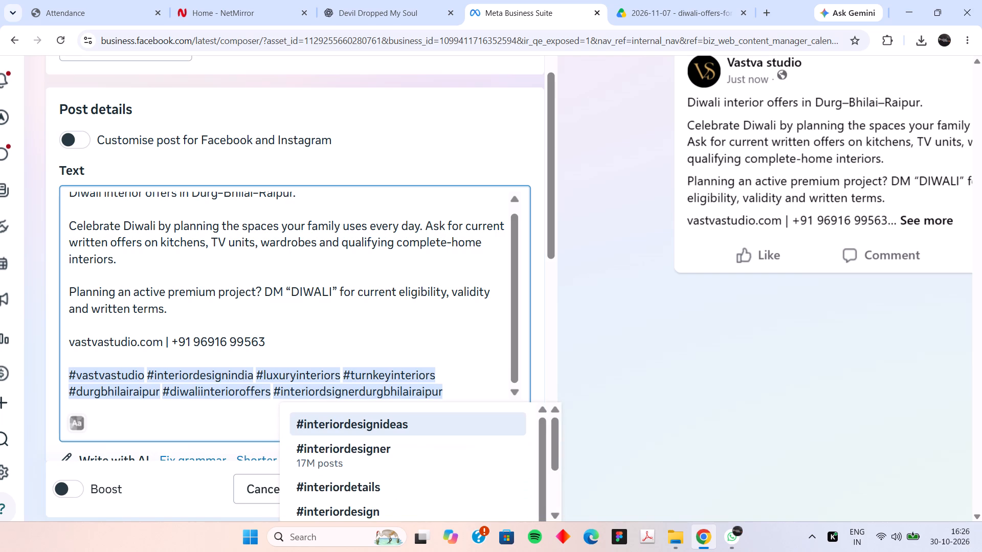
left_click(593, 355)
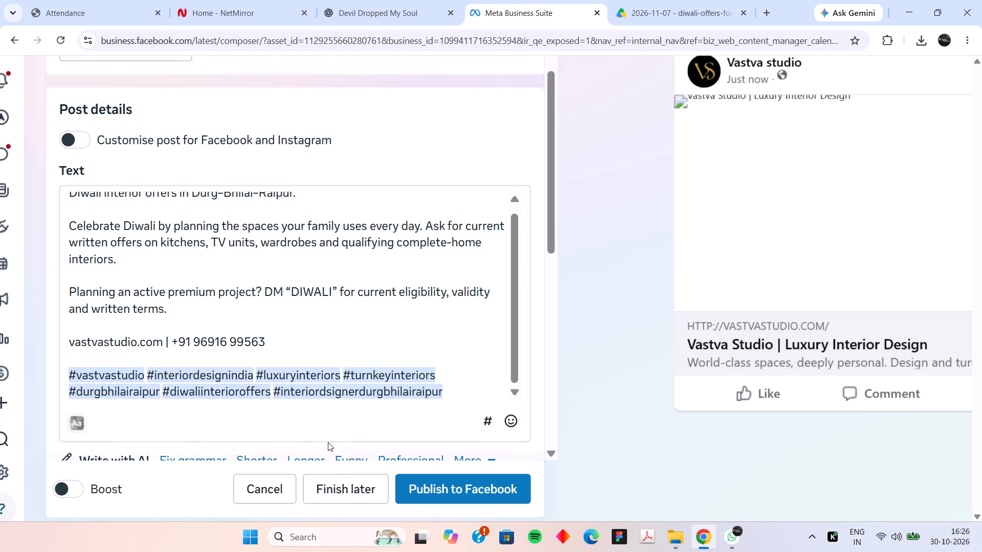
Add the six Diwali offer images from Downloads to the post, 01-cover (22) through 06-enquire (1).
scroll(328, 442, "down", 2)
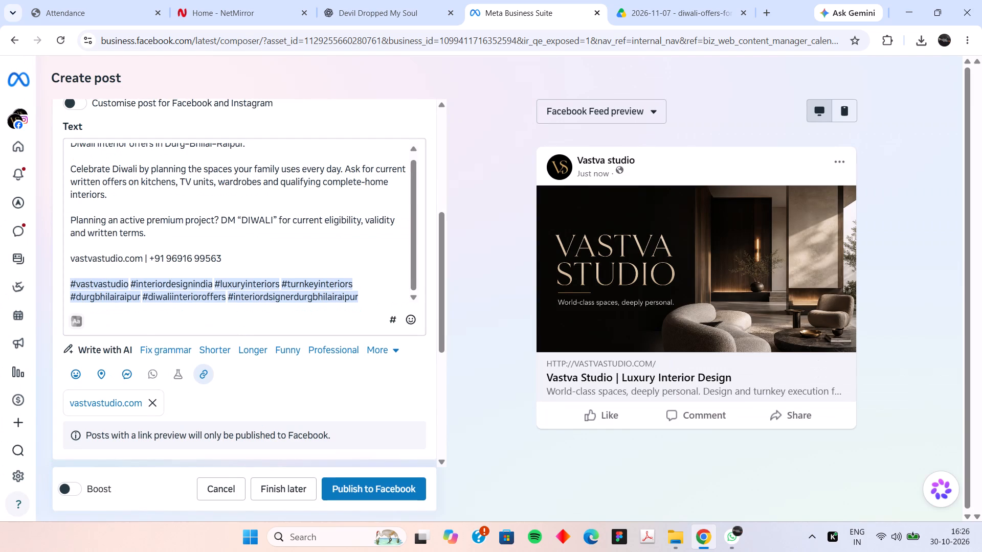
scroll(212, 352, "up", 4)
left_click(95, 282)
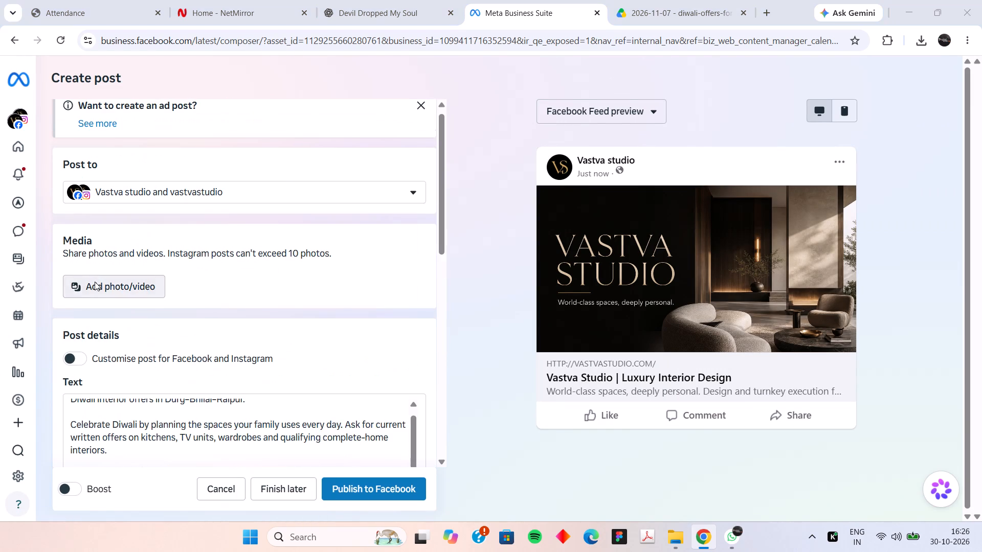
left_click(58, 166)
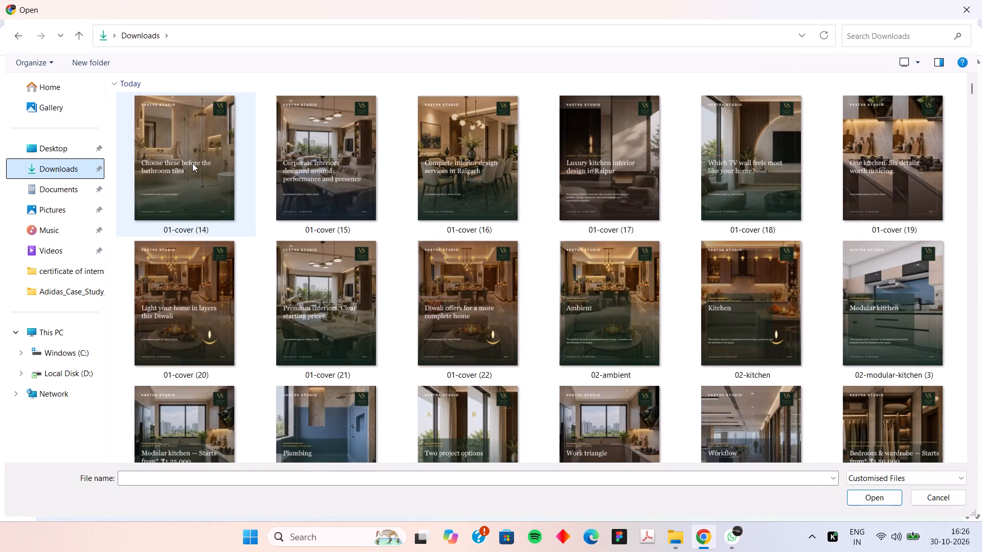
left_click(190, 184)
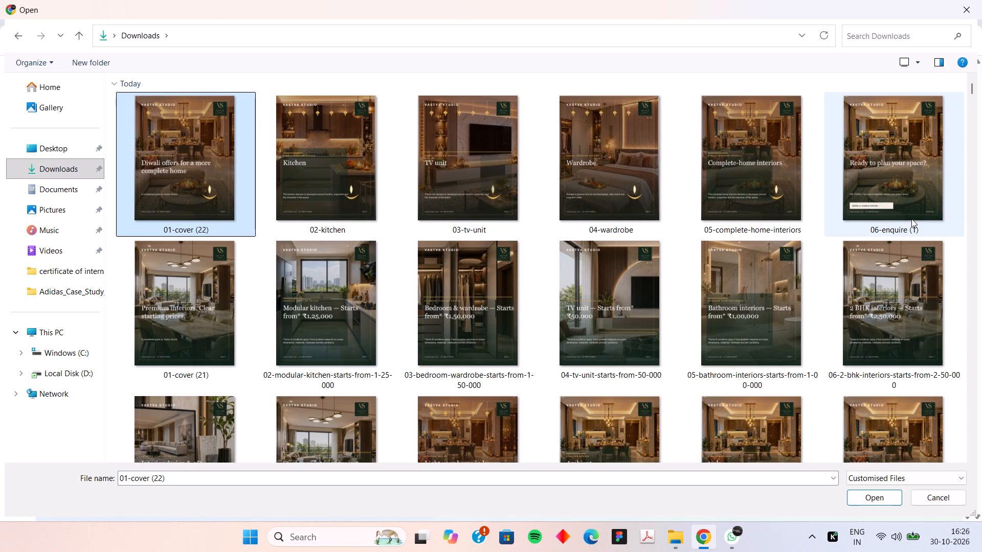
left_click(904, 196, "shift")
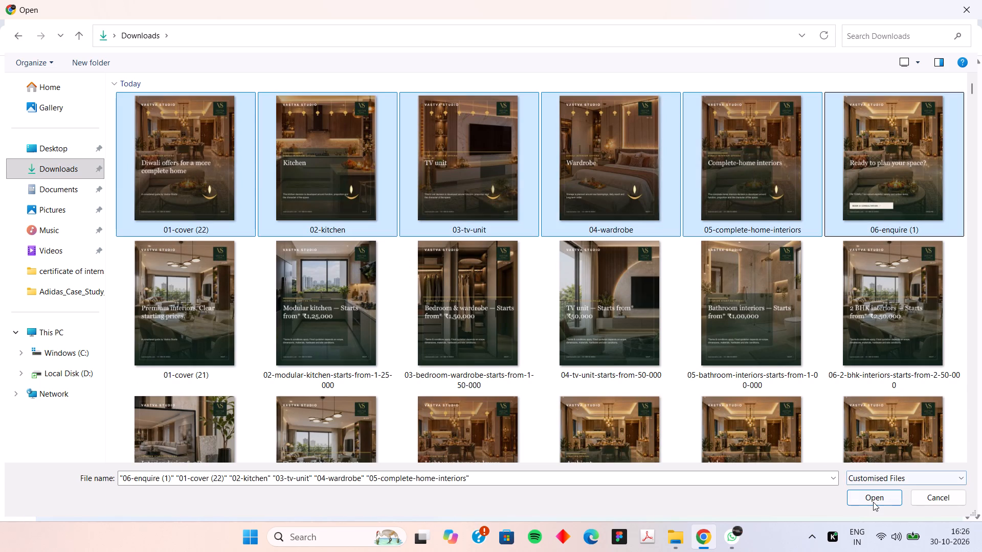
left_click(873, 502)
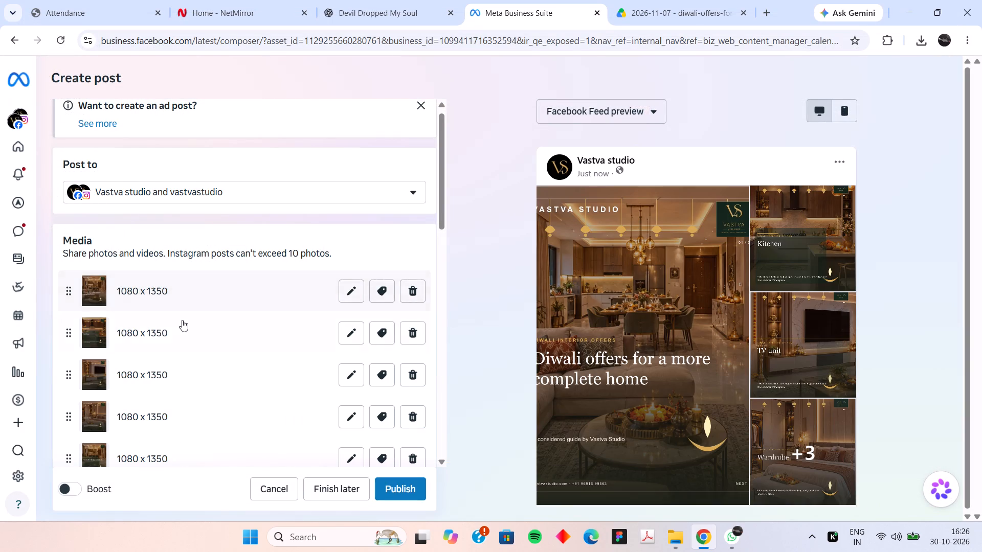
Turn on scheduling for the post and set both the Facebook and Instagram dates to 7 November 2026.
scroll(182, 320, "down", 8)
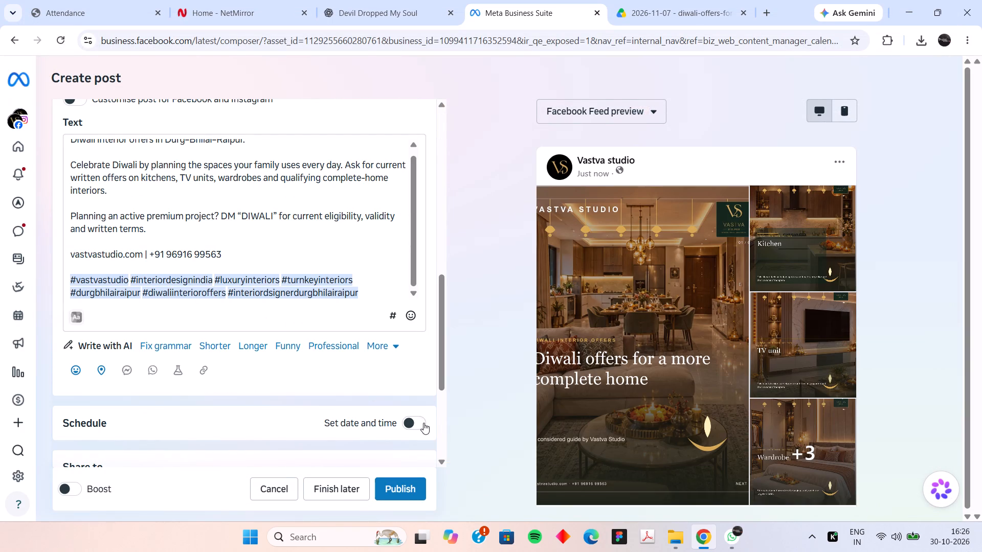
left_click(423, 423)
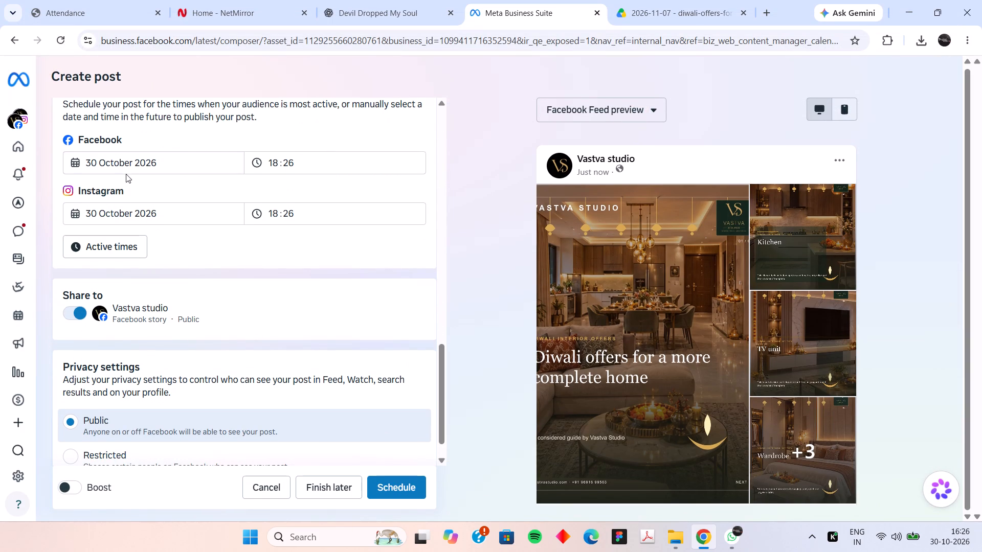
left_click(126, 174)
left_click(131, 169)
left_click(164, 156)
left_click(212, 193)
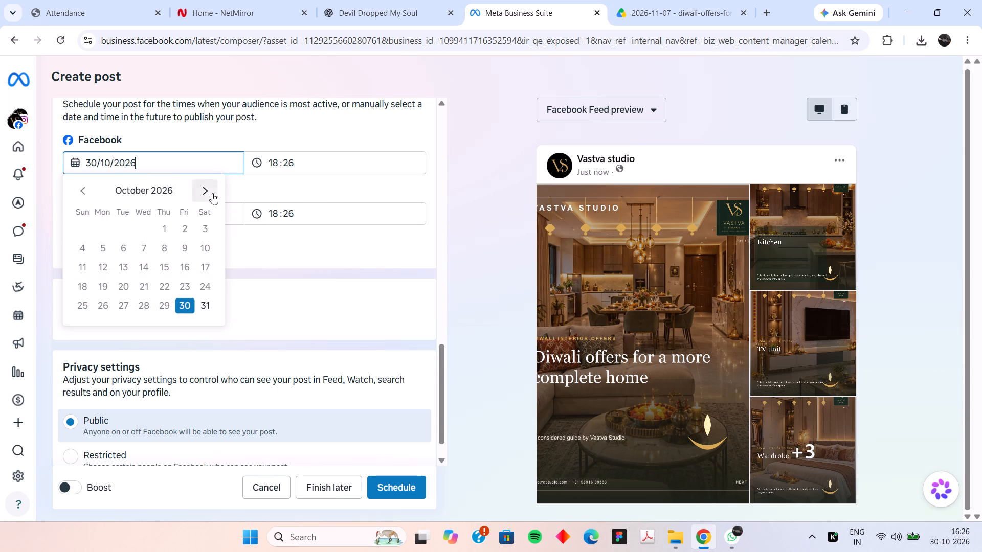
left_click(211, 222)
left_click(147, 211)
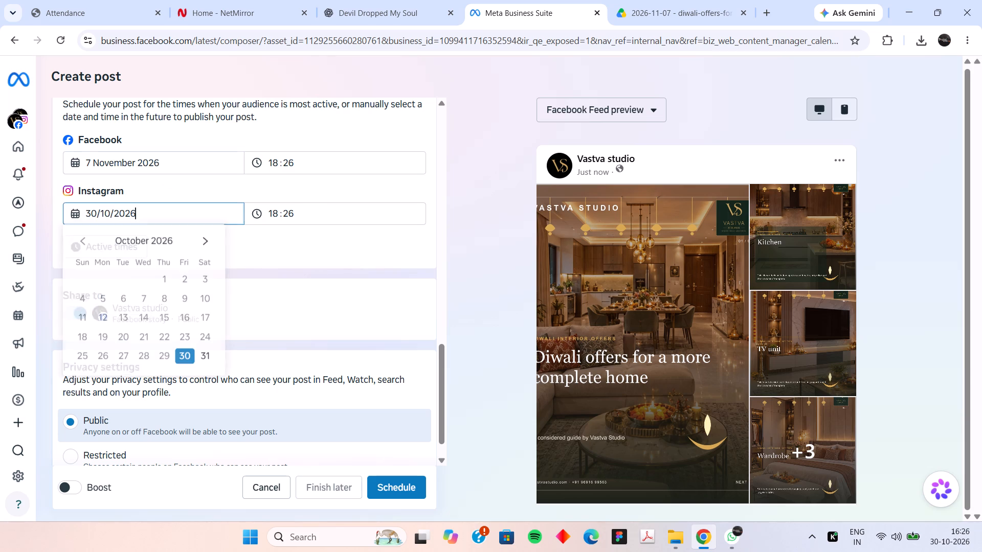
left_click(205, 248)
left_click(211, 276)
Set the Facebook and Instagram publishing times to 11:00 and schedule the post.
left_click(283, 165)
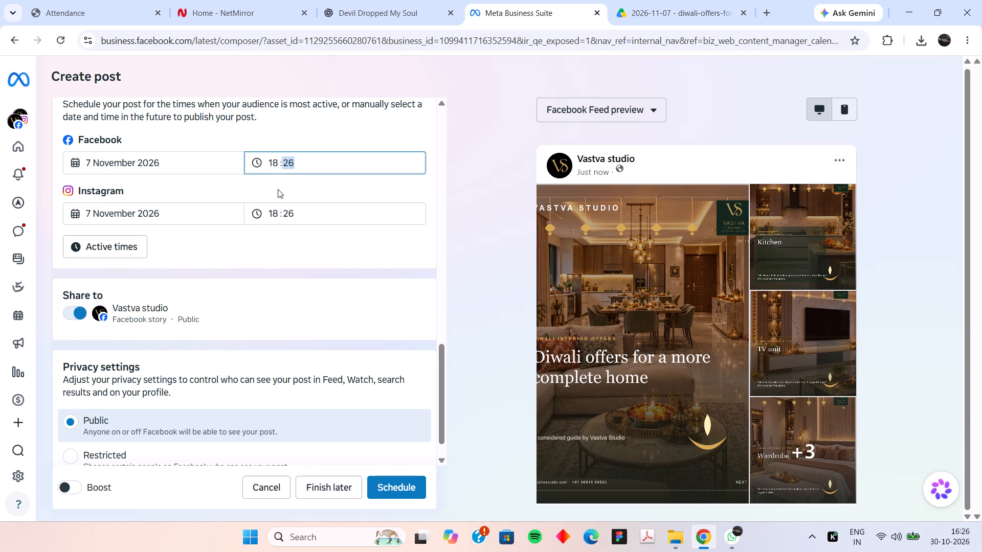
left_click(278, 163)
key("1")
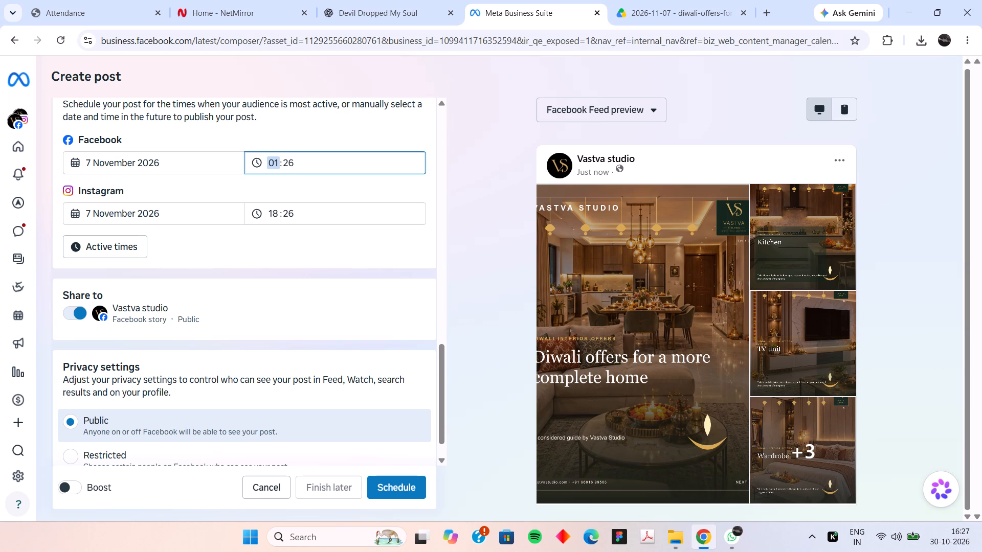
key("BackSpace")
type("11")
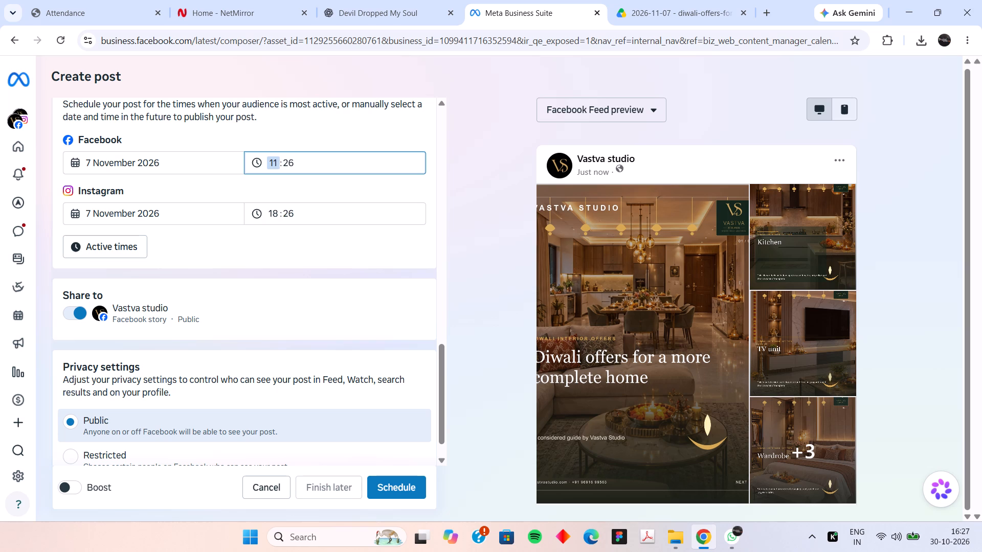
left_click(286, 156)
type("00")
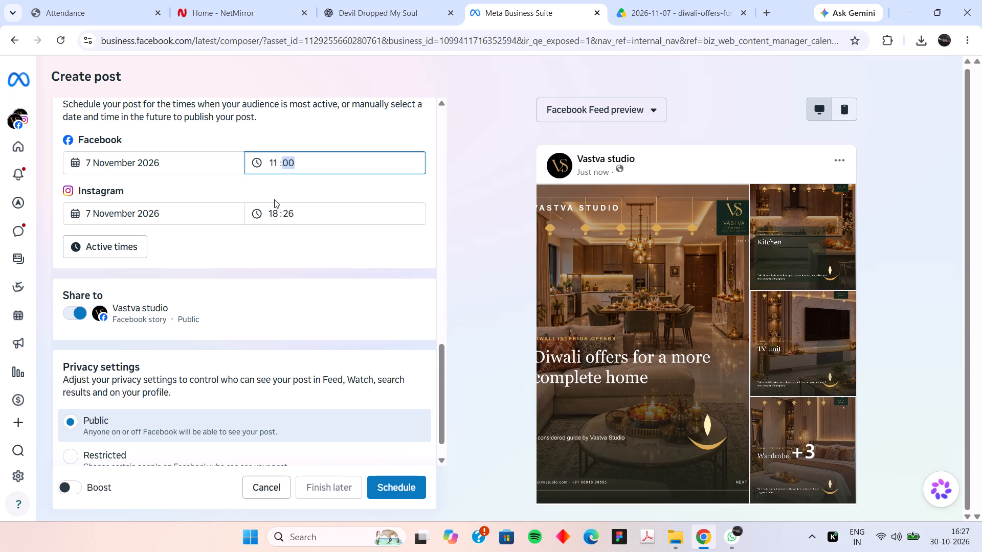
left_click(271, 209)
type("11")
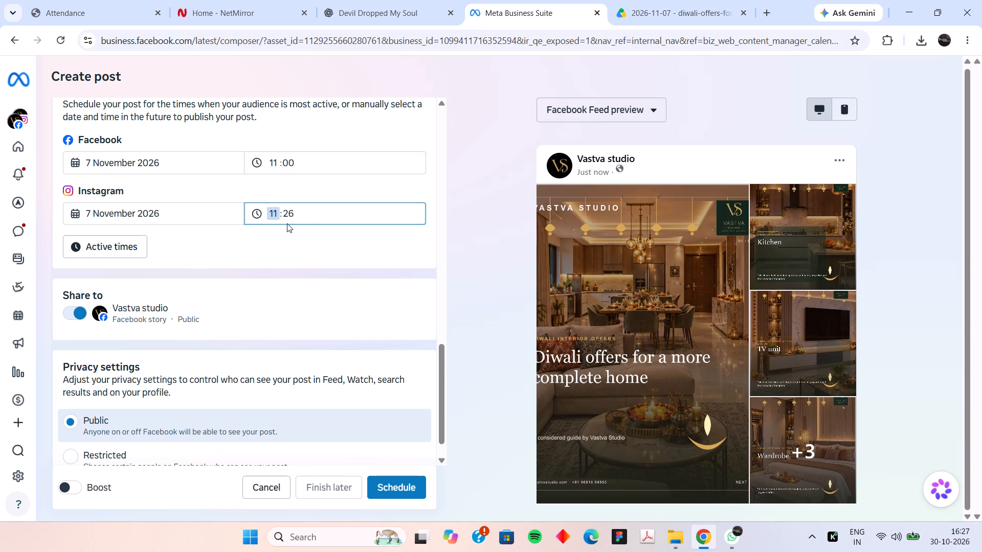
left_click(286, 218)
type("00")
left_click(375, 480)
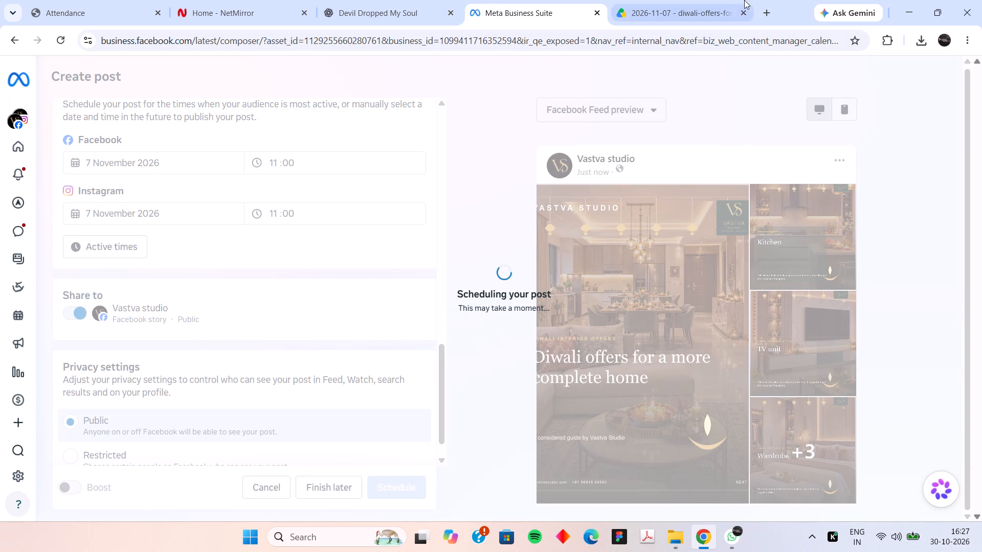
In Google Drive, open the 2026-11-08 happy-diwali folder from the November 2026 folder and download its 01-cover.jpg.
left_click(630, 16)
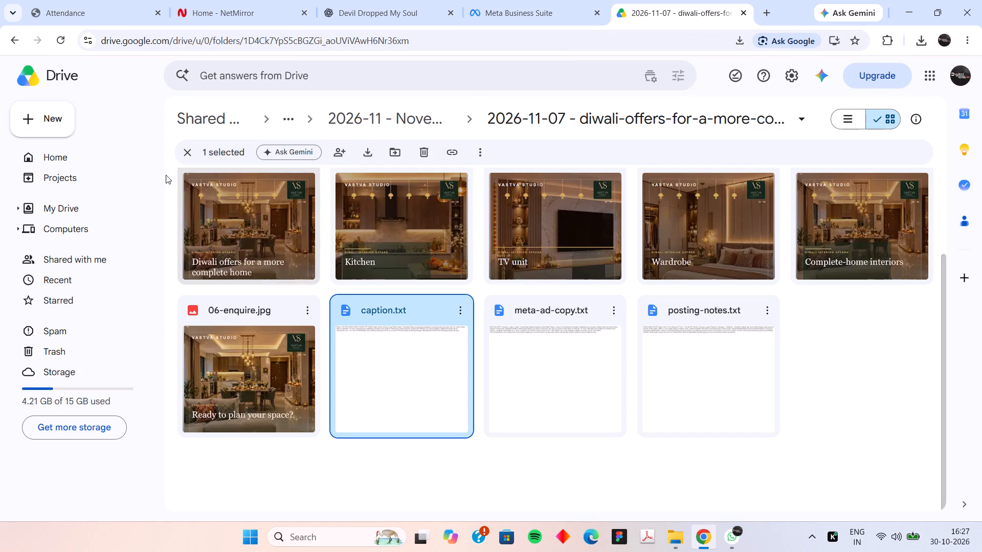
left_click(16, 45)
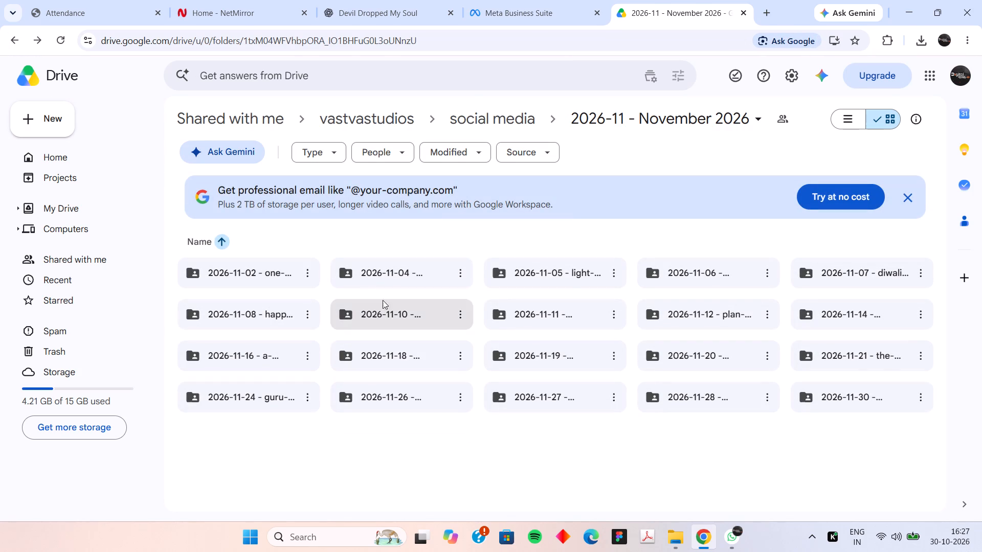
double_click(265, 310)
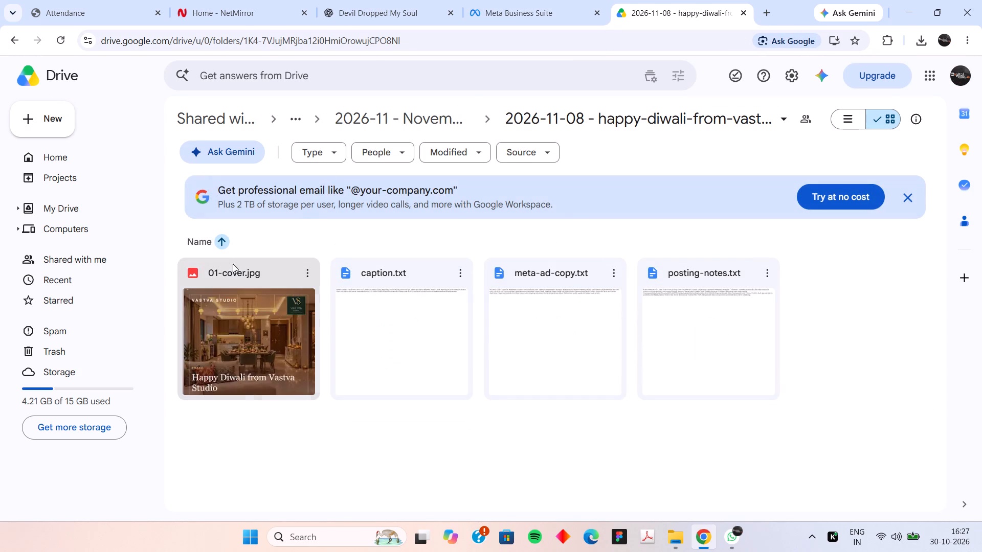
left_click(265, 327)
left_click(265, 327)
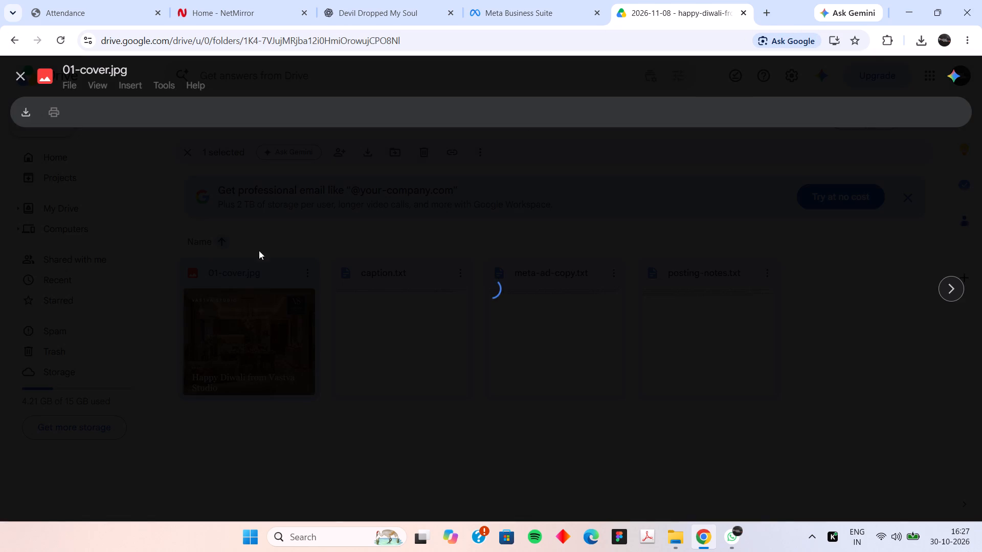
left_click(26, 110)
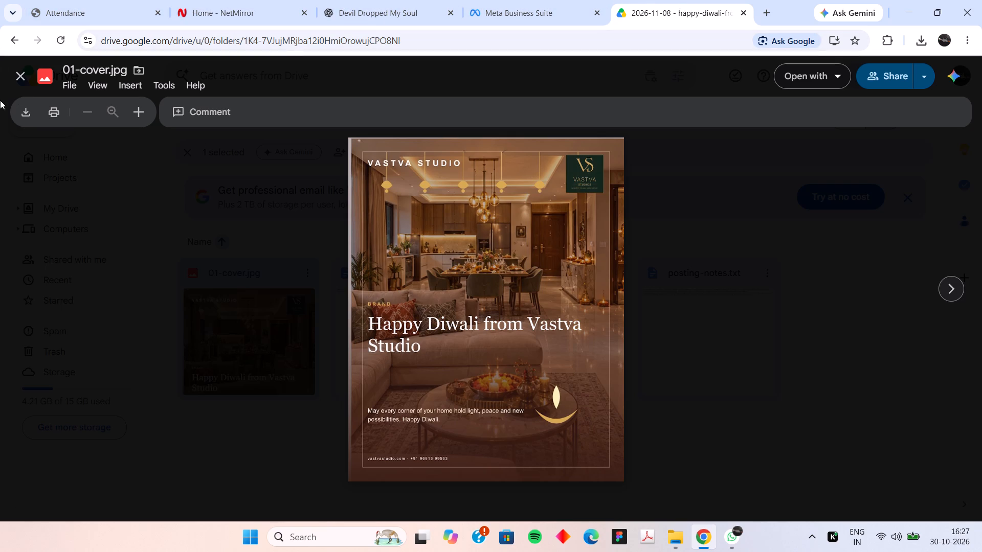
Switch back to the Meta Business Suite browser tab.
left_click(525, 3)
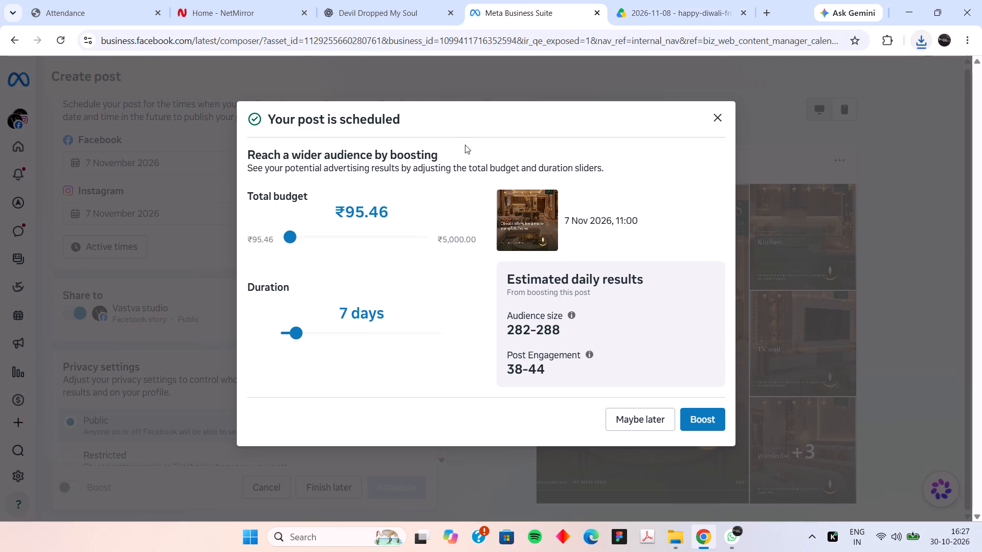
Dismiss the boosting offer for the scheduled 7 November post.
left_click(719, 121)
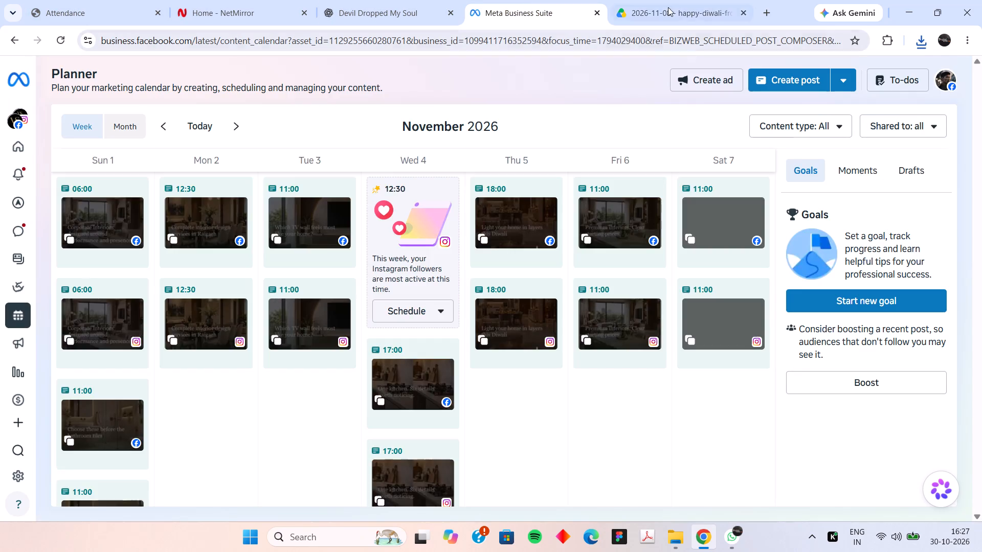
In the 2026-11-08 Happy Diwali Drive folder, copy the whole caption.txt text from "HAPPY DIWALI FROM VASTVA STUDIO" through the last hashtag.
left_click(668, 7)
left_click(140, 191)
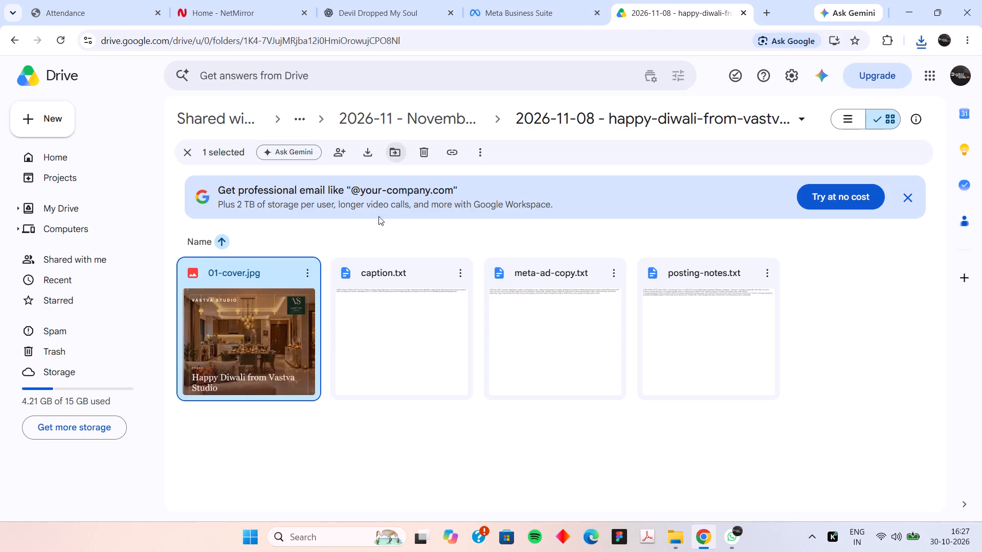
double_click(387, 325)
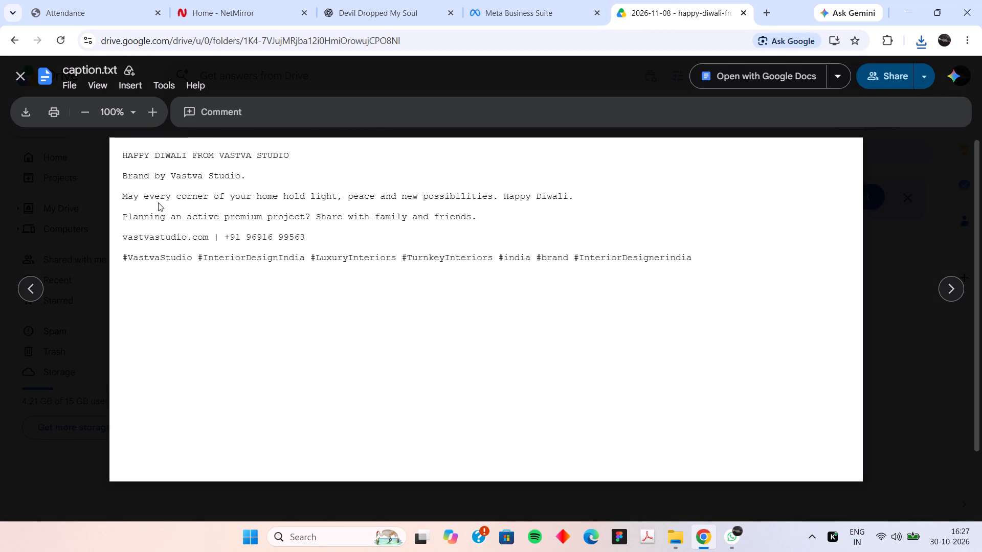
left_click_drag(123, 173, 300, 185)
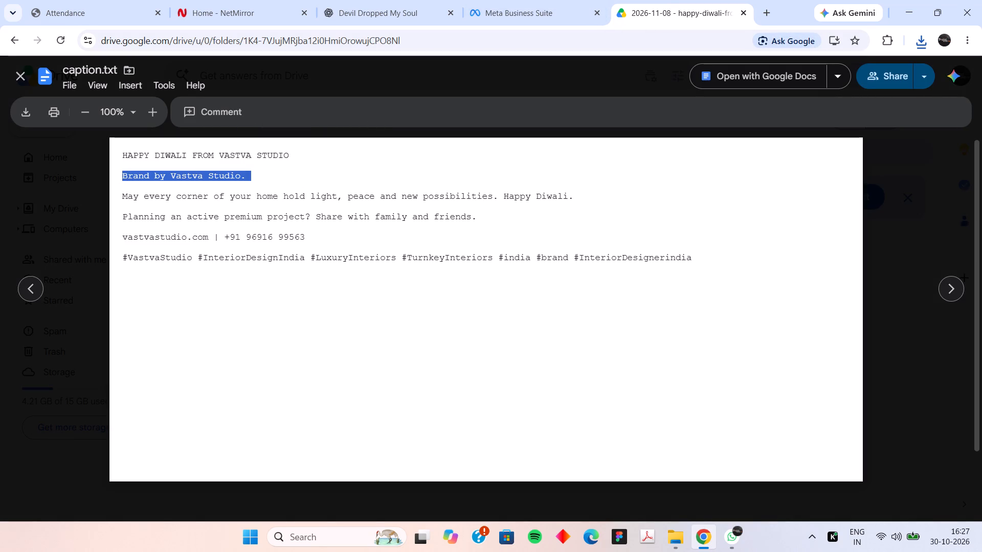
left_click_drag(124, 157, 584, 242)
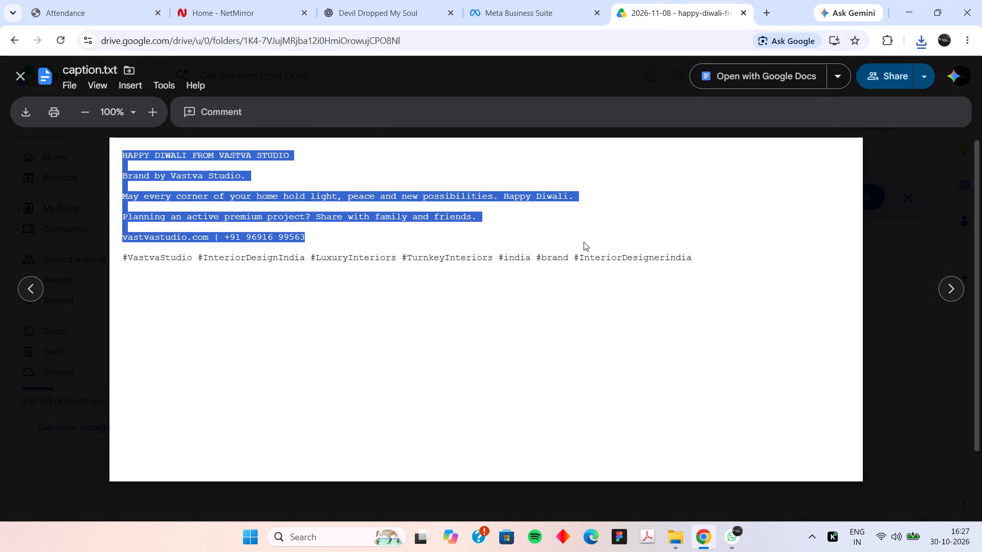
left_click_drag(584, 242, 705, 260)
right_click(483, 241)
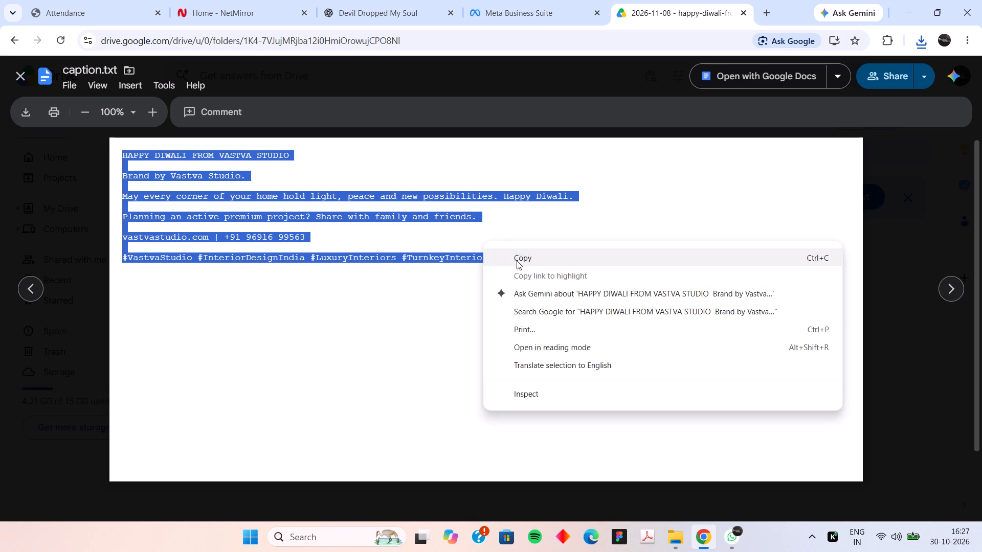
left_click(517, 261)
Back in Meta Business Suite, create a new post and add the Happy Diwali cover image as its media.
left_click(586, 0)
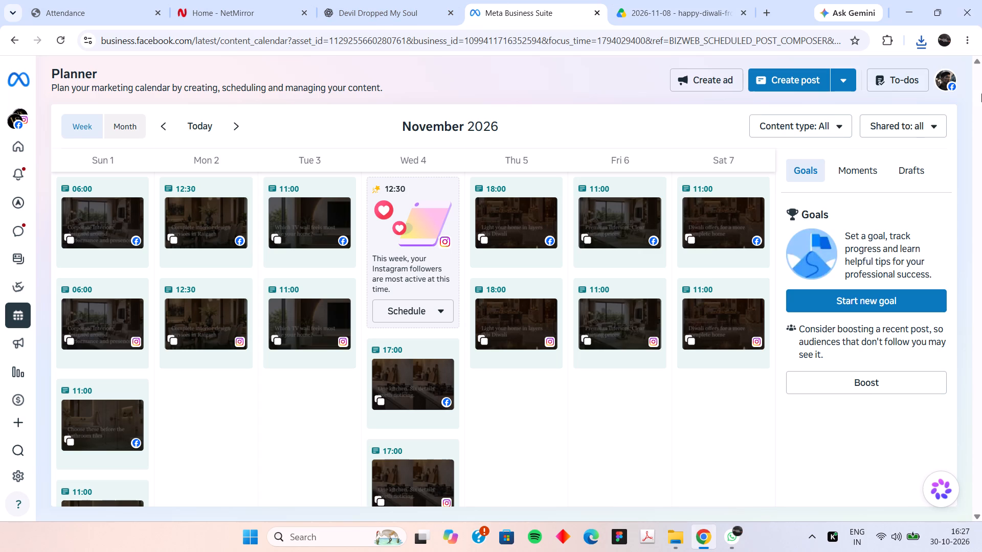
left_click(639, 19)
left_click(480, 0)
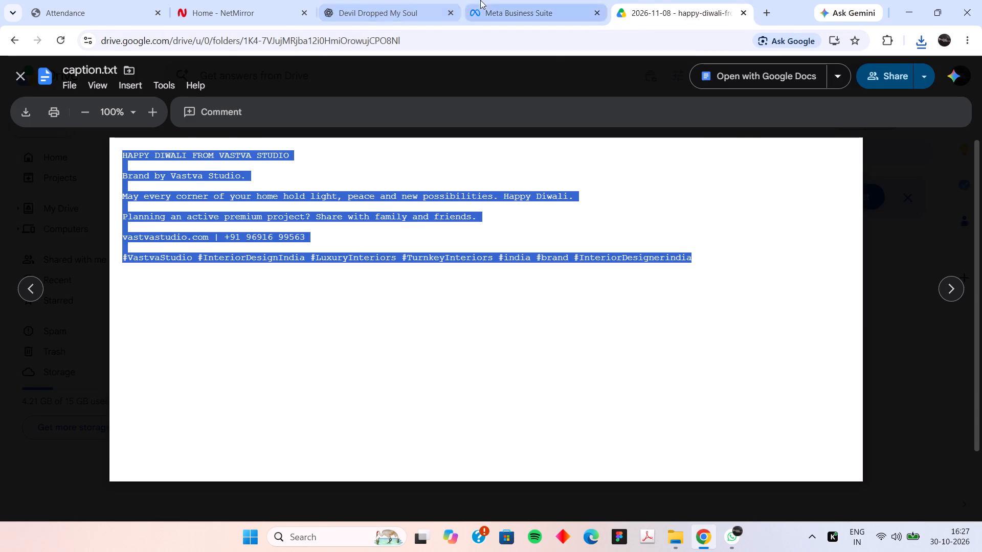
left_click(766, 83)
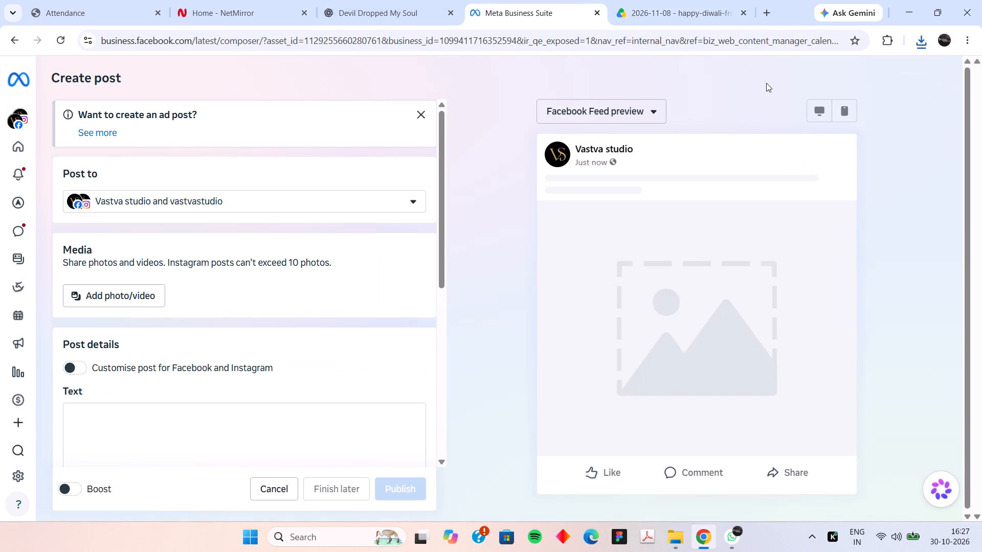
left_click(111, 293)
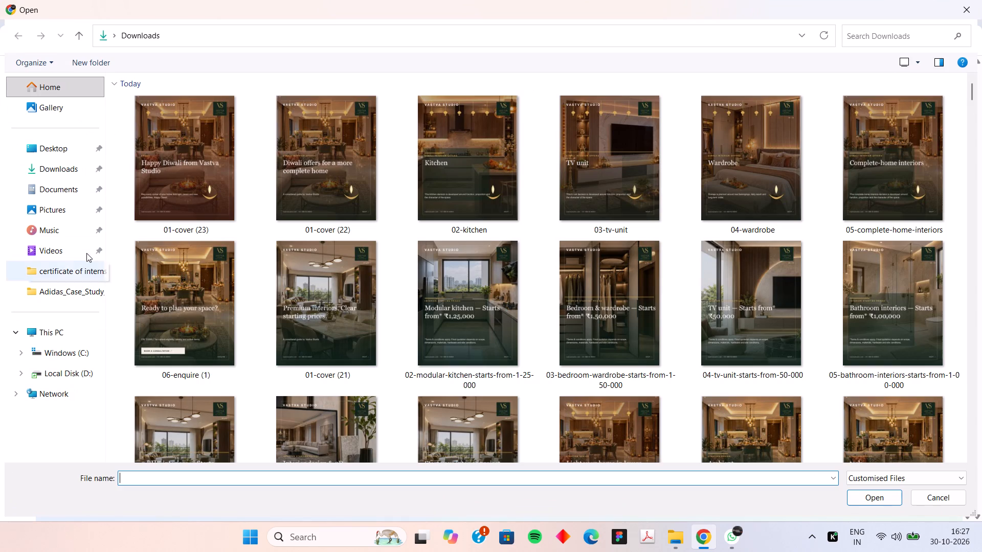
Add the Happy Diwali cover image, 01-cover (23), from the Downloads folder as the post's media.
left_click(77, 171)
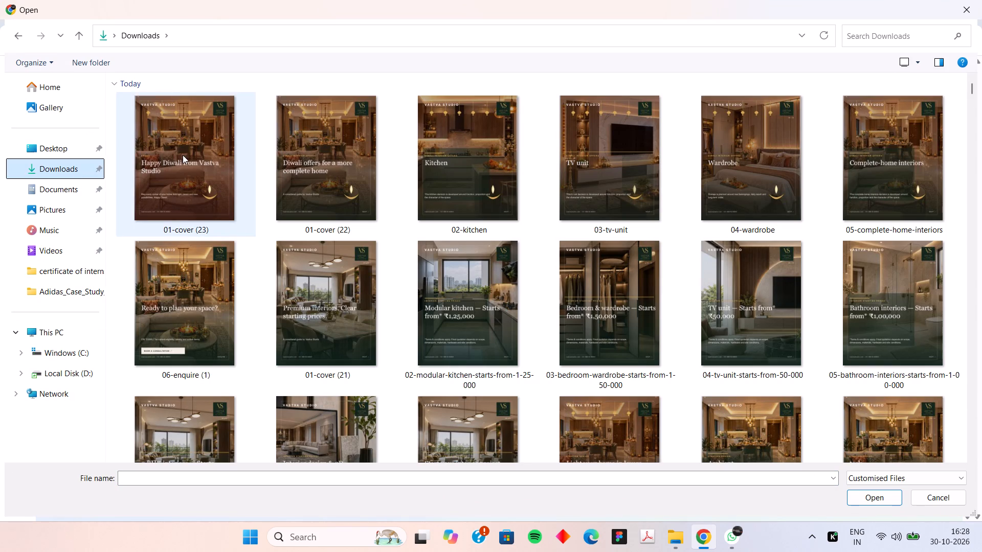
left_click(183, 155)
left_click(876, 491)
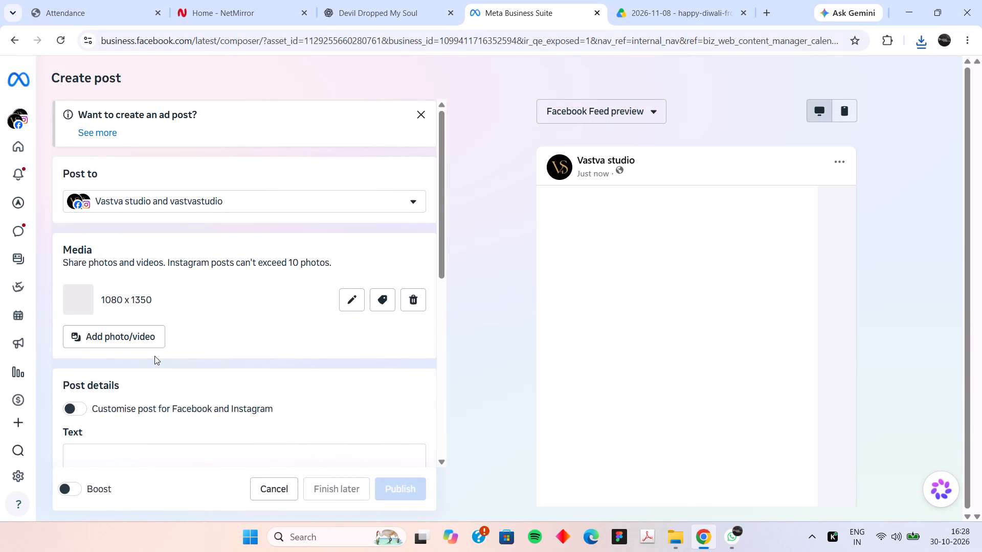
Paste the copied "HAPPY DIWALI FROM VASTVA STUDIO" caption into the post's text.
scroll(154, 356, "down", 1)
left_click(118, 395)
right_click(118, 395)
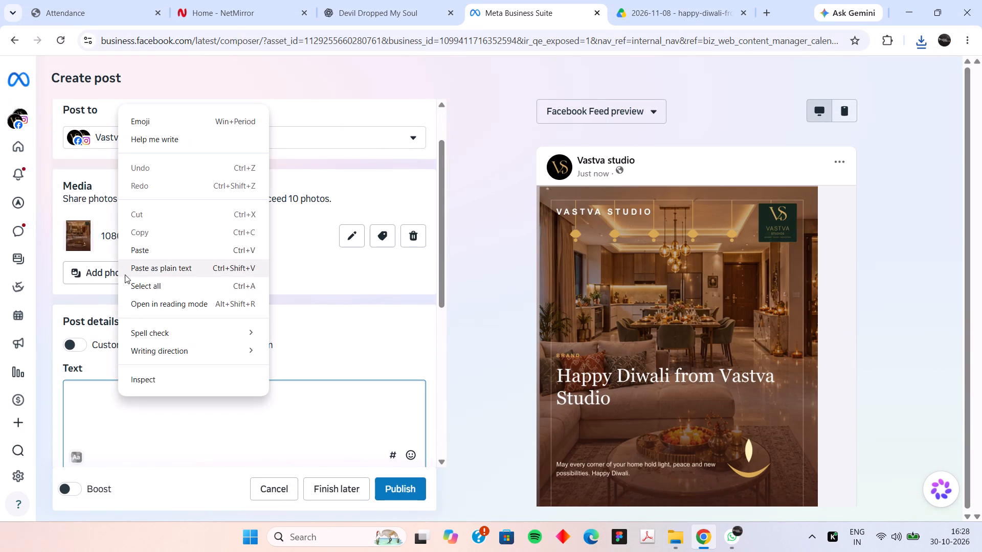
left_click(147, 257)
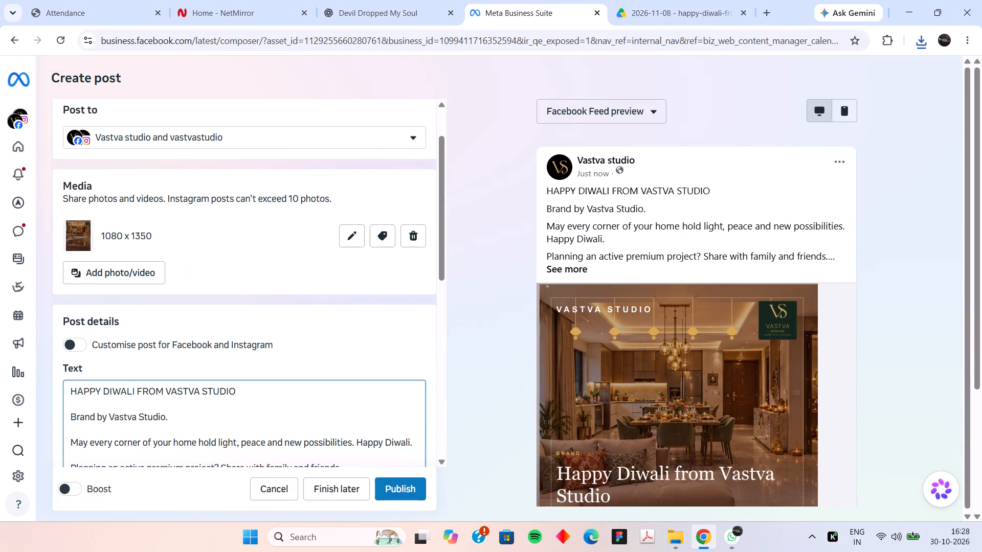
Change the capitals in the caption's first hashtag to lowercase so it reads #vastvastudio.
scroll(176, 409, "down", 1)
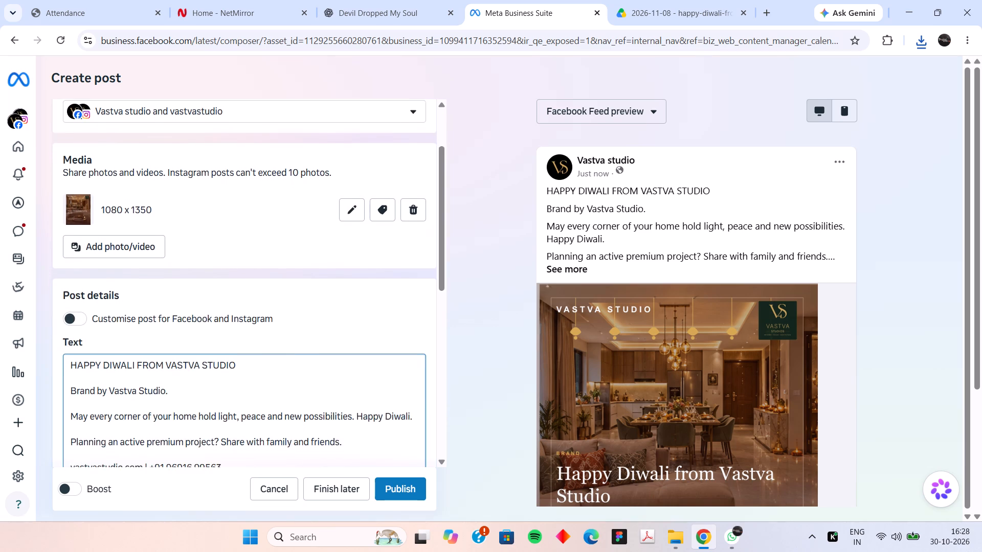
scroll(176, 409, "down", 5)
left_click(88, 275)
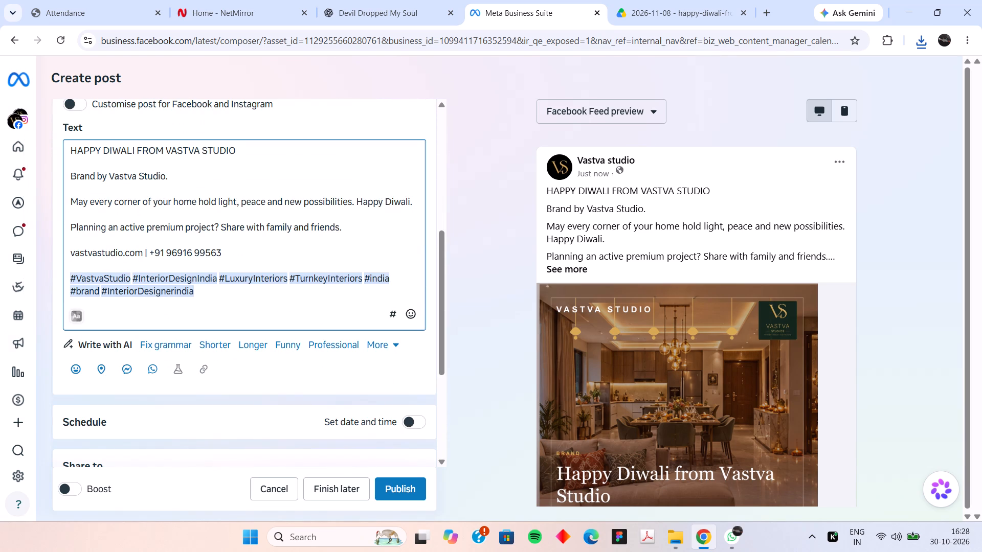
key("Left")
key("BackSpace")
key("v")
key("Right")
key("Right")
key("Right")
key("Right")
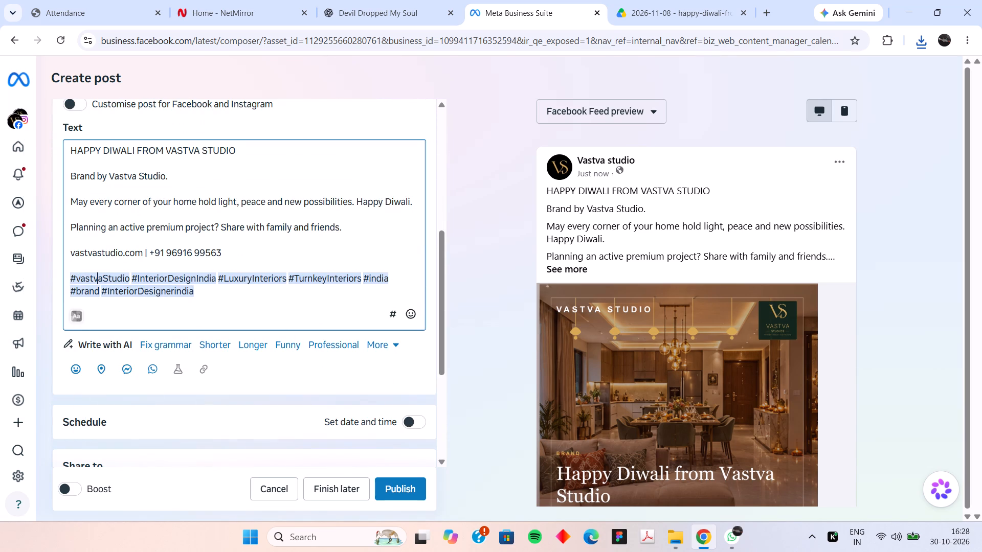
key("Right")
key("Right")
key("BackSpace")
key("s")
Change the capitals in the second hashtag to lowercase so it reads #interiordesignindia.
key("Right")
key("Right")
key("Right")
key("Right")
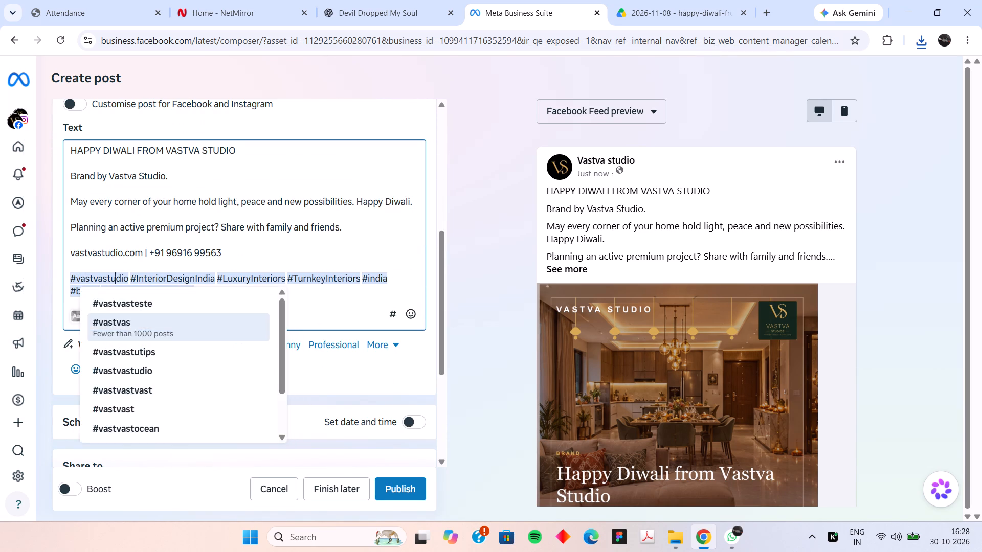
key("Right")
key("Right")
key("Right")
key("Right")
key("BackSpace")
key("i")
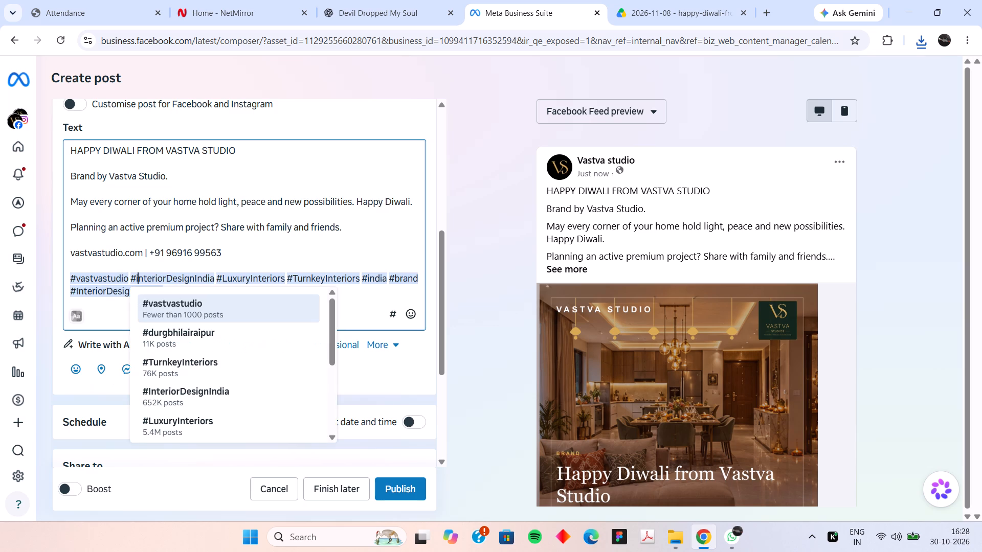
key("Right")
key("Right")
key("Right")
key("Right")
key("Right")
key("Right")
key("Right")
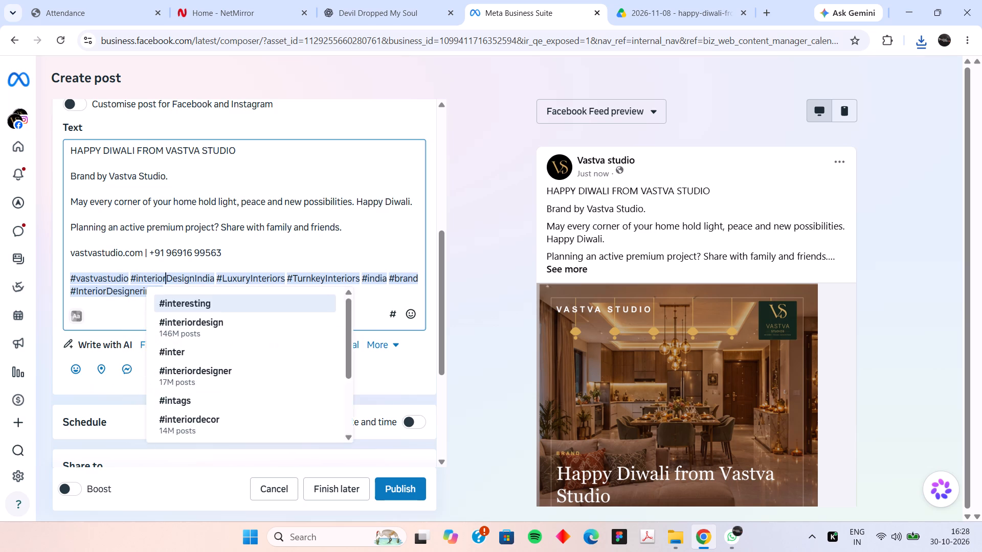
key("Right")
key("BackSpace")
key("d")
key("Right")
key("Right")
key("Right")
key("Right")
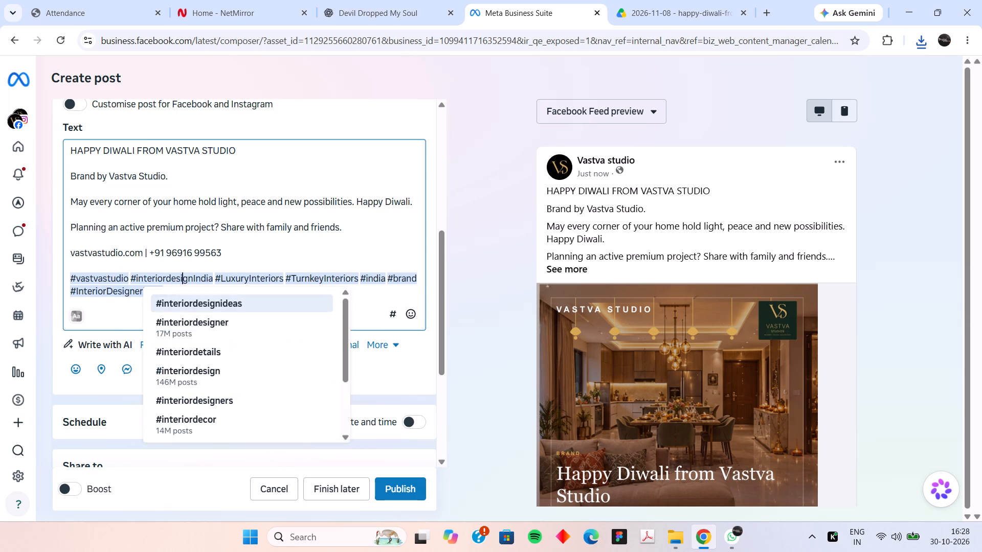
key("Right")
key("Right")
key("BackSpace")
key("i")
Change the capitals in the third hashtag to lowercase so it reads #luxuryinteriors.
key("Right")
key("Right")
key("Right")
key("Right")
key("Right")
key("Right")
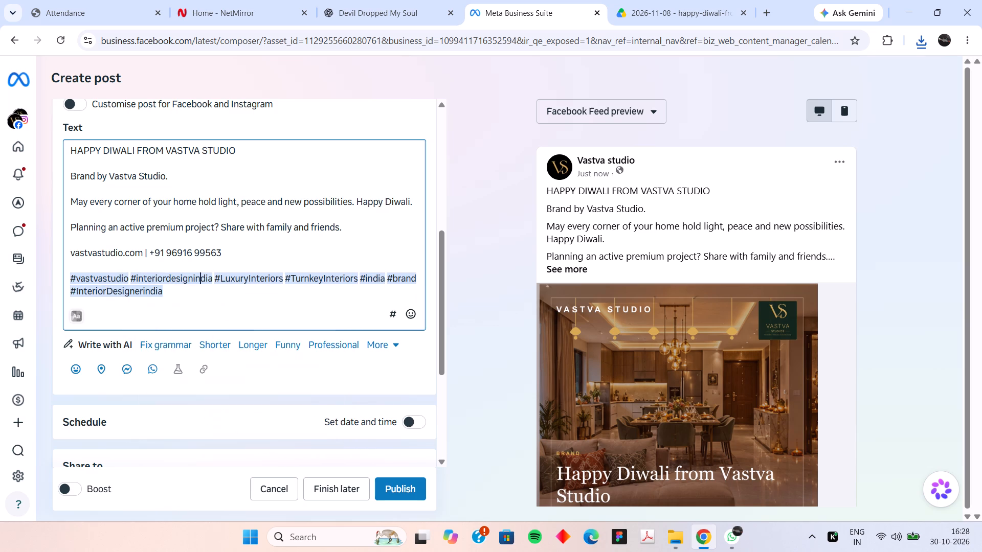
key("Right")
key("BackSpace")
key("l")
key("Right")
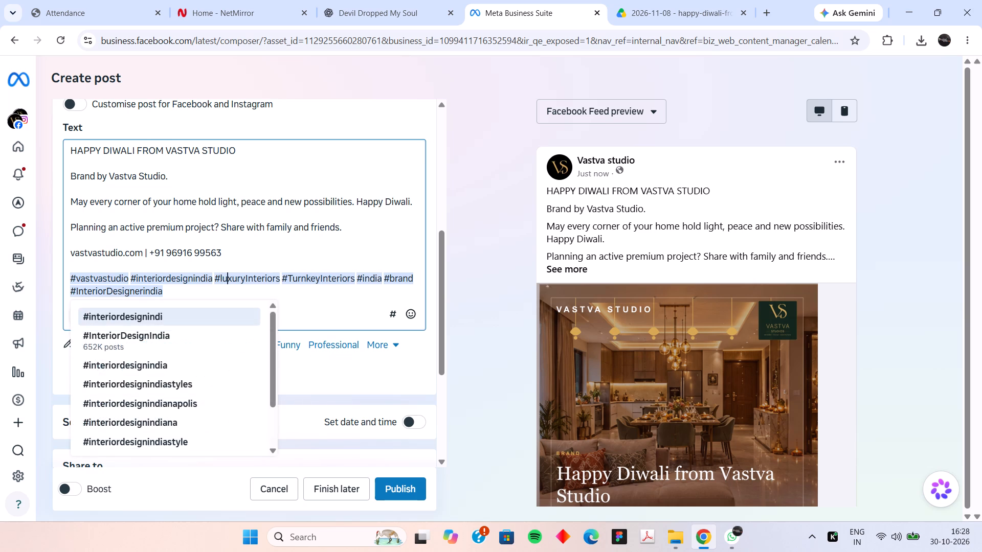
key("Right")
key("Right")
key("Right")
key("Right")
key("Right")
key("BackSpace")
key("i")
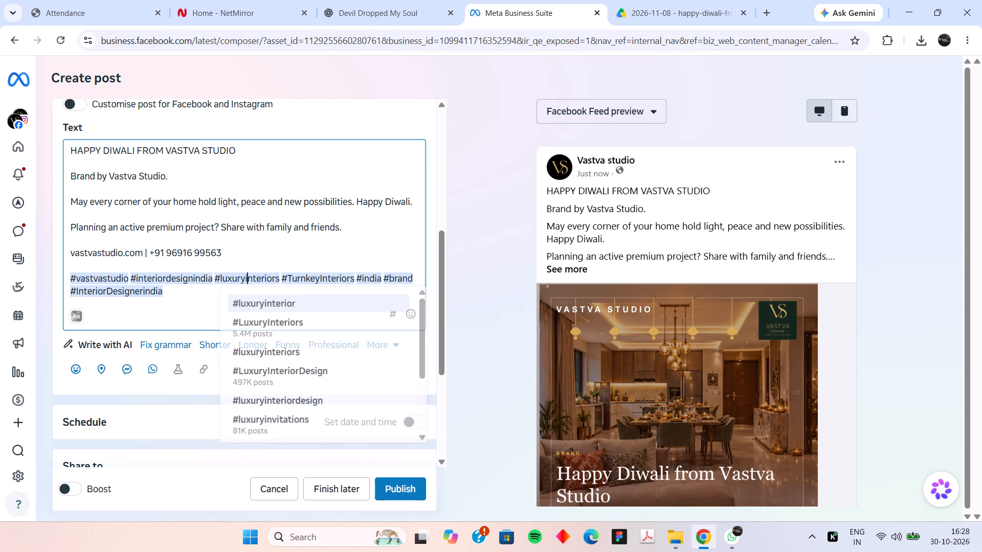
Change the #TurnkeyInteriors hashtag to lowercase, starting with its initial T.
key("Right")
key("Right")
key("Right")
key("Right")
key("Right")
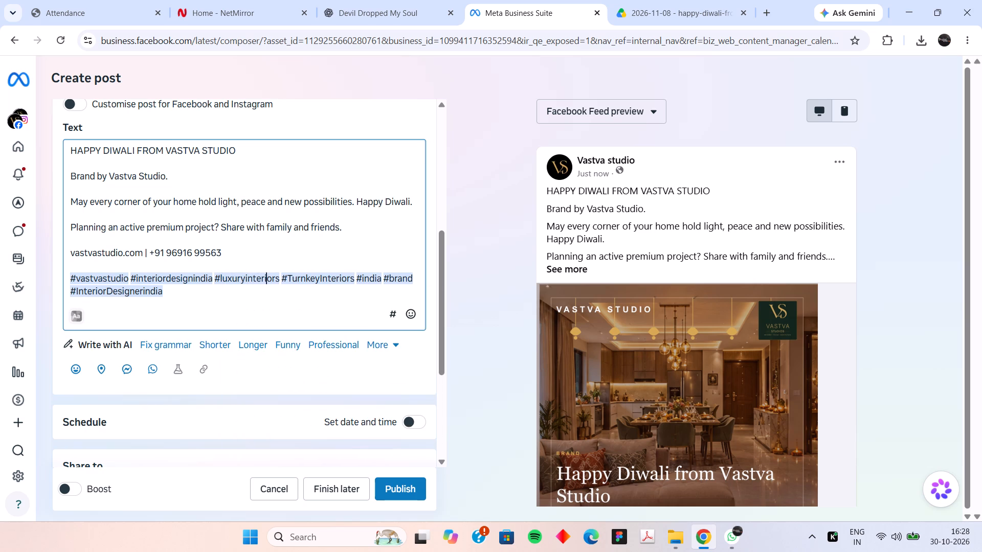
key("Right")
key("Right")
key("Right")
key("Right")
key("Right")
key("Right")
key("BackSpace")
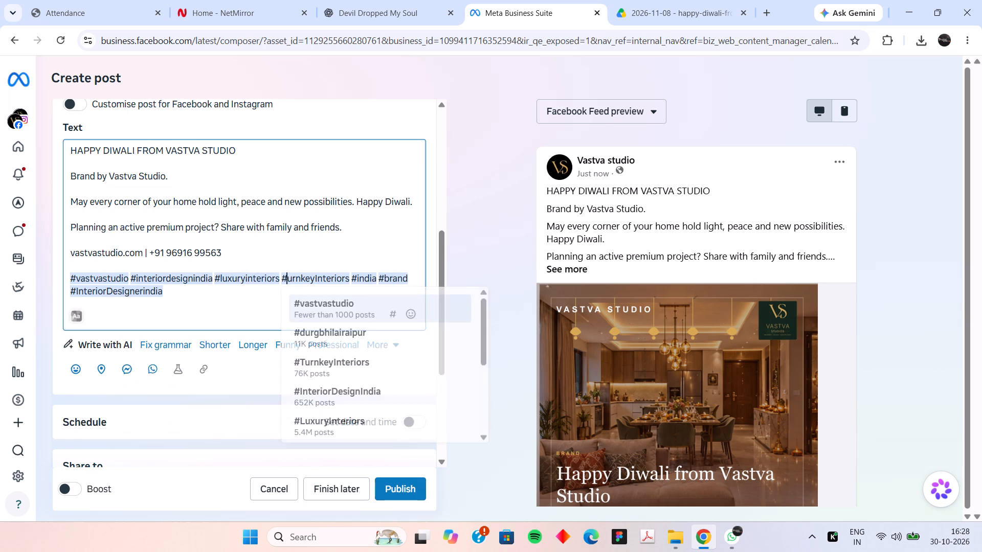
Change the turnkey interiors hashtag in the post text to all-lowercase #turnkeyinteriors.
key("t")
key("Right")
key("Right")
key("Right")
key("Right")
key("Right")
key("Right")
key("Right")
key("BackSpace")
key("i")
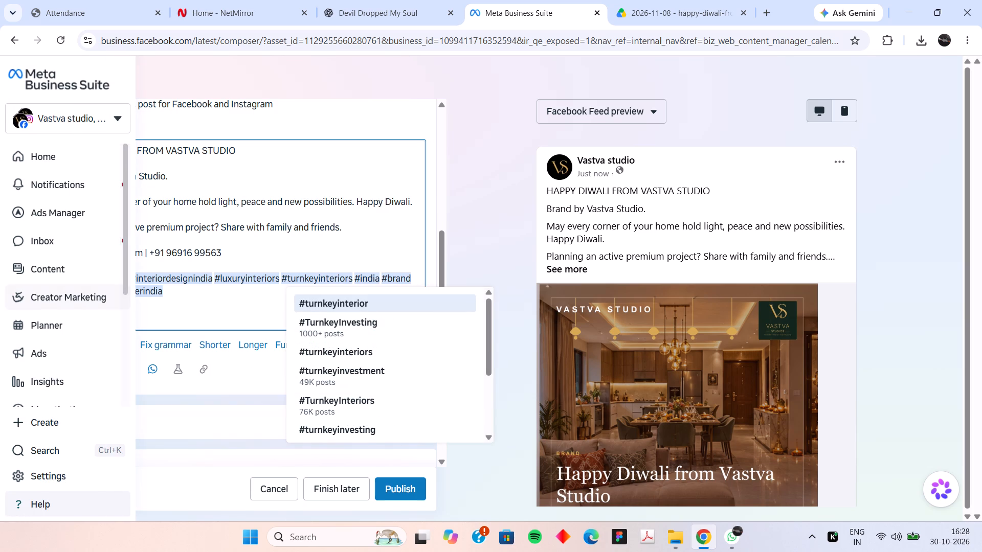
Change the last hashtag in the post text to all-lowercase #interiordesignerindia and dismiss the hashtag suggestions.
left_click(145, 295)
left_click(80, 288)
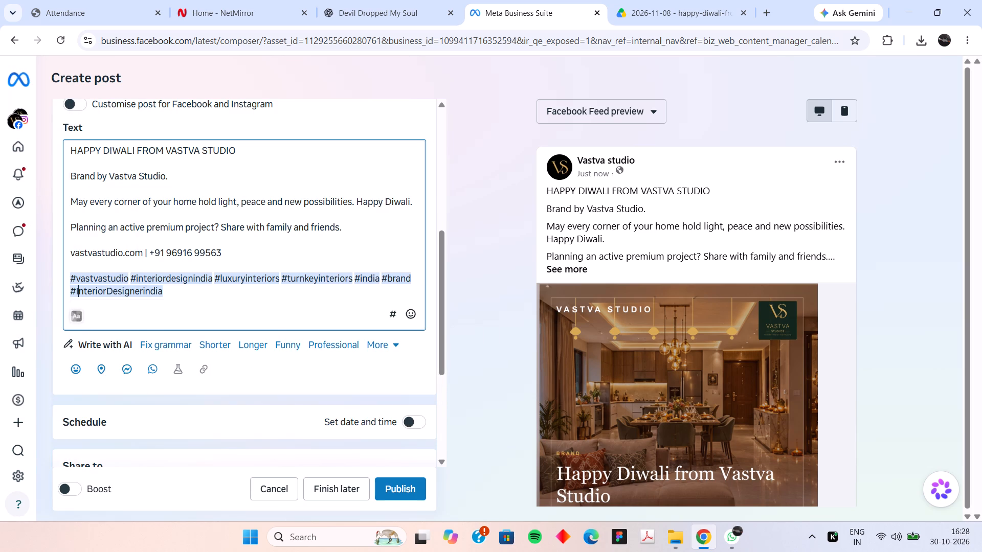
key("BackSpace")
key("i")
key("Right")
key("Right")
key("Right")
key("Right")
key("Right")
key("Right")
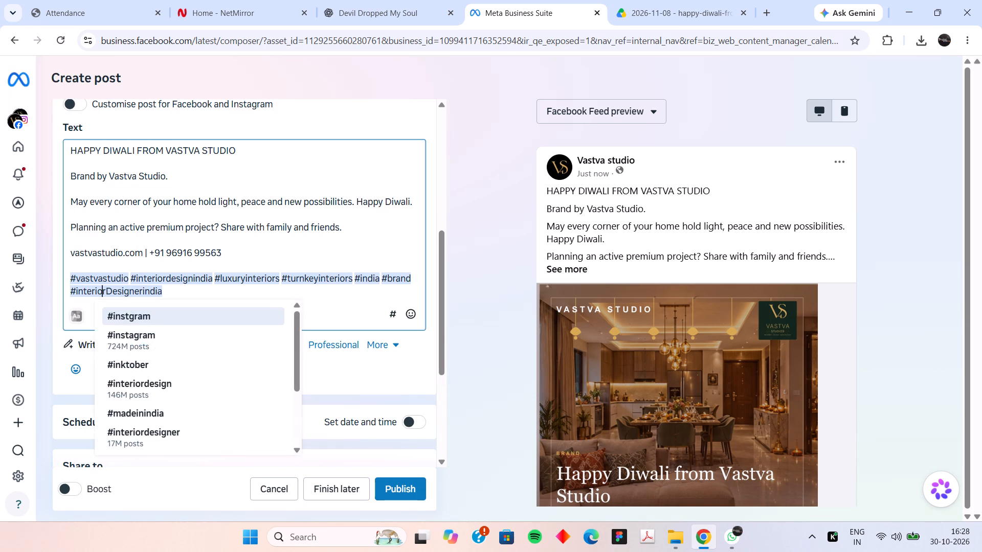
key("Right")
key("Right")
key("BackSpace")
key("d")
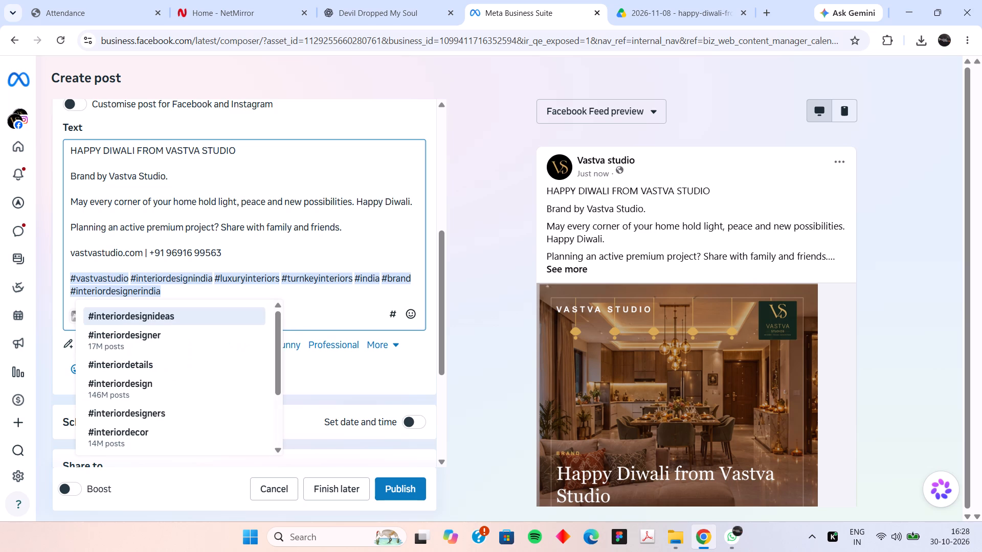
left_click(304, 257)
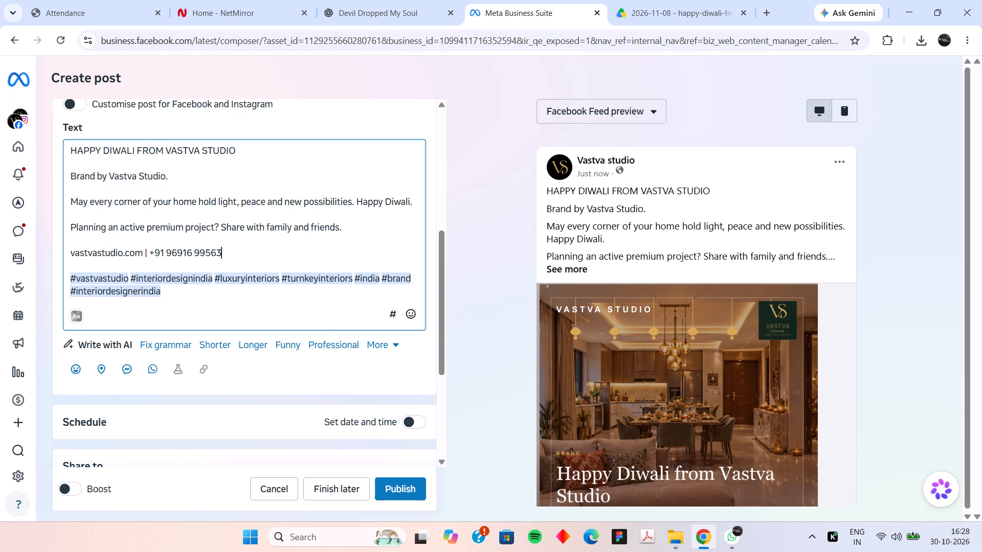
Review the post's media and text, and open the location entry for the post.
scroll(150, 316, "up", 4)
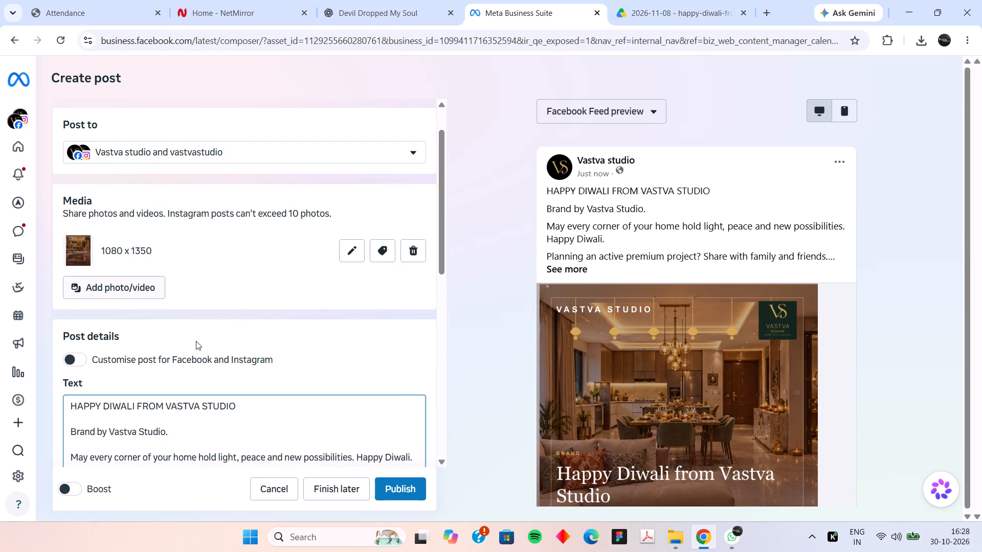
scroll(196, 341, "down", 6)
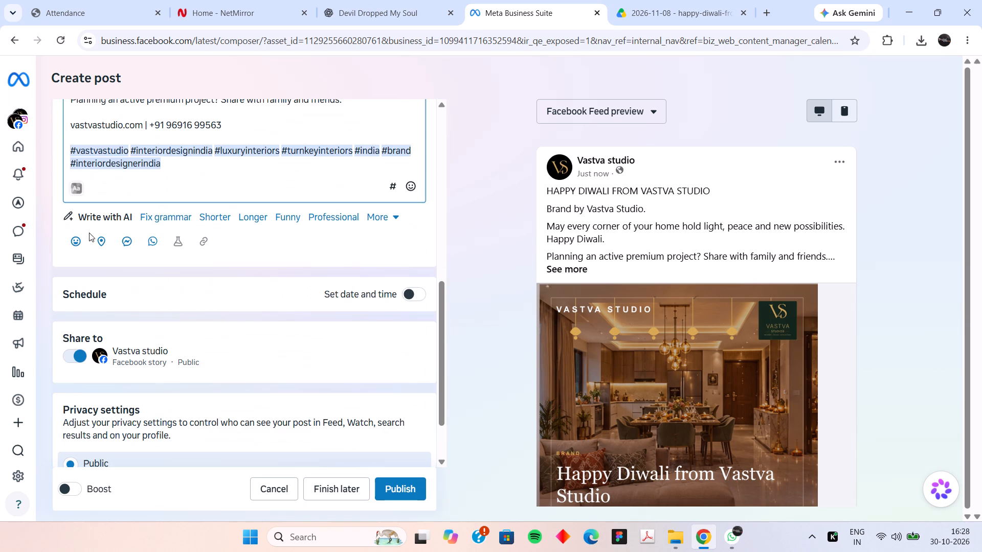
left_click(94, 241)
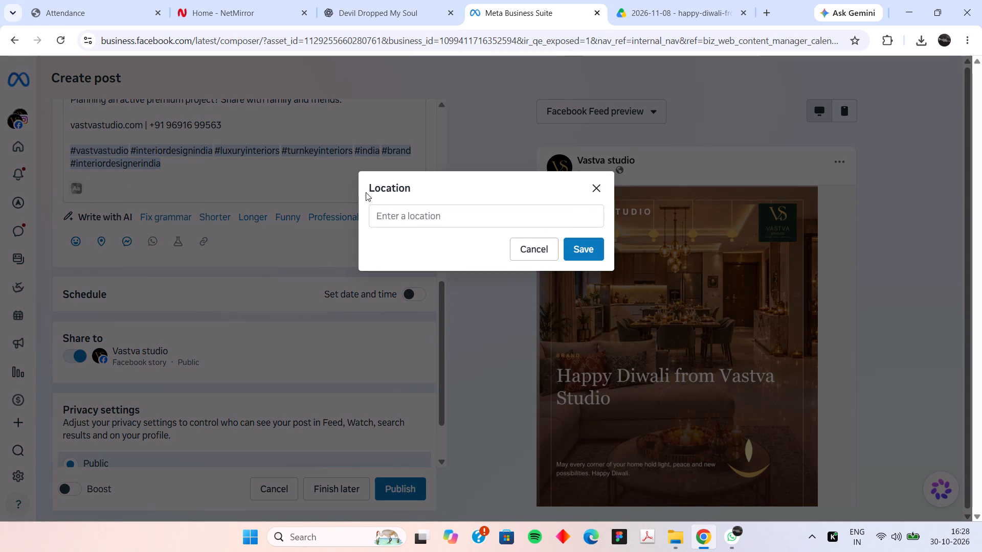
Set the post's location to Bhilai, Chhattisgarh, India and save it.
left_click(380, 216)
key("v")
key("BackSpace")
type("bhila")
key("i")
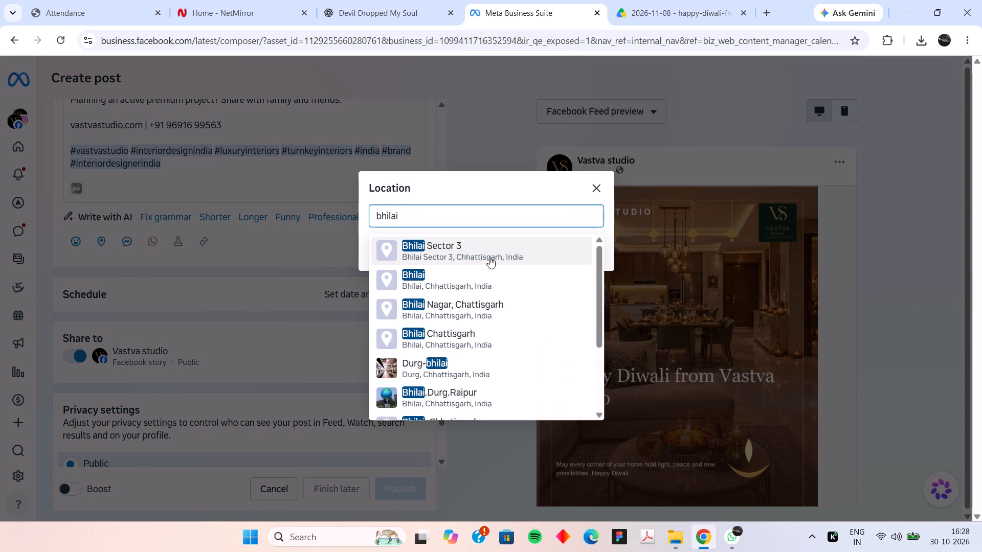
left_click(457, 277)
left_click(592, 249)
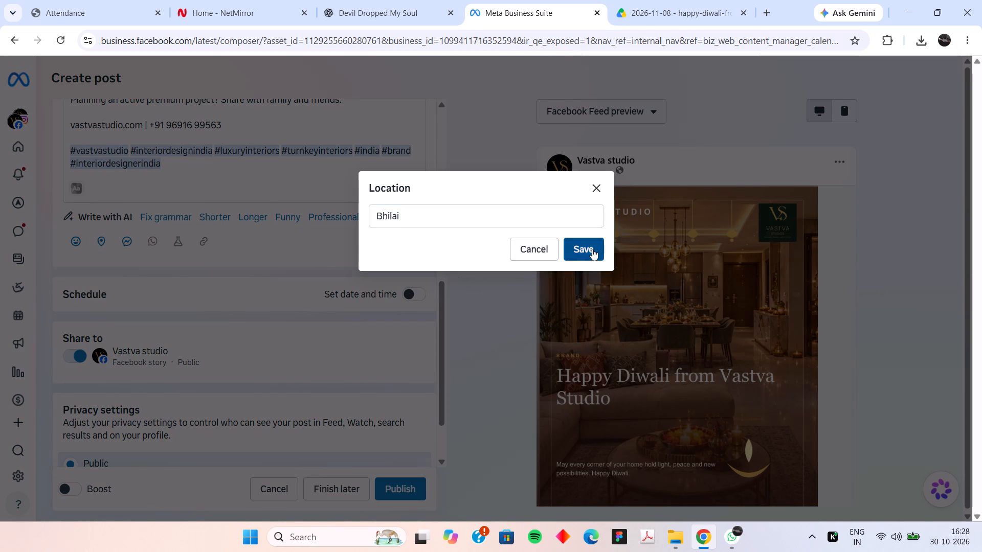
Turn on scheduling for the post and set both the Facebook and Instagram dates to 8 November 2026.
scroll(284, 363, "down", 1)
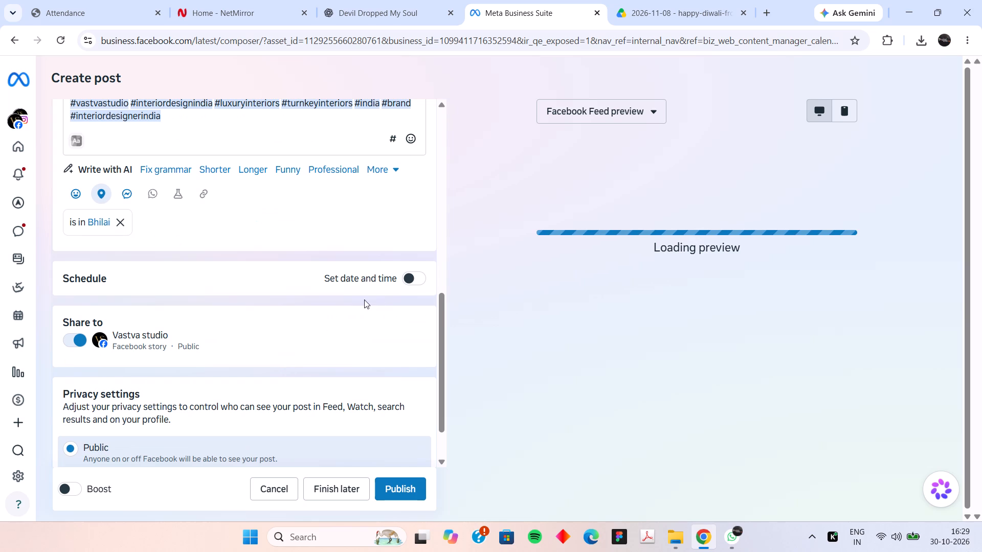
left_click(421, 277)
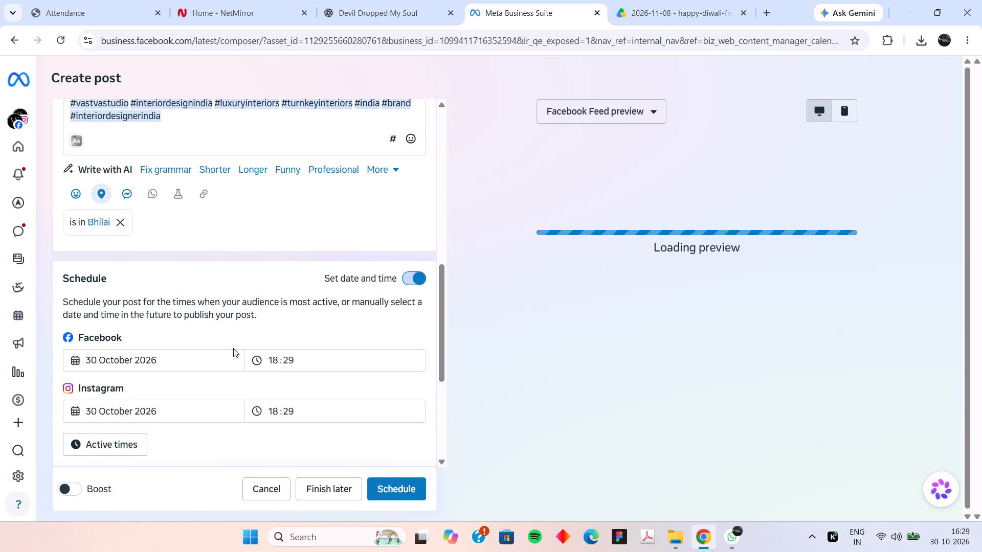
left_click(171, 359)
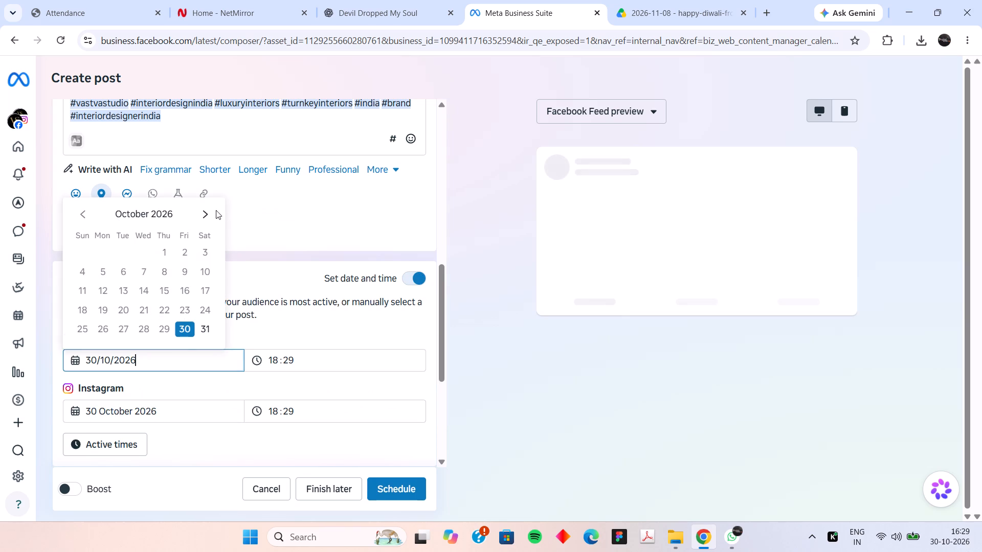
left_click(212, 211)
left_click(80, 277)
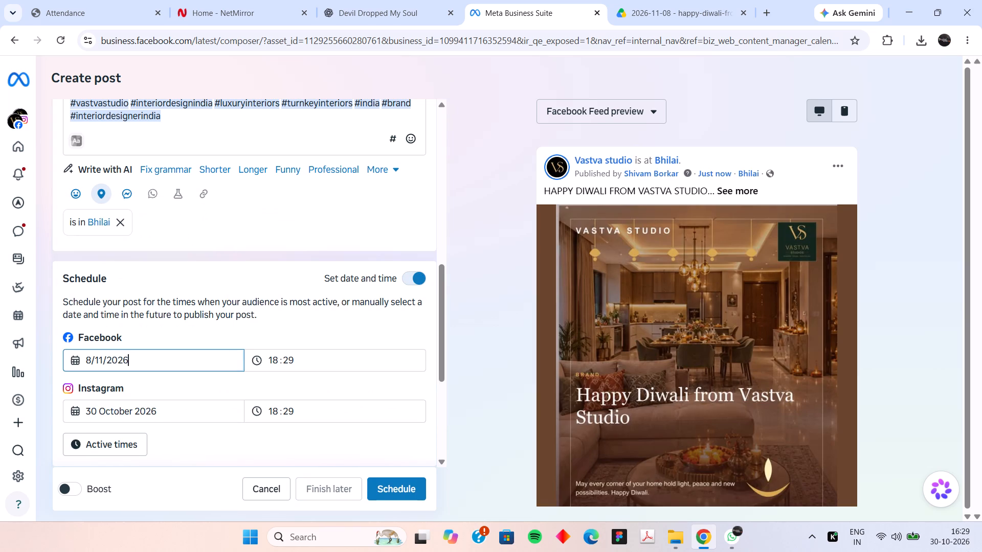
left_click(143, 412)
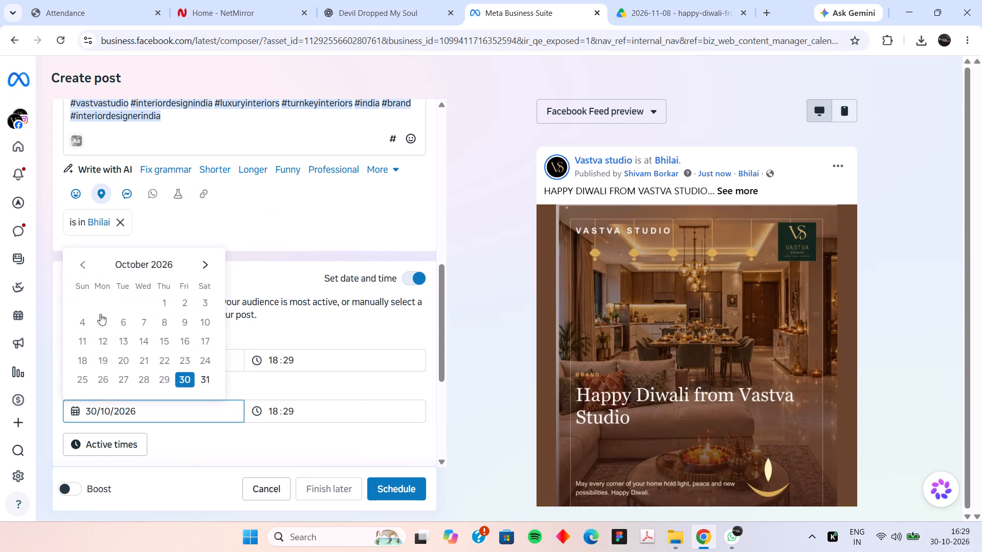
left_click(208, 267)
left_click(82, 323)
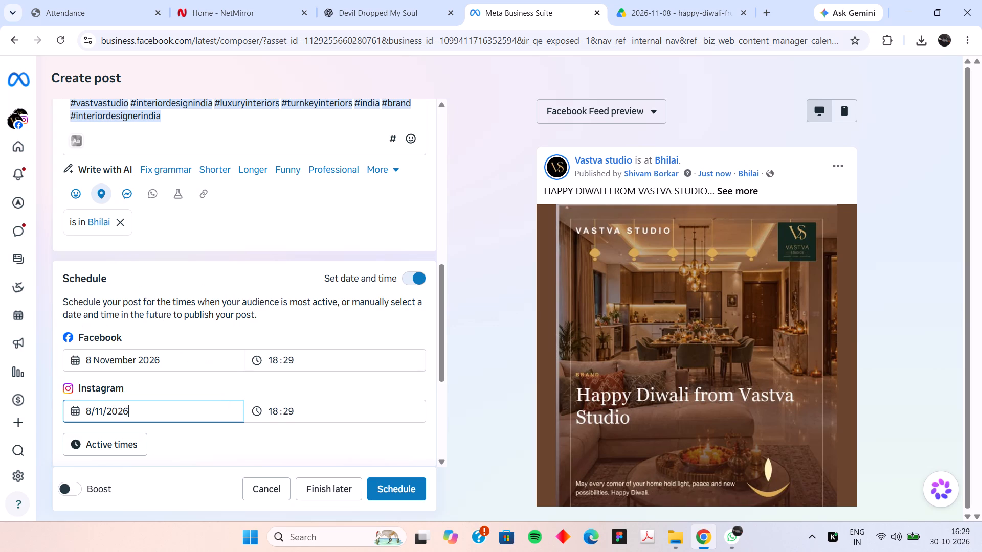
Set the Facebook publishing time to 11:30.
left_click(286, 361)
left_click(276, 363)
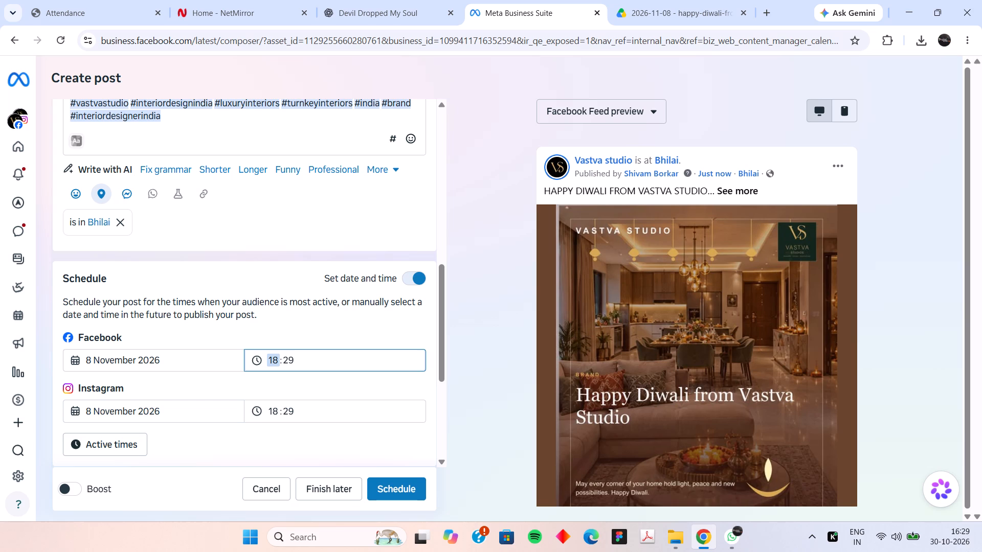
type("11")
left_click(288, 351)
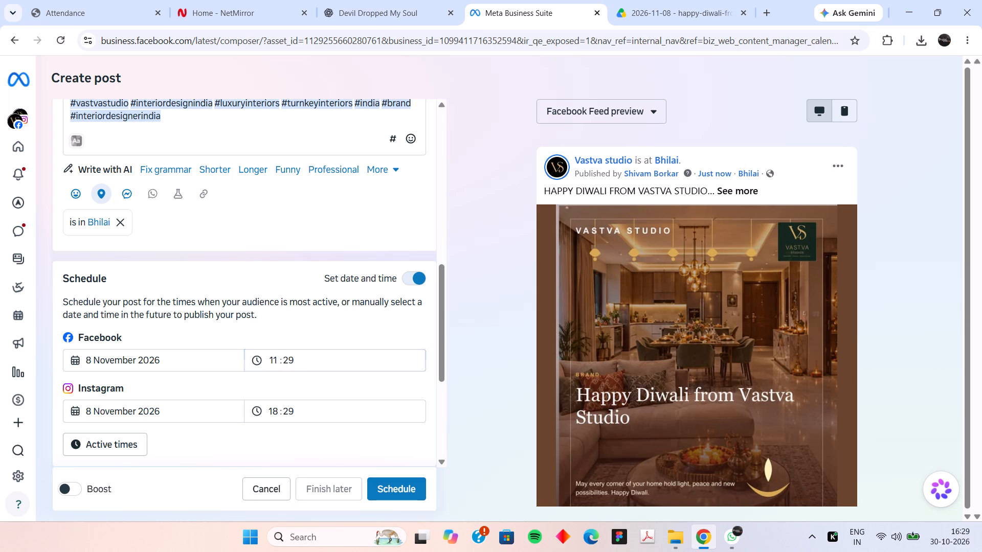
left_click_drag(290, 349, 287, 354)
left_click(285, 361)
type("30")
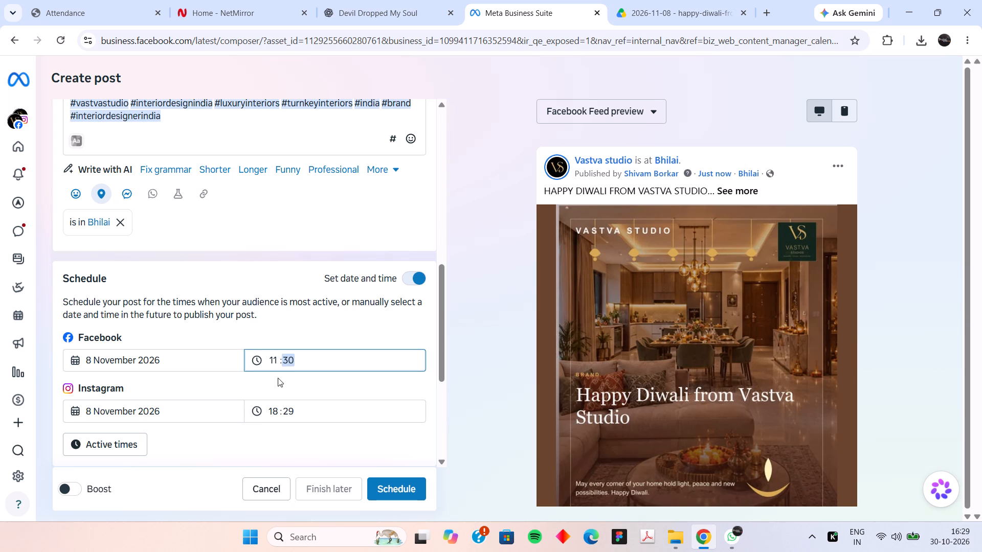
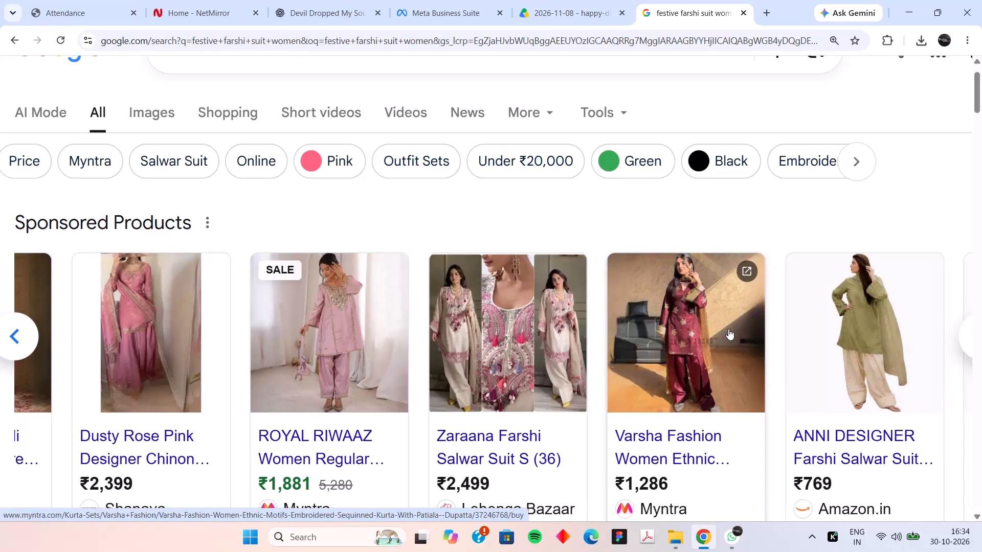
Browse the sponsored product listings in the Google results for festive farshi suits for women.
scroll(728, 329, "left", 2)
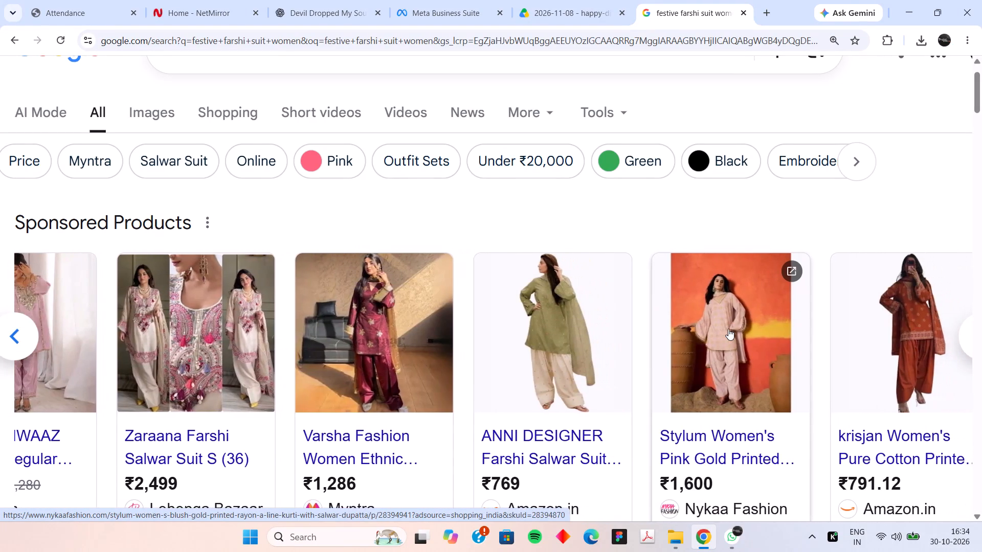
scroll(728, 329, "left", 3)
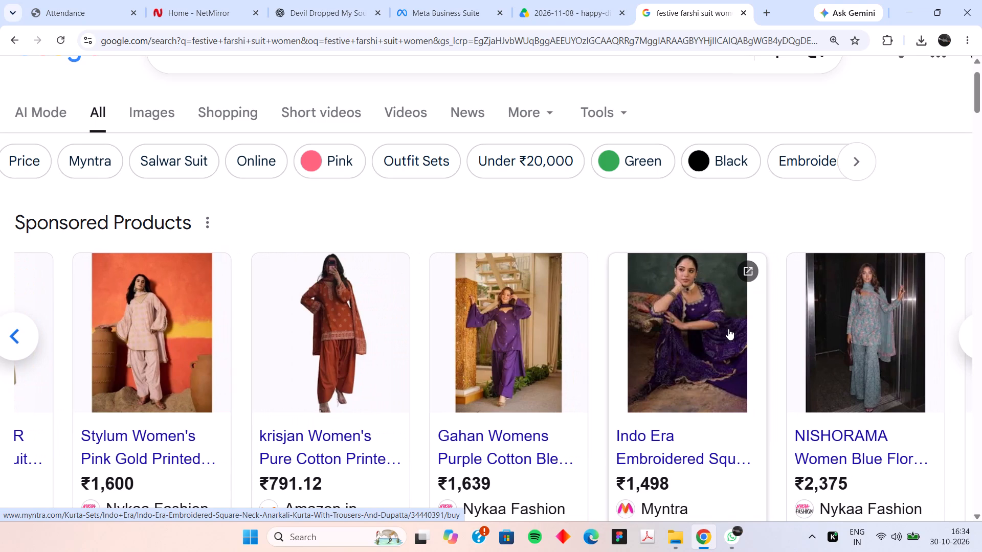
scroll(728, 329, "left", 3)
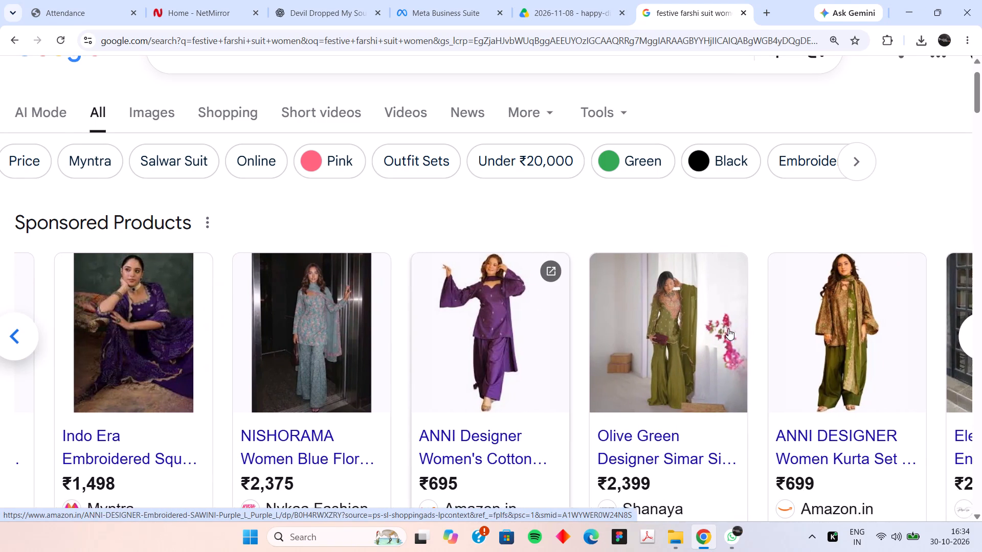
Browse the sponsored products for the festive farshi suit search and close that search tab.
scroll(728, 329, "left", 2)
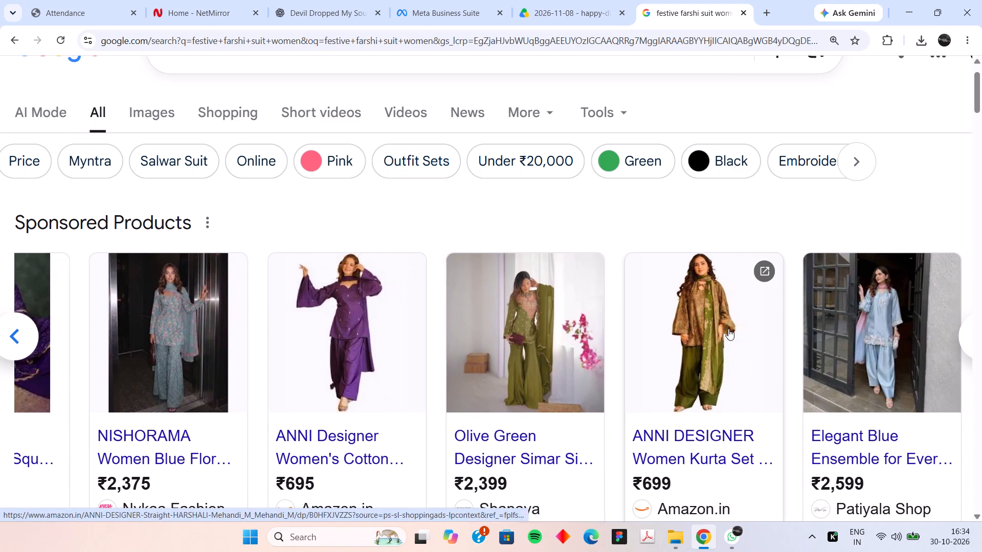
scroll(728, 329, "left", 6)
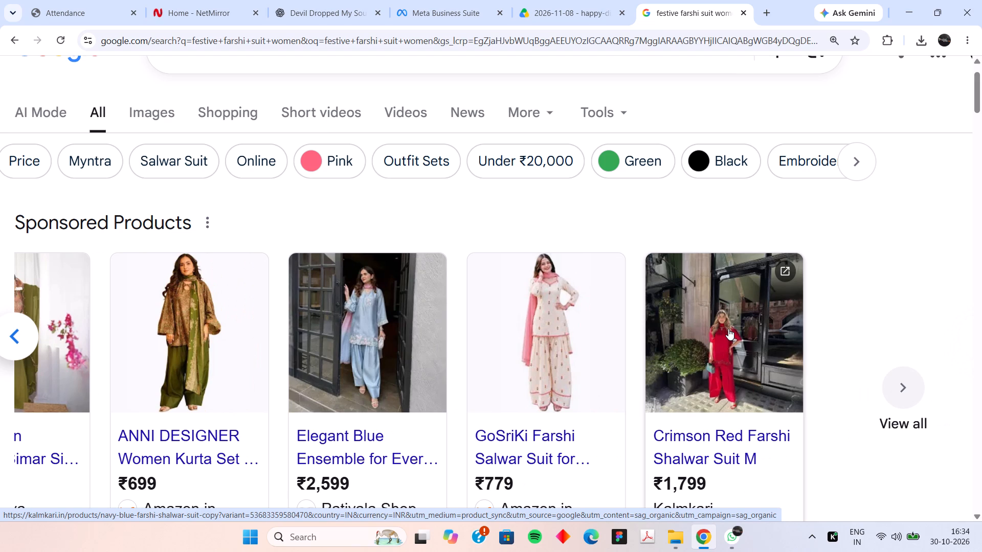
scroll(542, 395, "down", 10)
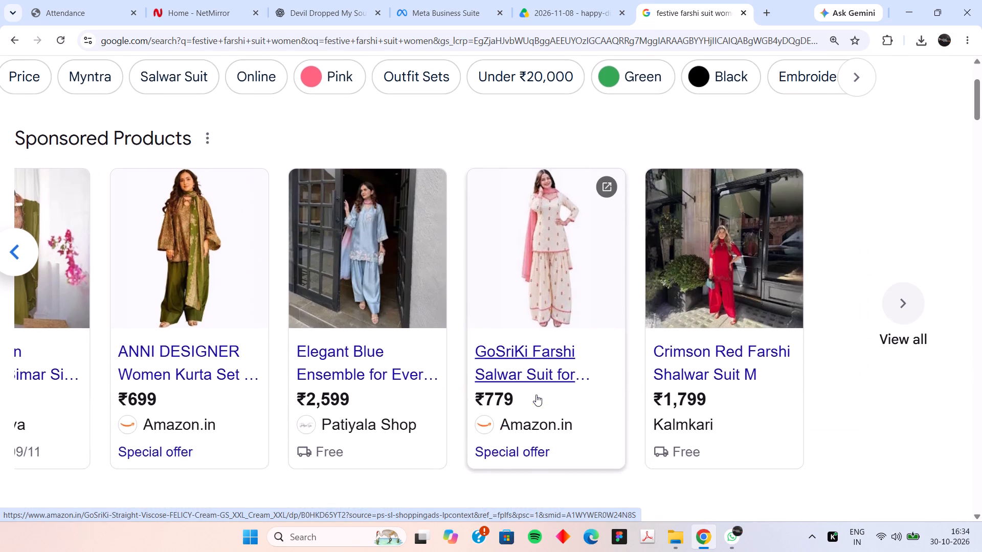
scroll(593, 208, "down", 5)
left_click(744, 7)
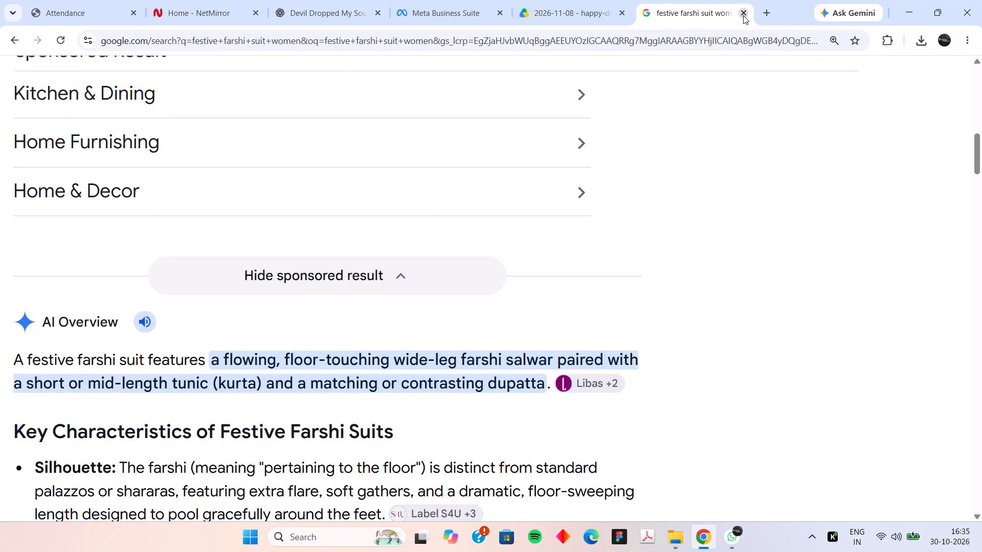
left_click(743, 15)
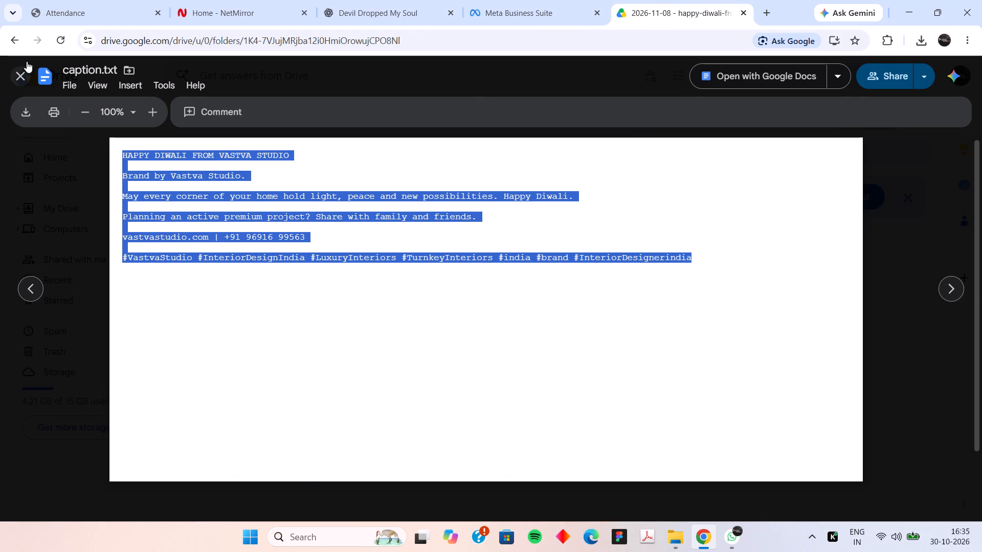
Close the Diwali caption preview in Google Drive and open the 2026-11-10 folder within the November 2026 folder.
left_click(27, 61)
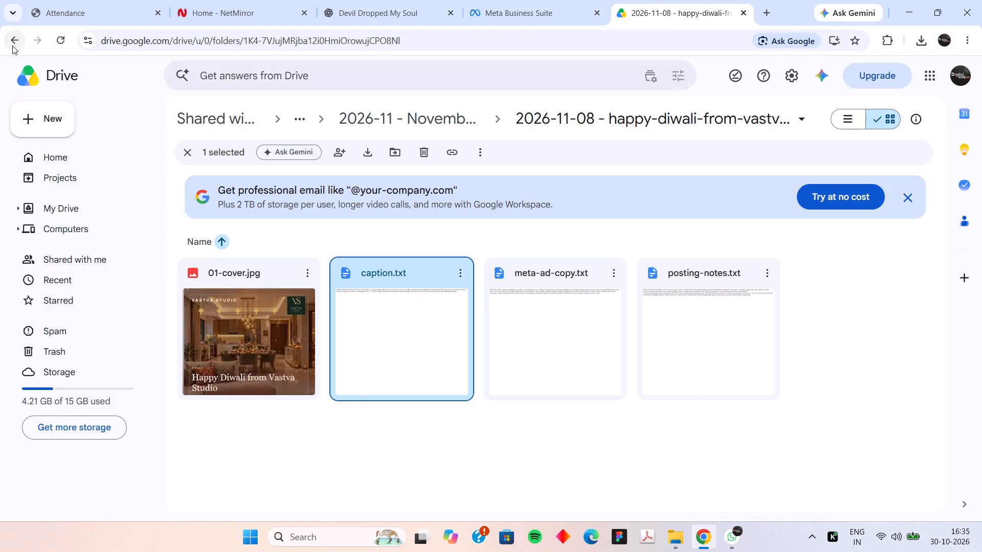
left_click(17, 44)
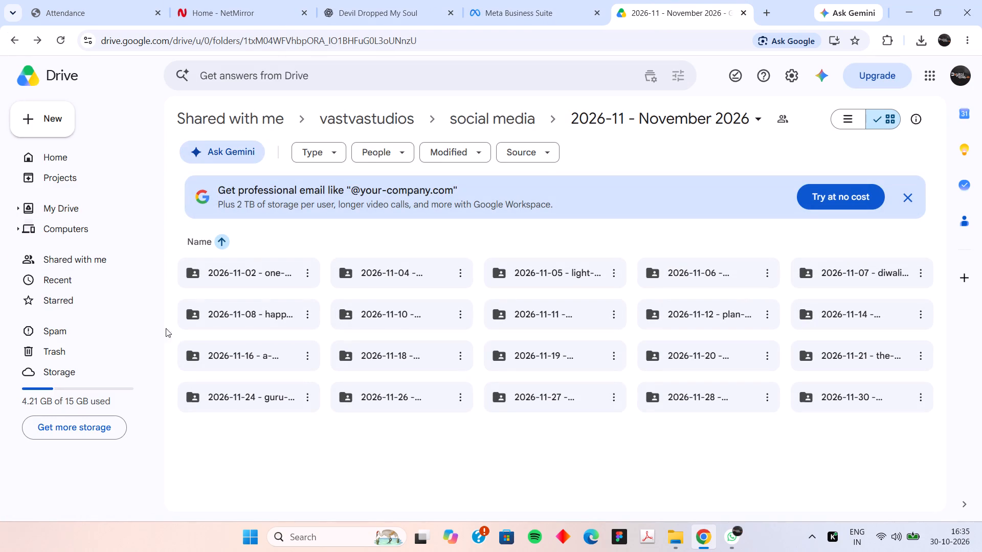
double_click(380, 306)
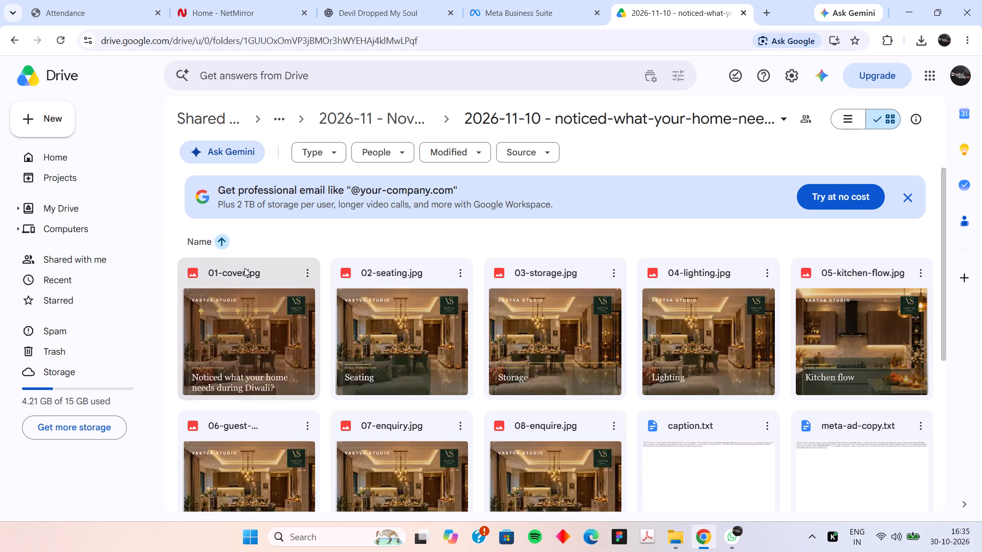
Download the images 08-enquire.jpg, 07-enquiry.jpg and 06-guest-comfort from the 2026-11-10 folder.
scroll(539, 370, "down", 2)
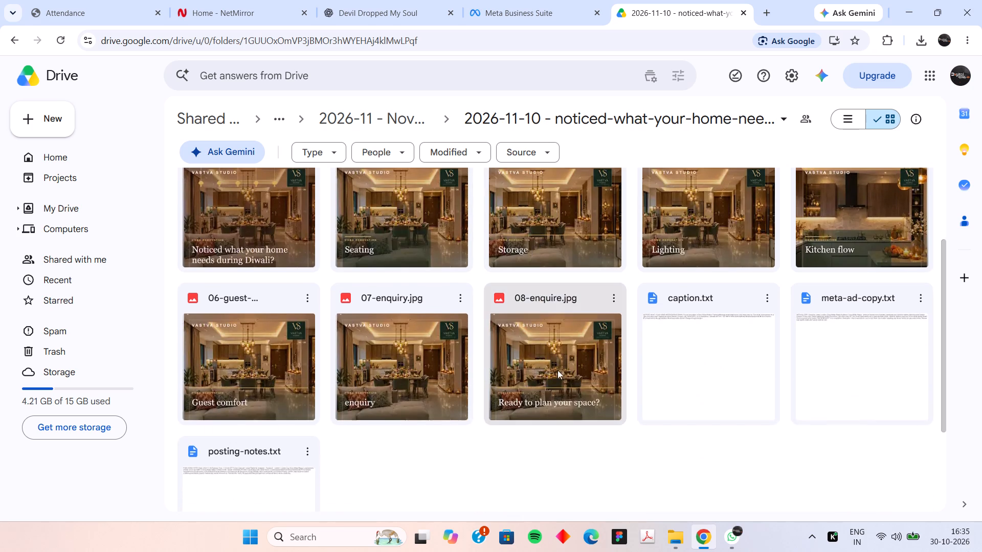
scroll(590, 350, "up", 1)
left_click(623, 362)
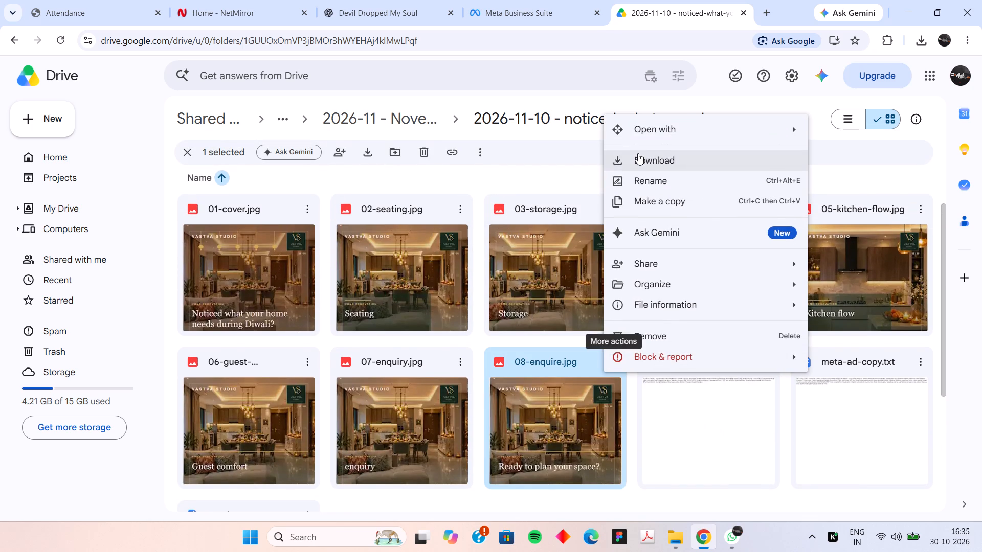
left_click(640, 157)
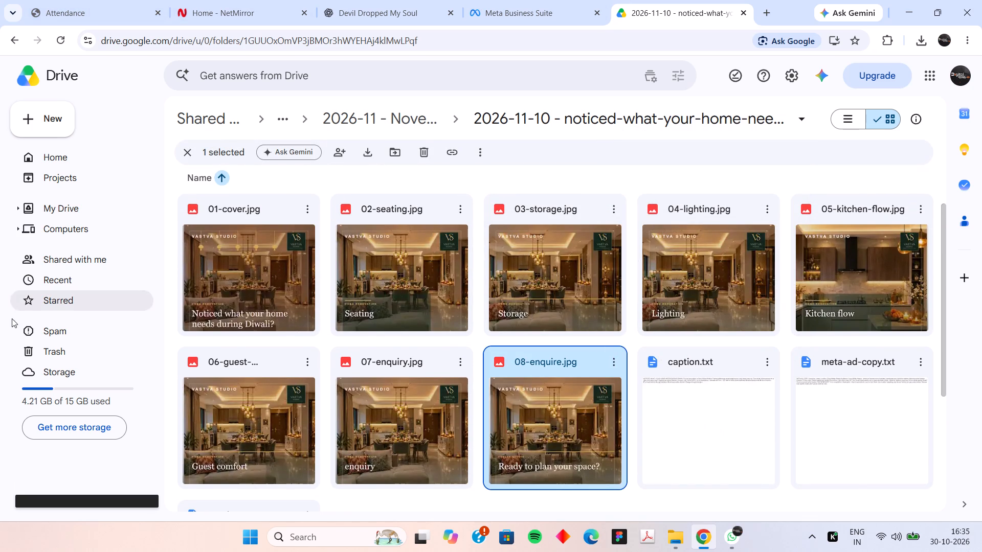
left_click(456, 359)
left_click(512, 168)
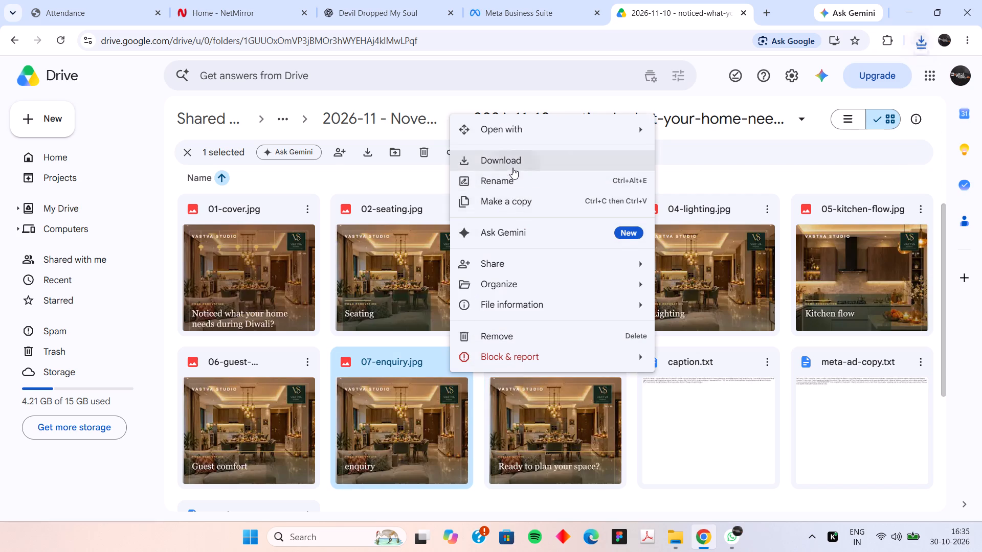
left_click(299, 358)
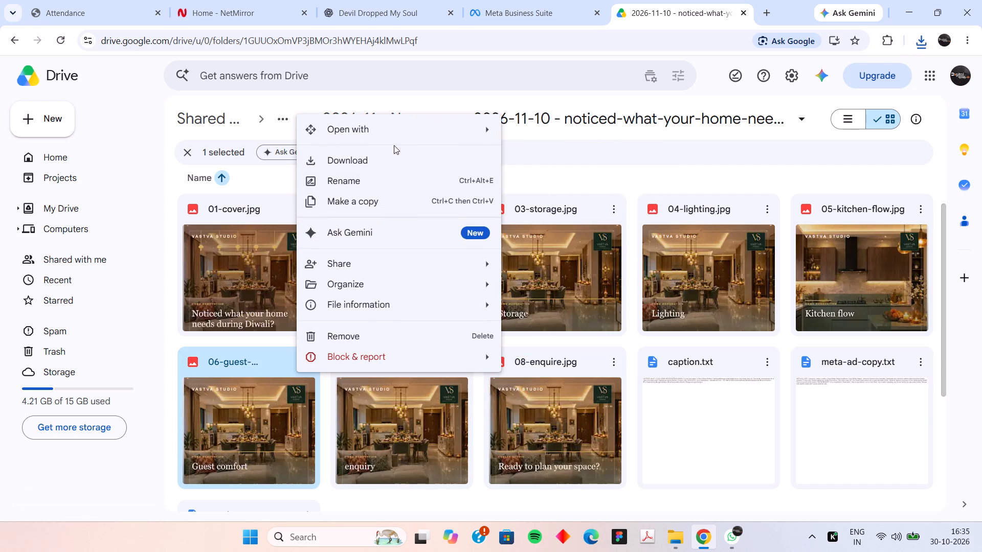
left_click(386, 154)
Download the remaining images from 05-kitchen-flow.jpg back through 04-lighting.jpg, 03-storage.jpg, 02-seating.jpg and 01-cover.jpg.
left_click(923, 209)
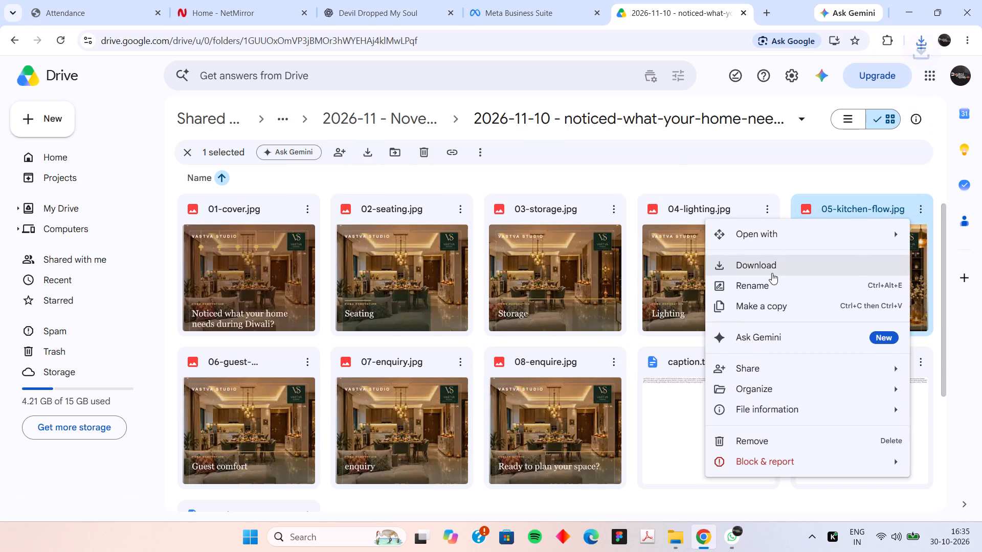
left_click(772, 273)
left_click(762, 209)
left_click(790, 265)
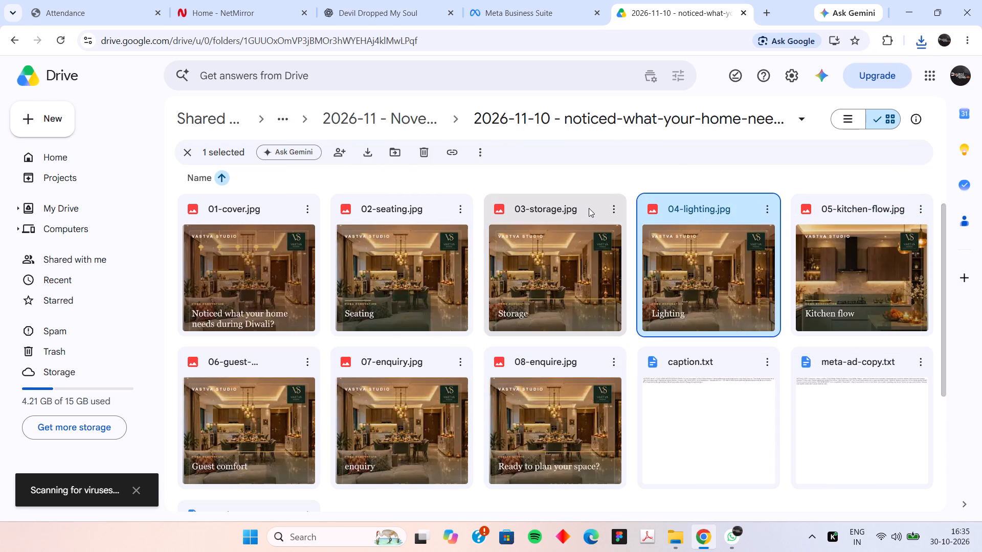
left_click(607, 216)
left_click(644, 254)
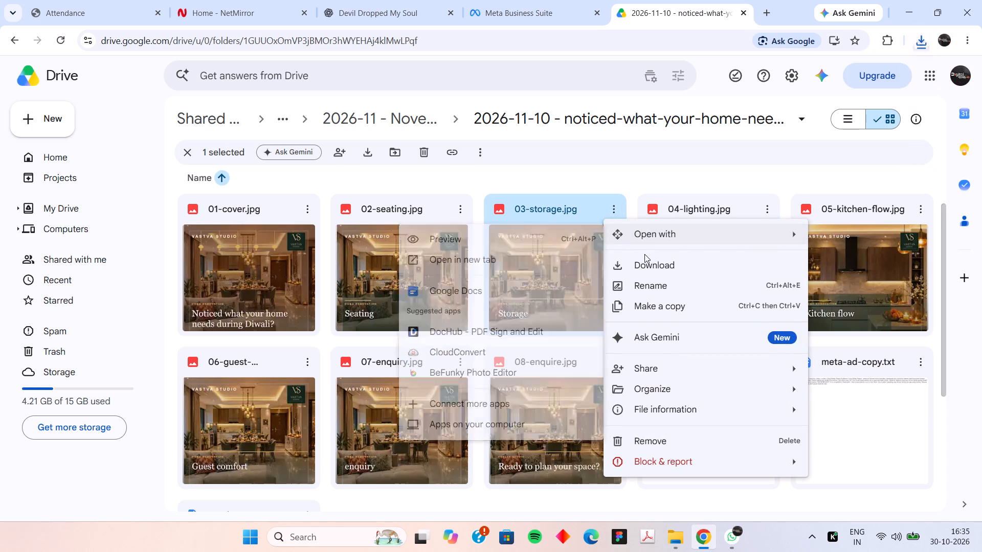
left_click(645, 263)
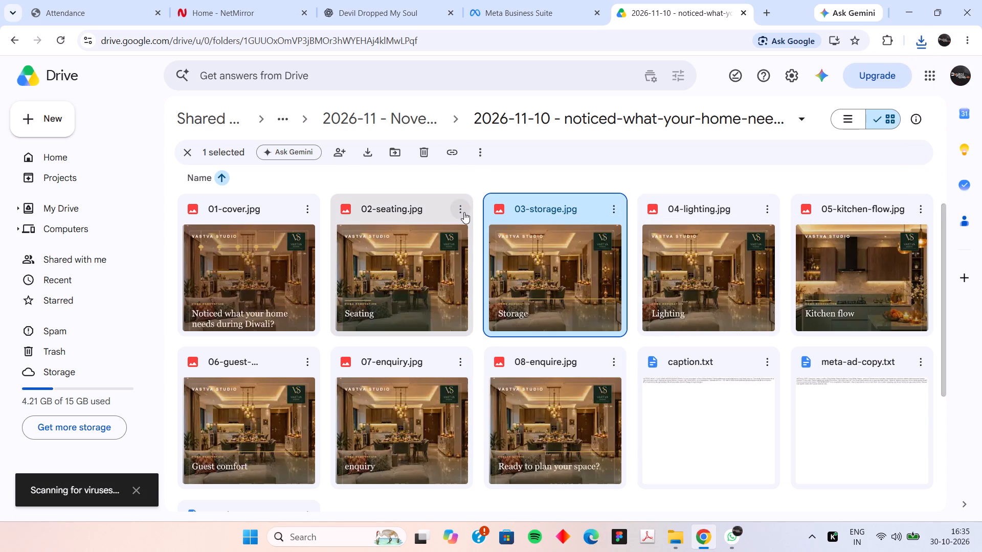
left_click(464, 212)
left_click(506, 267)
left_click(315, 210)
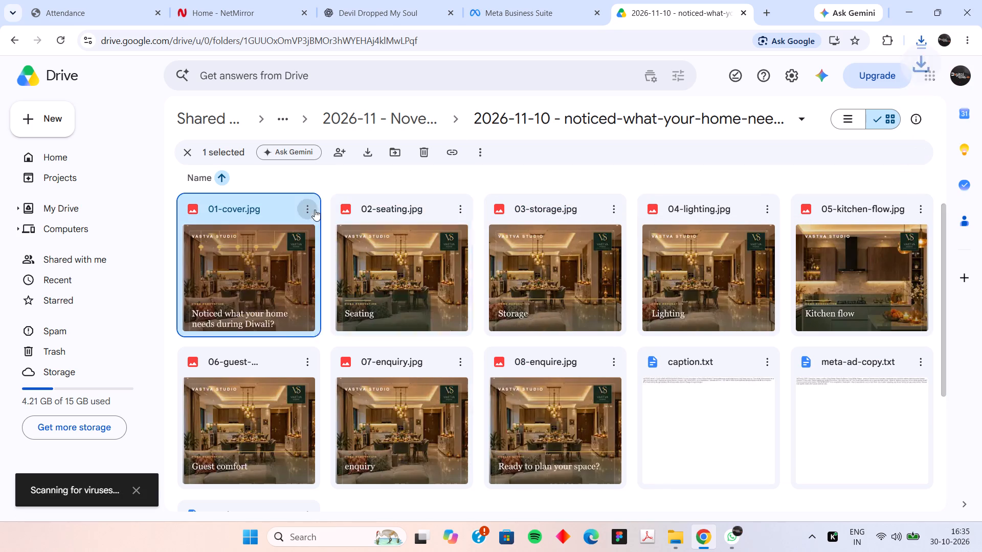
left_click(366, 263)
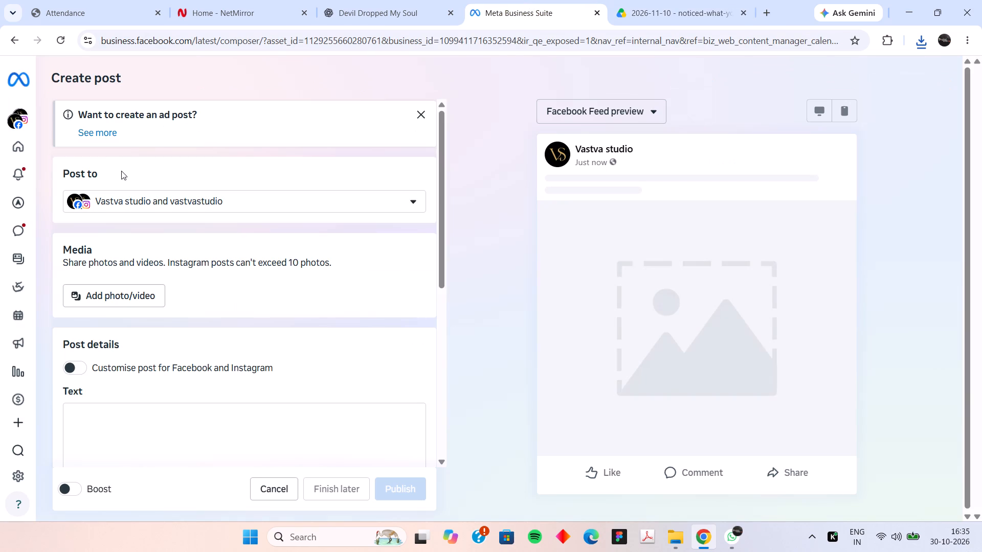
Paste the copied caption beginning "Home renovation in Durg–Bhilai–Raipur." into the new post's text.
left_click(107, 419)
right_click(107, 419)
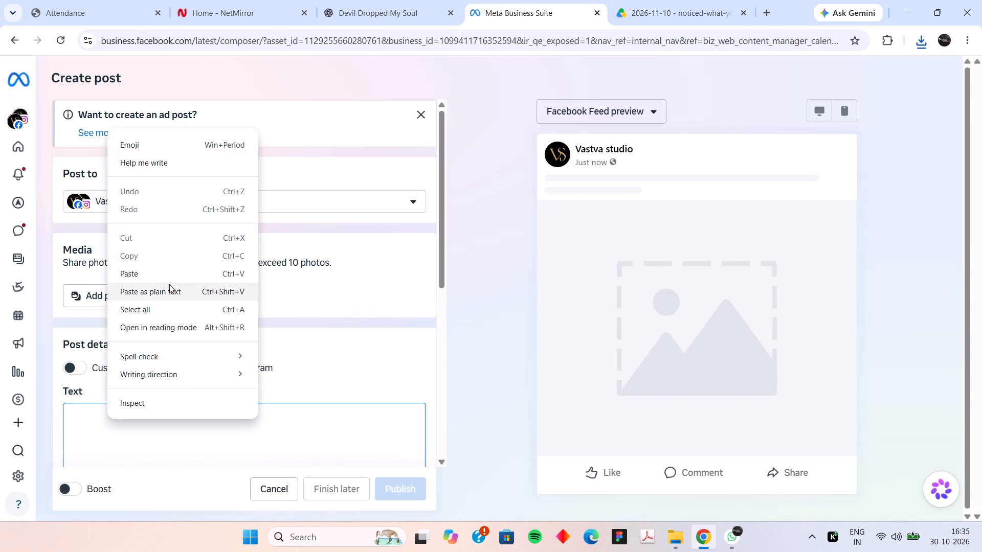
left_click(175, 276)
Change the first hashtag in the caption to all lowercase, #vastvastudio.
scroll(110, 420, "down", 1)
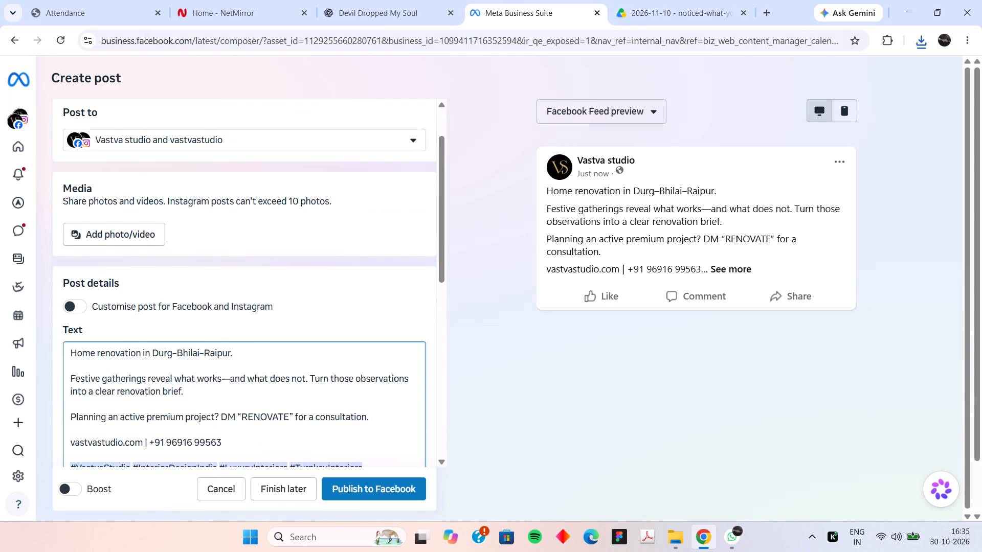
scroll(130, 379, "down", 2)
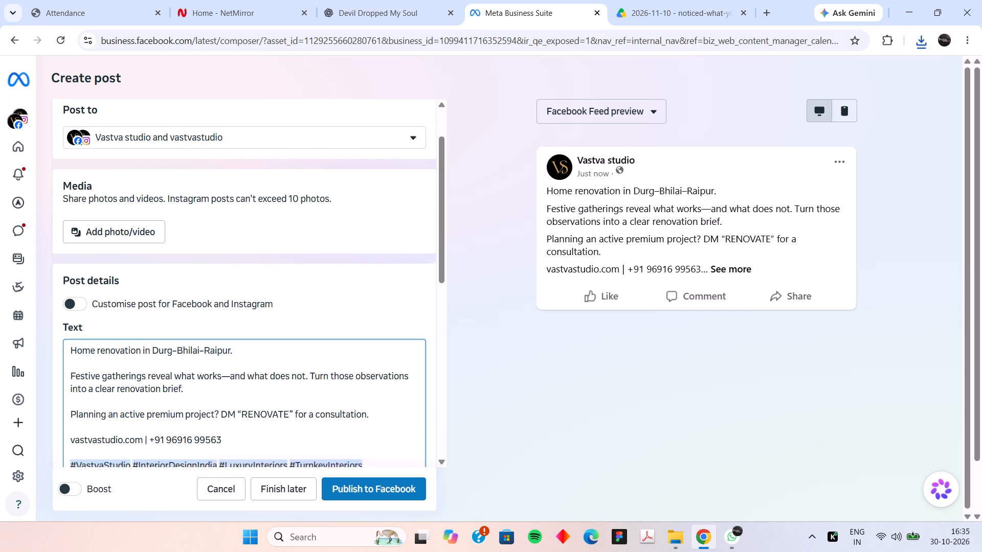
left_click(85, 336)
key("Left")
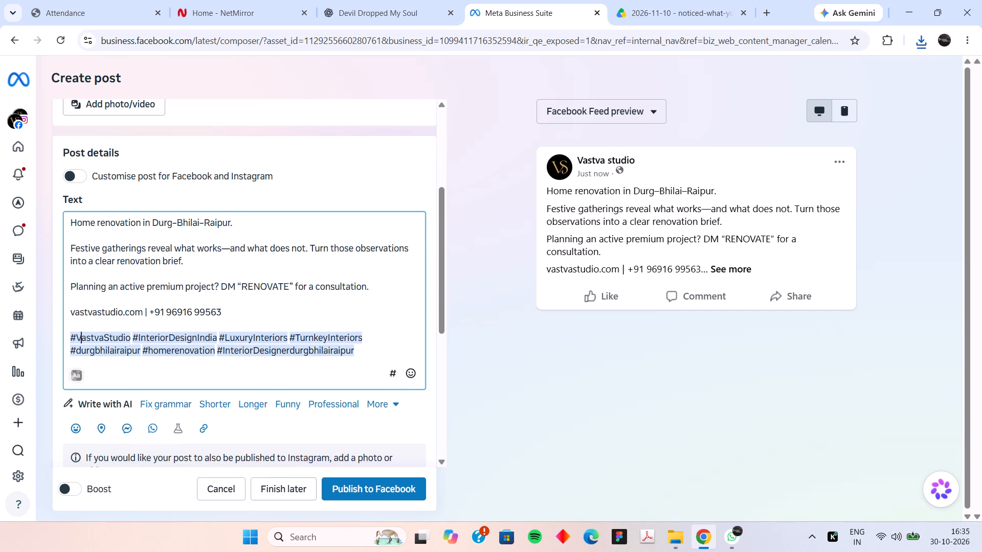
key("BackSpace")
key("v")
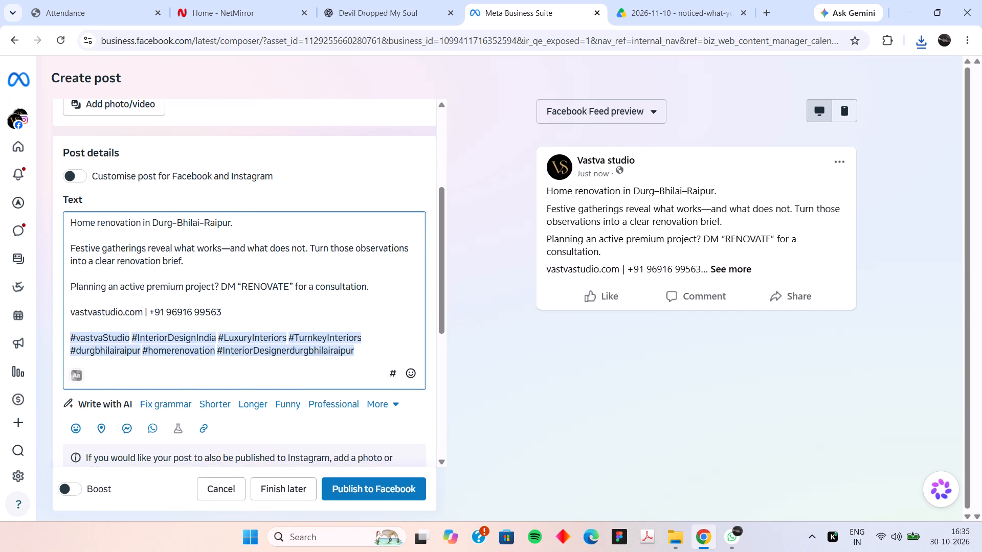
key("Right")
key("Right")
key("Right")
key("Right")
key("Right")
key("Right")
key("BackSpace")
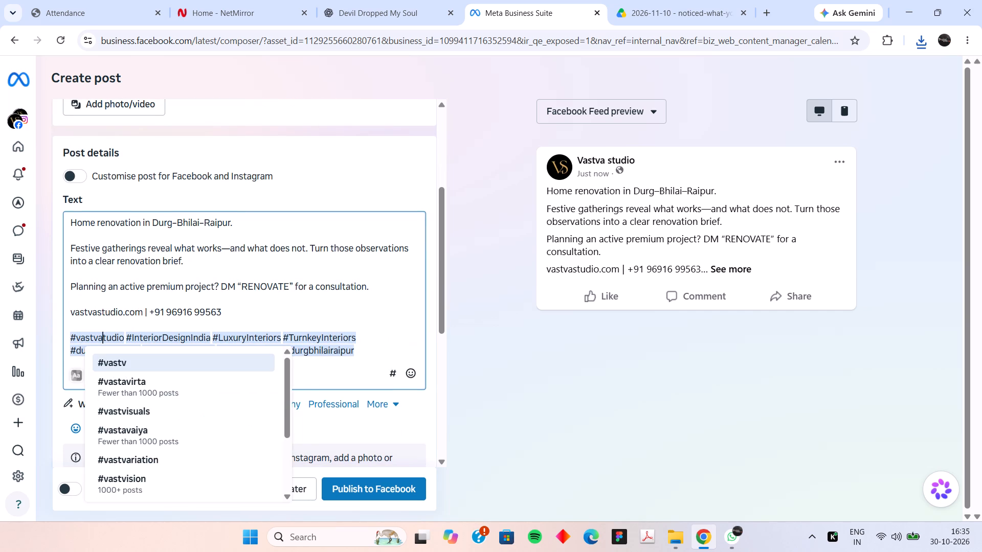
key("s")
Change the second hashtag in the caption to all lowercase, #interiordesignindia.
key("Right")
key("Right")
key("Right")
key("Right")
key("Right")
key("Right")
key("Right")
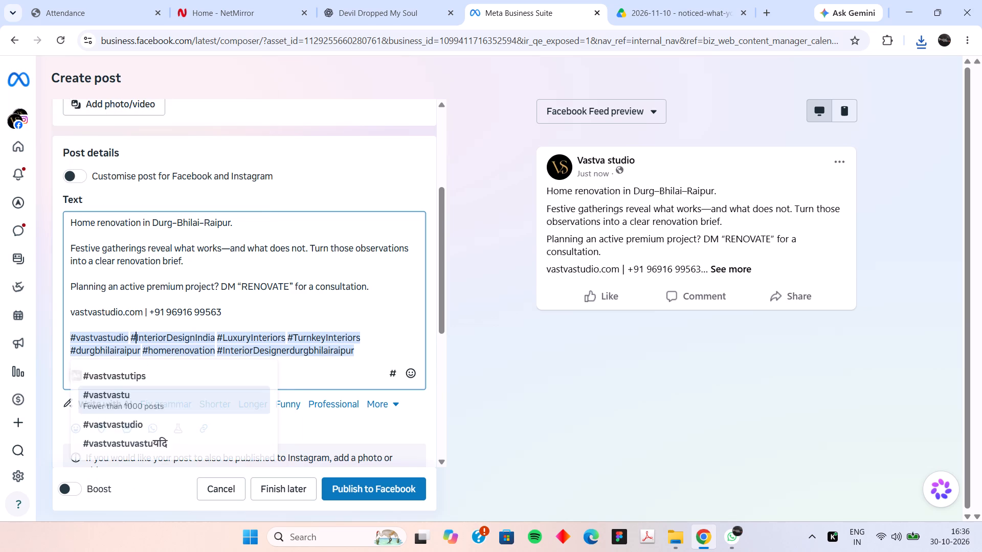
key("Right")
key("BackSpace")
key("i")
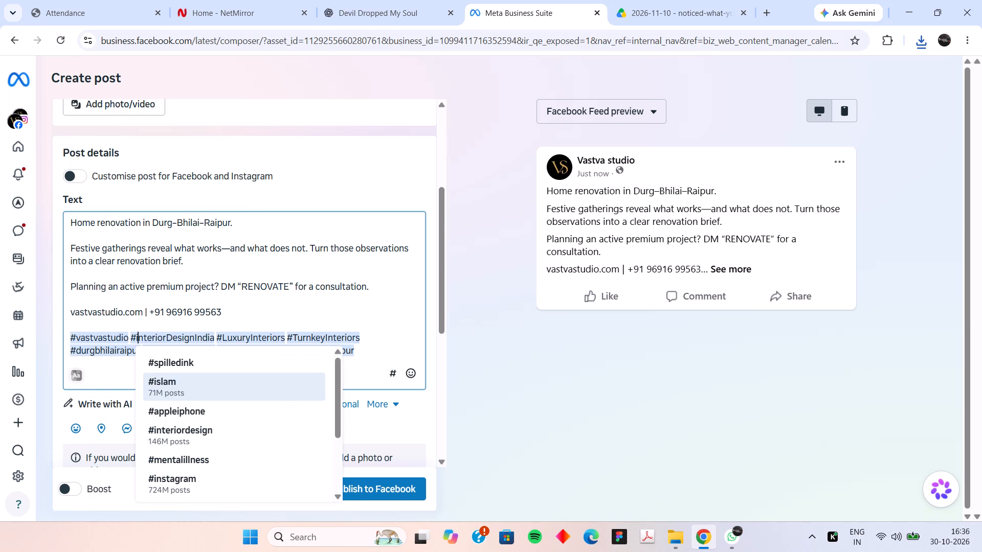
key("Right")
key("Right")
key("Right")
key("Right")
key("Right")
key("Right")
key("Right")
key("Right")
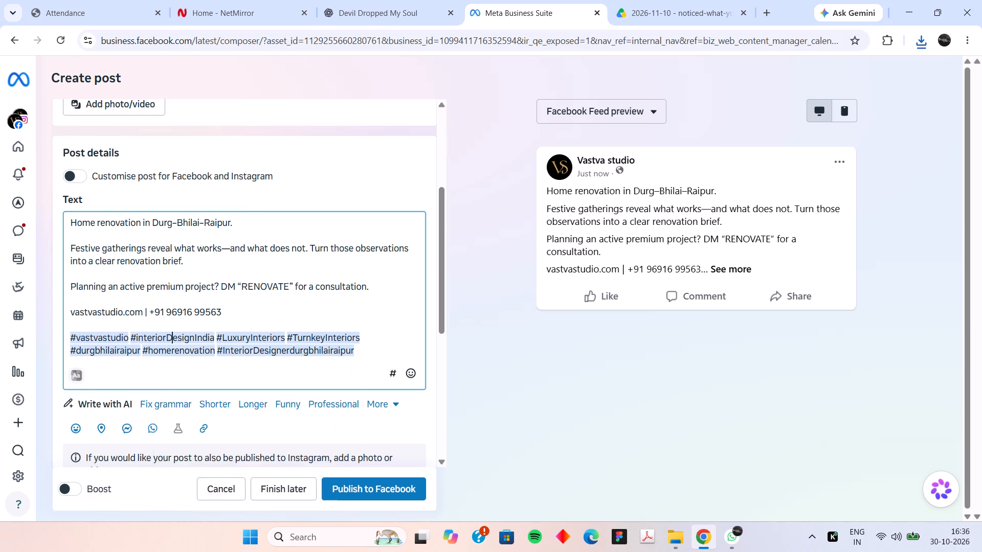
key("BackSpace")
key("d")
key("Right")
key("Right")
key("Right")
key("Right")
key("Right")
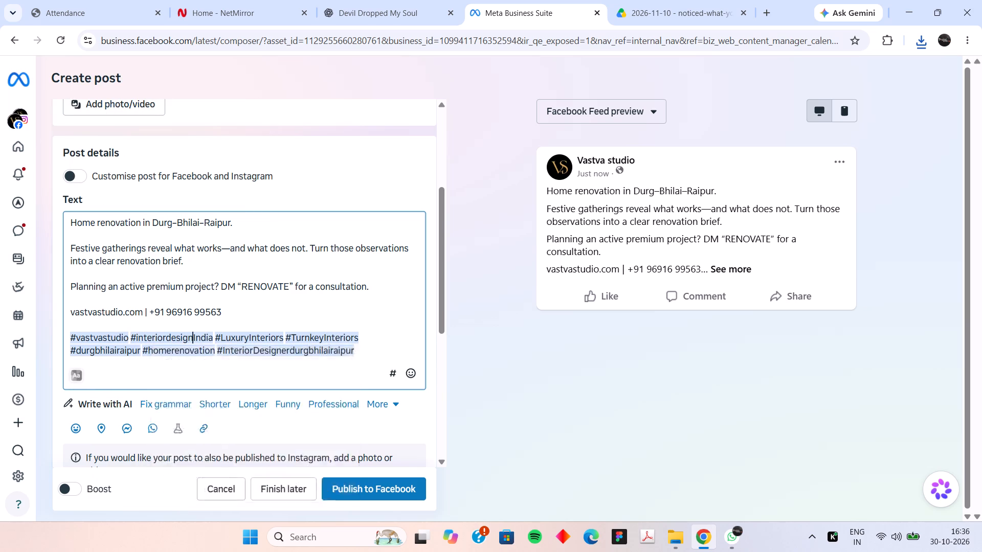
key("Right")
key("BackSpace")
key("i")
Change the third hashtag in the caption to all lowercase, #luxuryinteriors.
key("Right")
key("Right")
key("Right")
key("Right")
key("Right")
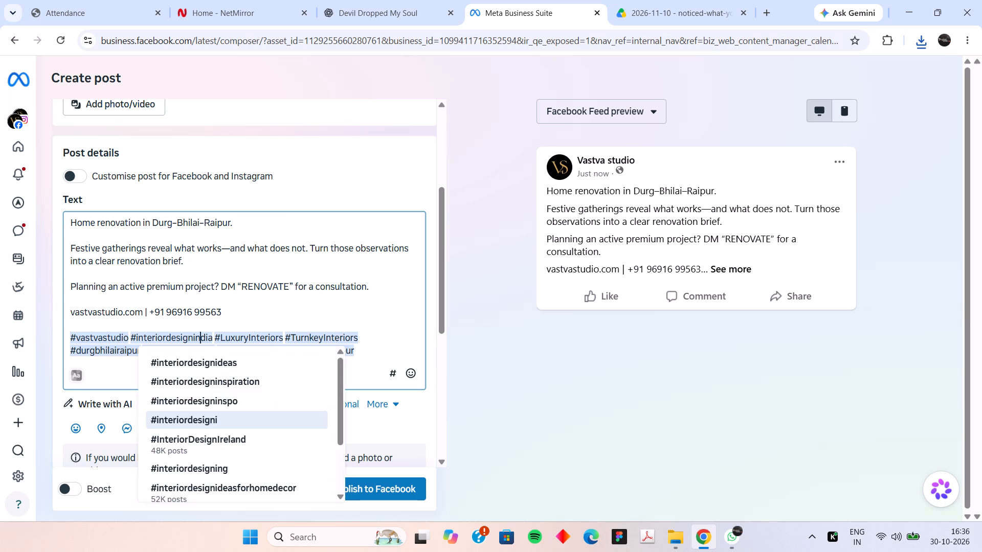
key("Right")
key("Right")
key("BackSpace")
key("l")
key("Right")
key("Right")
key("Right")
key("Right")
key("Right")
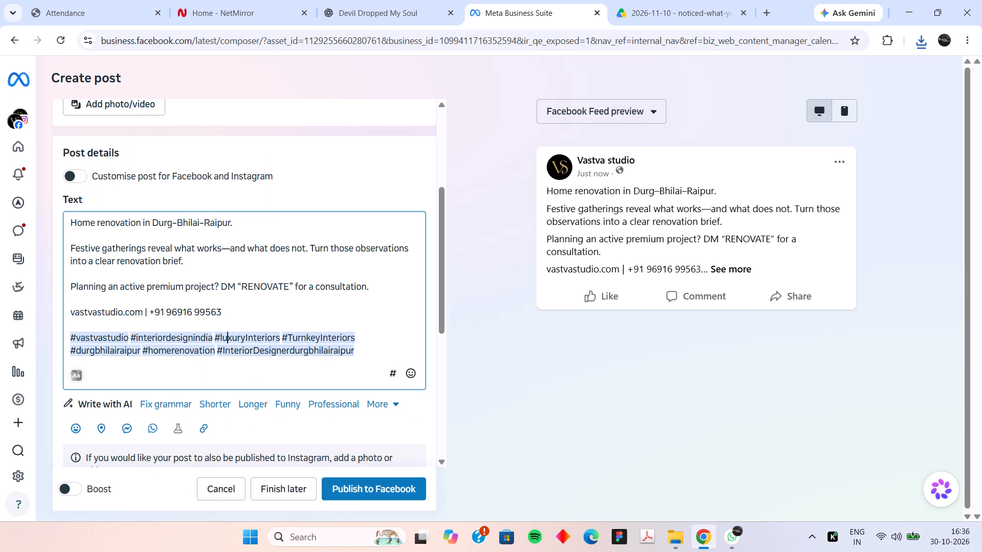
key("Right")
key("Right")
key("Left")
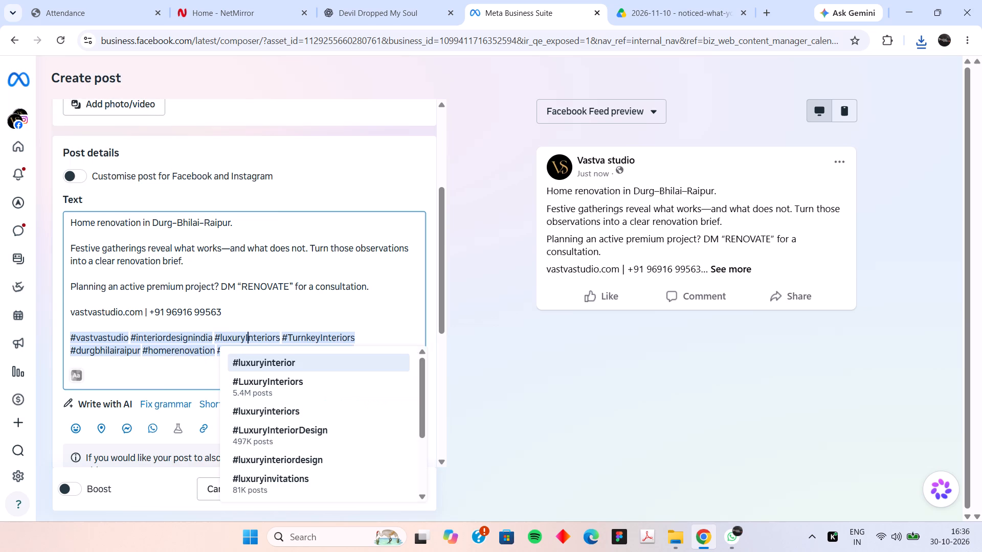
key("BackSpace")
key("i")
Change the fourth hashtag in the caption to all lowercase, #turnkeyinteriors.
key("Right")
key("Right")
key("Right")
key("Right")
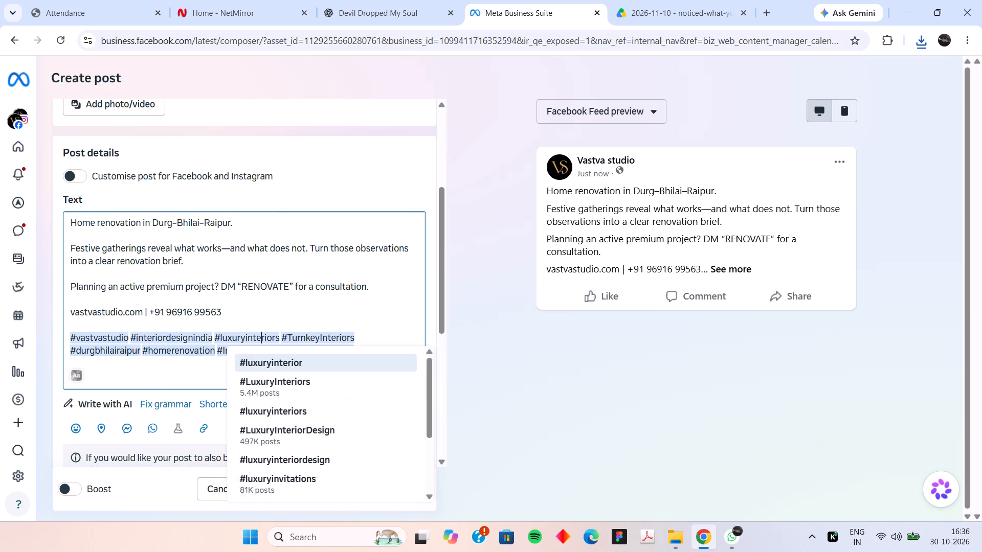
key("Right")
key("Right")
key("Right")
key("Right")
key("Right")
key("Right")
key("Right")
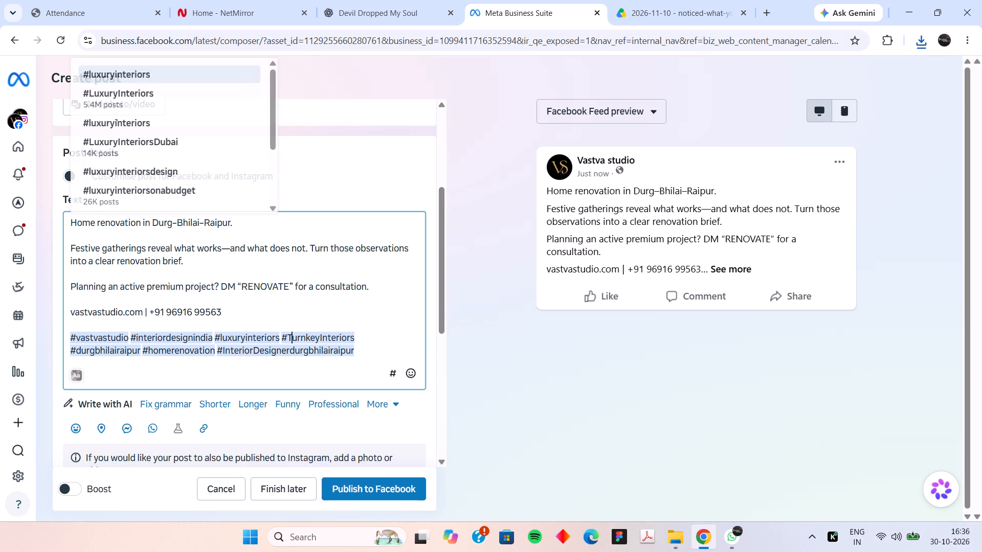
key("BackSpace")
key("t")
key("Right")
key("Right")
key("Right")
key("Right")
key("Right")
key("Right")
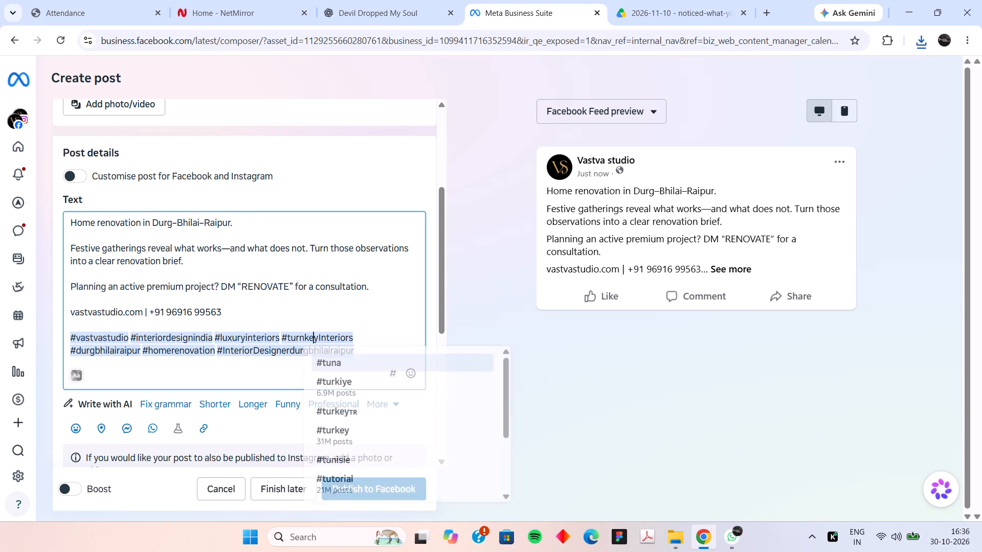
key("Right")
key("BackSpace")
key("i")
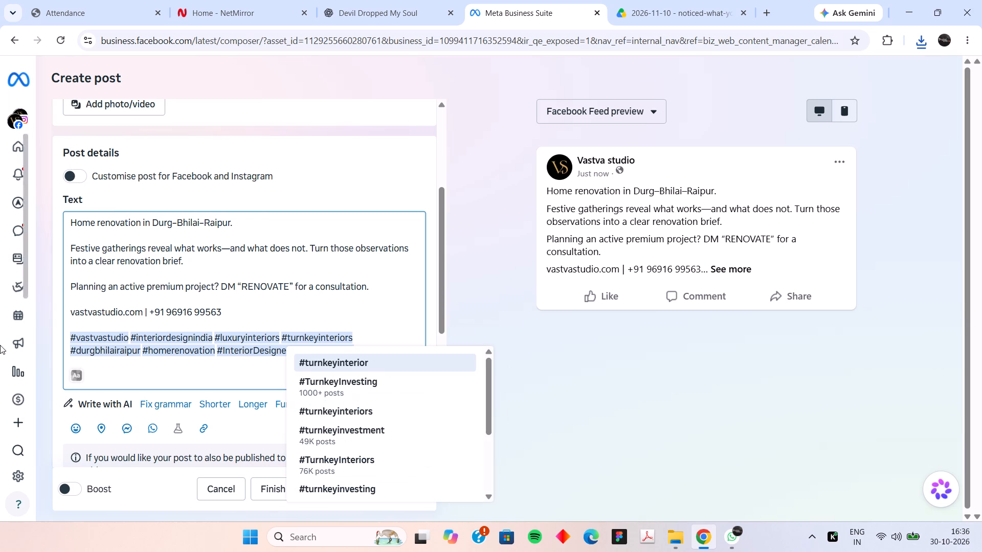
Change the last hashtag in the caption to all lowercase, #interiordesignerdurgbhilairaipur.
left_click(227, 351)
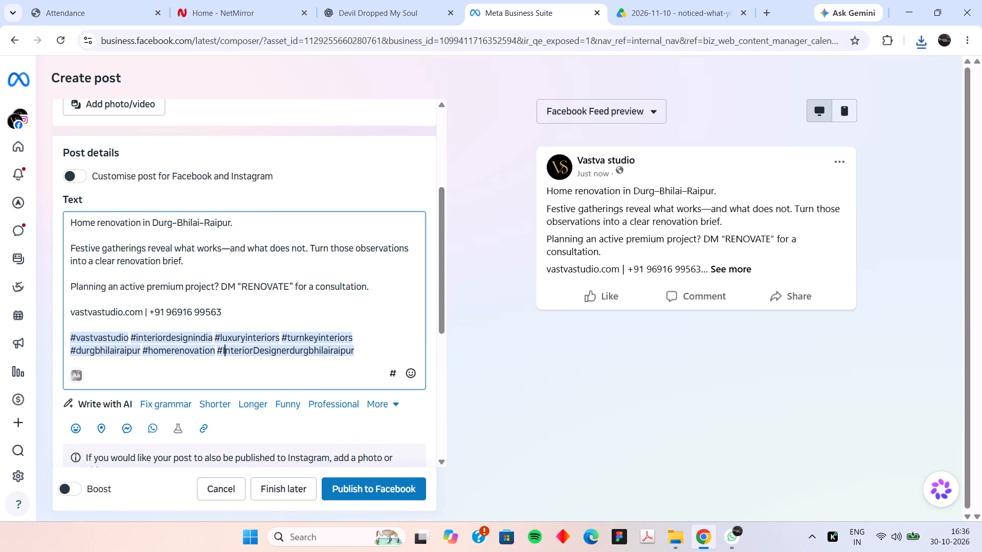
key("BackSpace")
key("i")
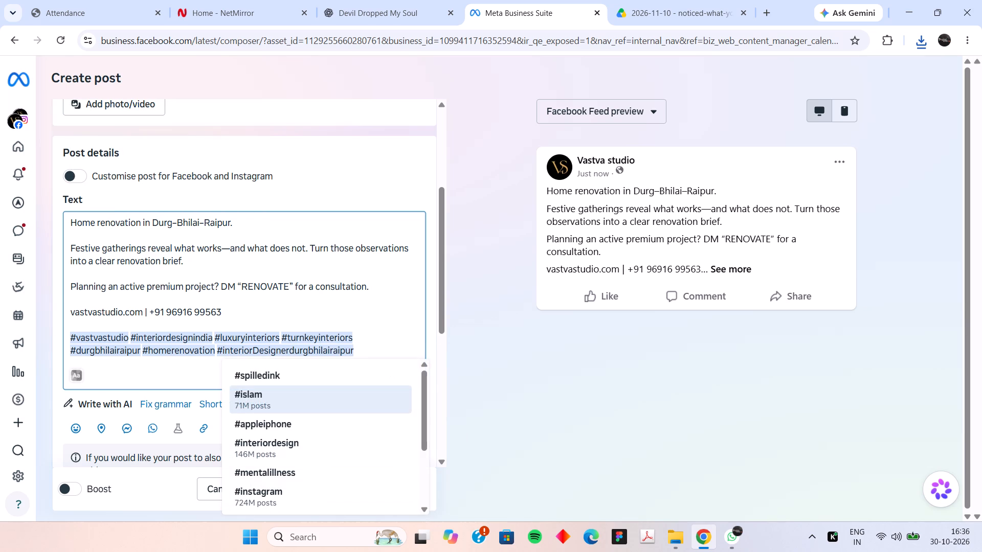
left_click(258, 352)
key("BackSpace")
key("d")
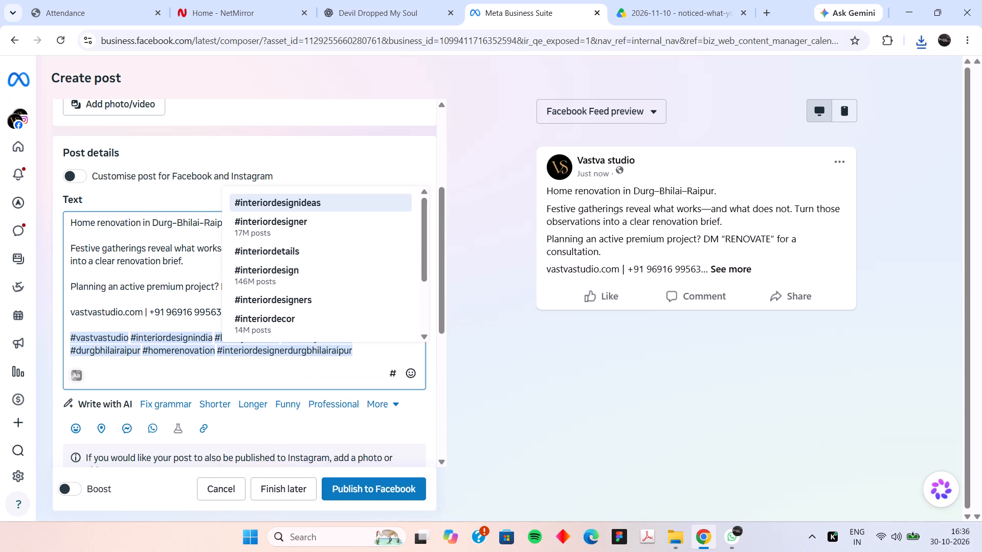
left_click(507, 310)
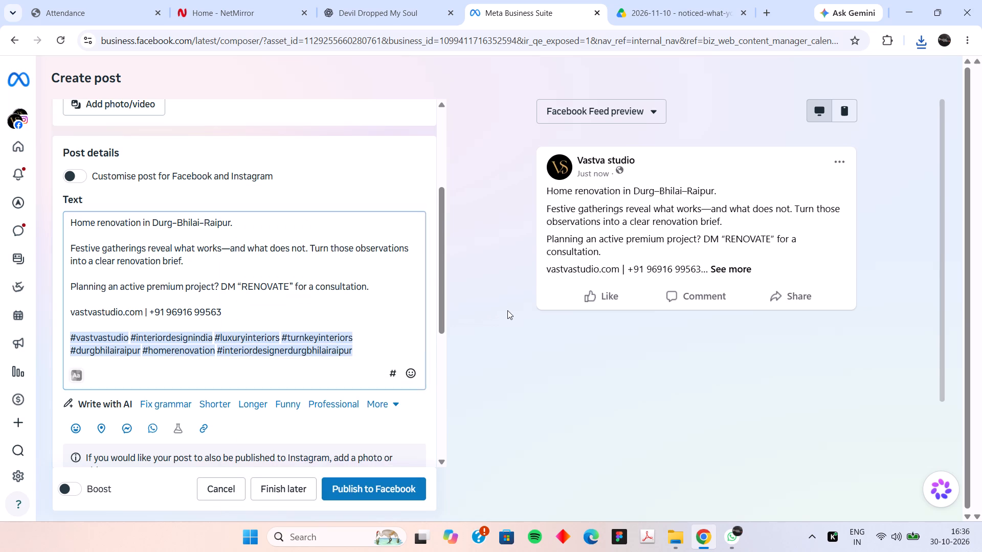
Add the location Bhilai.Durg.Raipur to the post, searching for durg-bhilai-raipur, and save it.
scroll(115, 327, "down", 3)
scroll(145, 319, "up", 4)
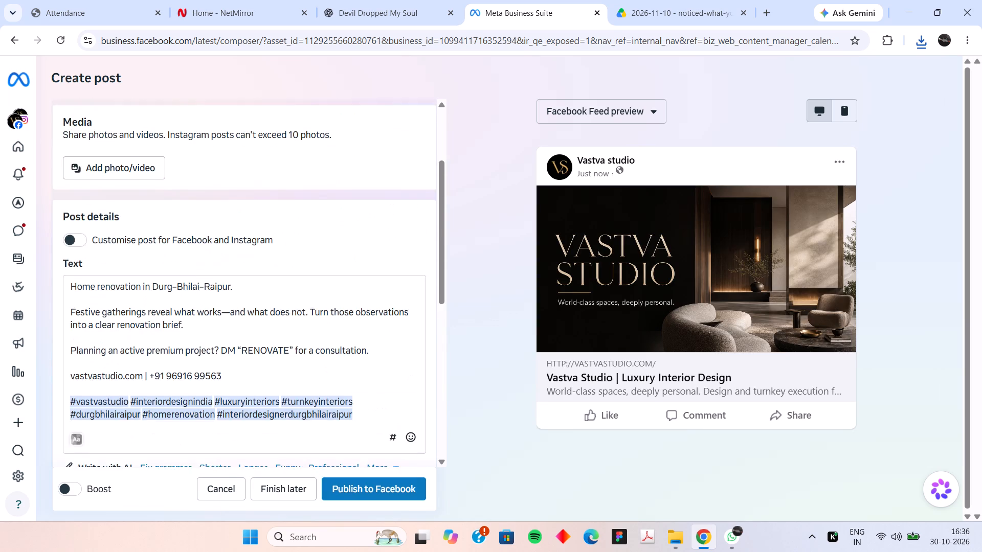
scroll(146, 319, "down", 2)
left_click(93, 365)
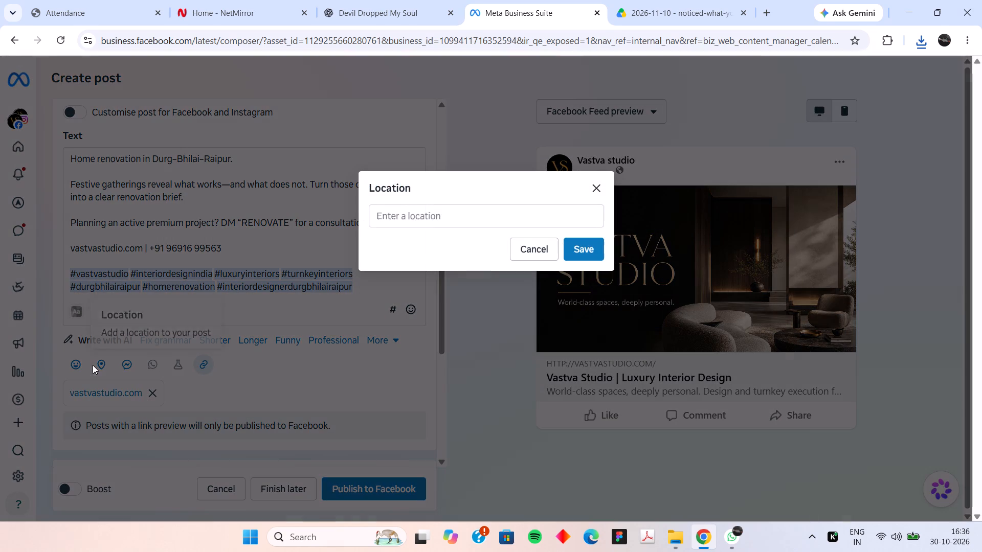
left_click(393, 223)
left_click(394, 213)
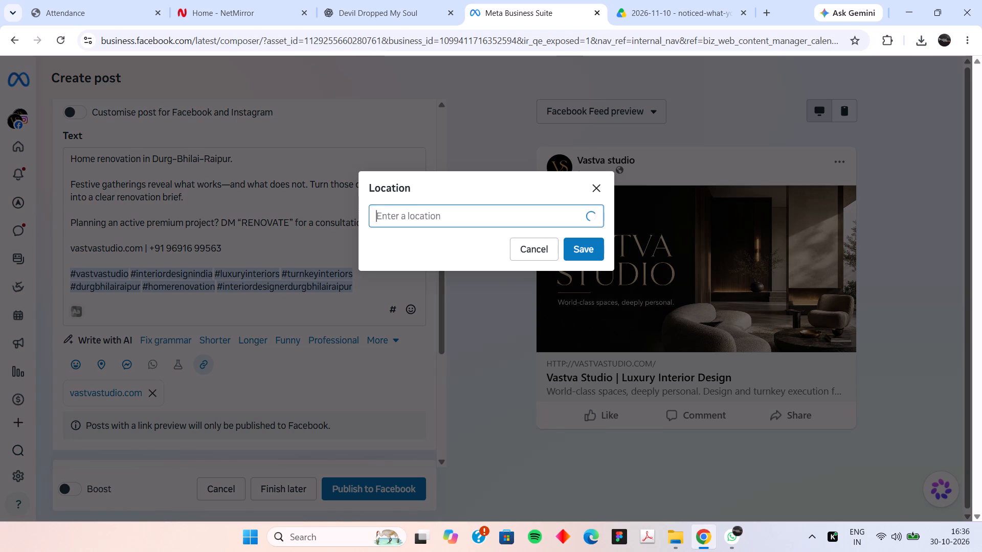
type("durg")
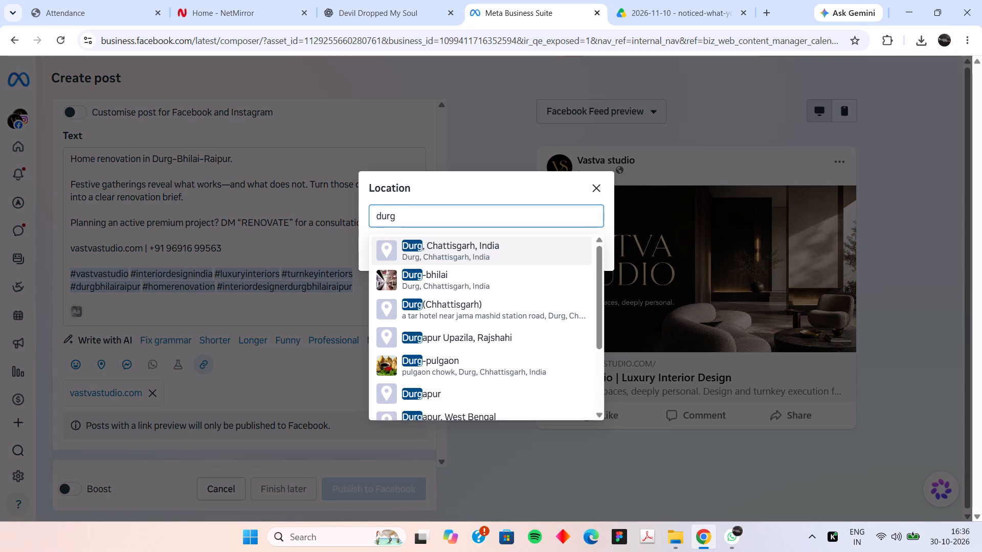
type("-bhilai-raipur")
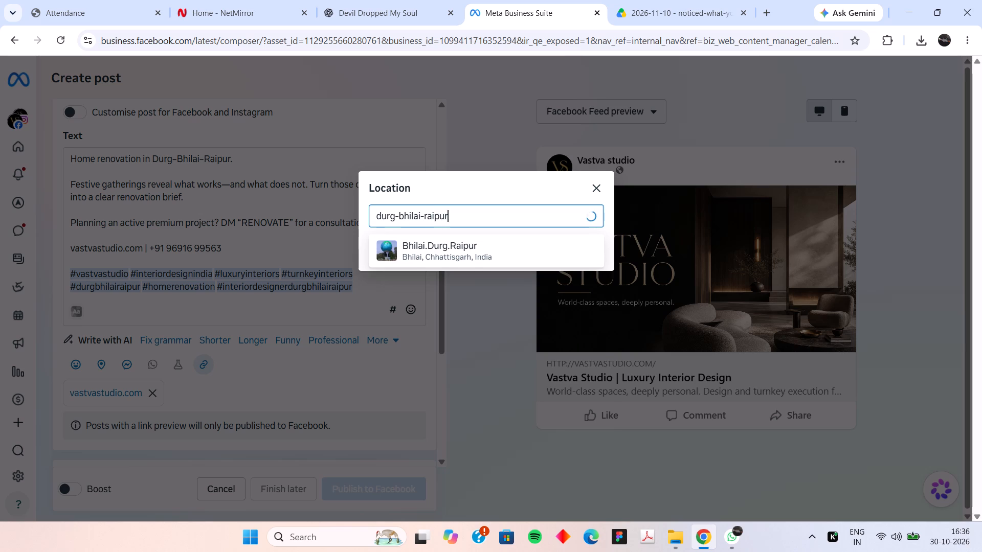
left_click(449, 245)
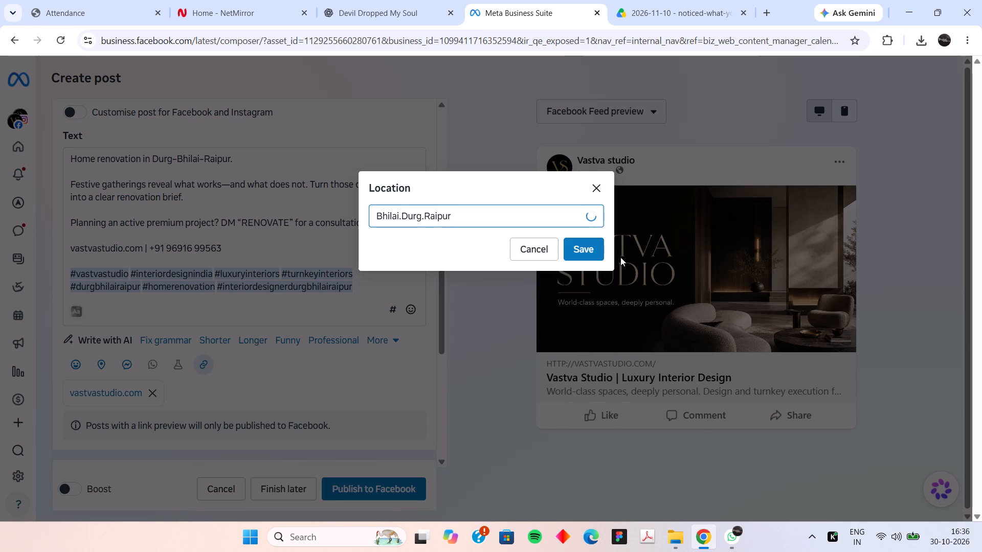
left_click(590, 250)
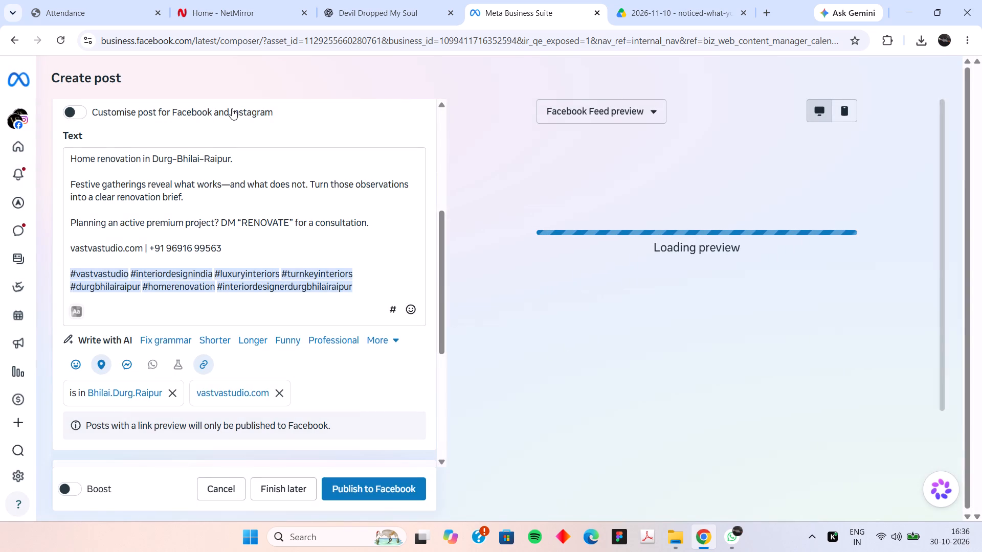
Add the eight images from 01-cover (24) through 08-enquire (11) in Downloads as the post's media.
scroll(314, 280, "up", 3)
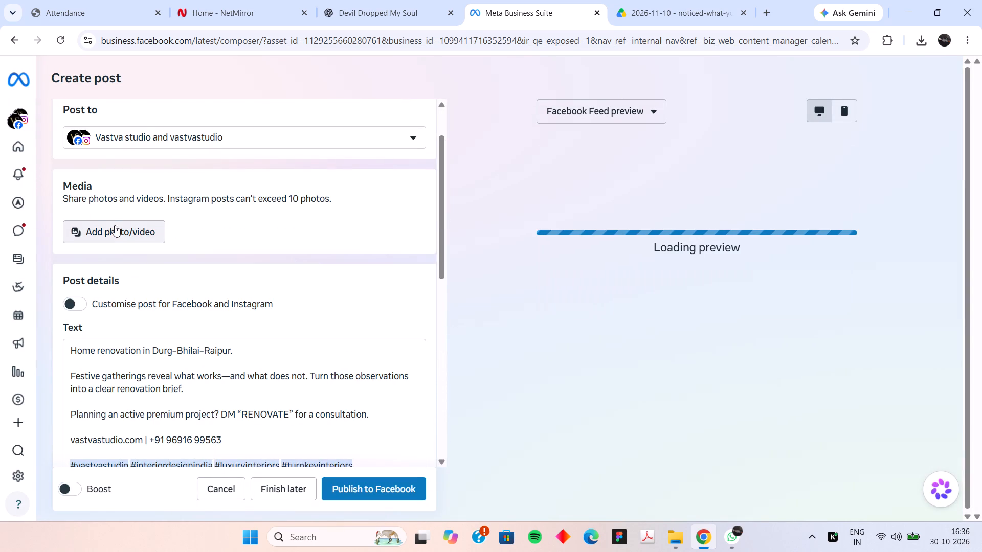
left_click(115, 225)
left_click(75, 164)
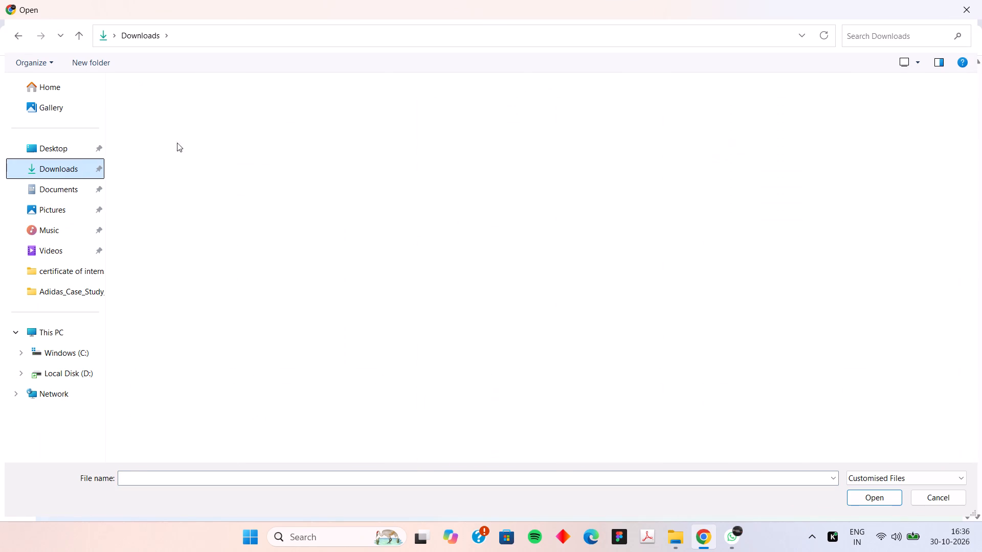
left_click(163, 161)
left_click(162, 180)
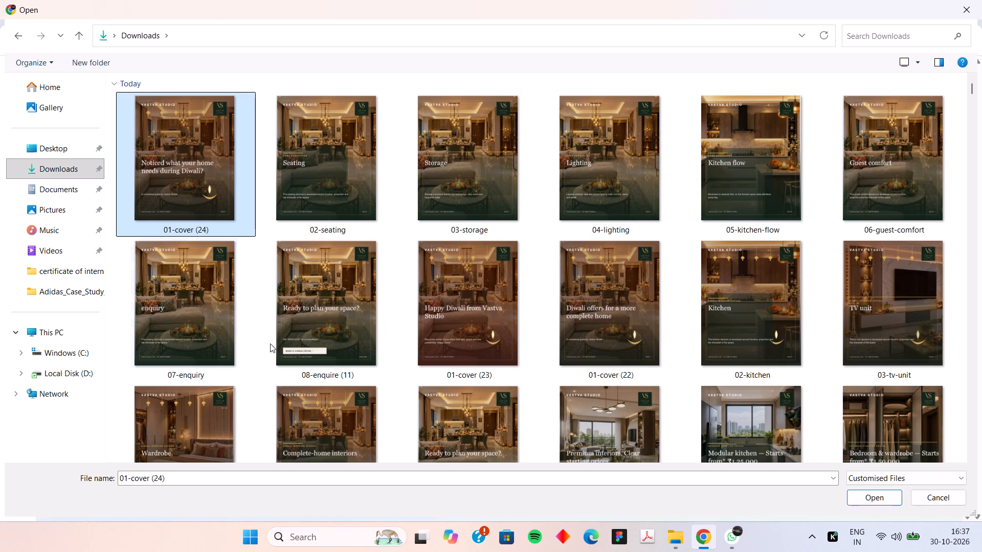
left_click(335, 342, "shift")
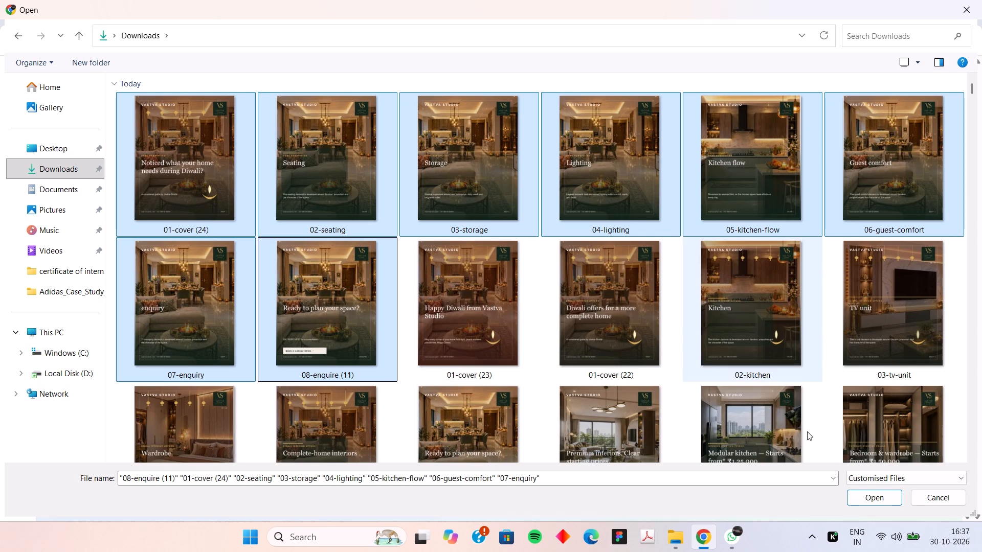
left_click(889, 502)
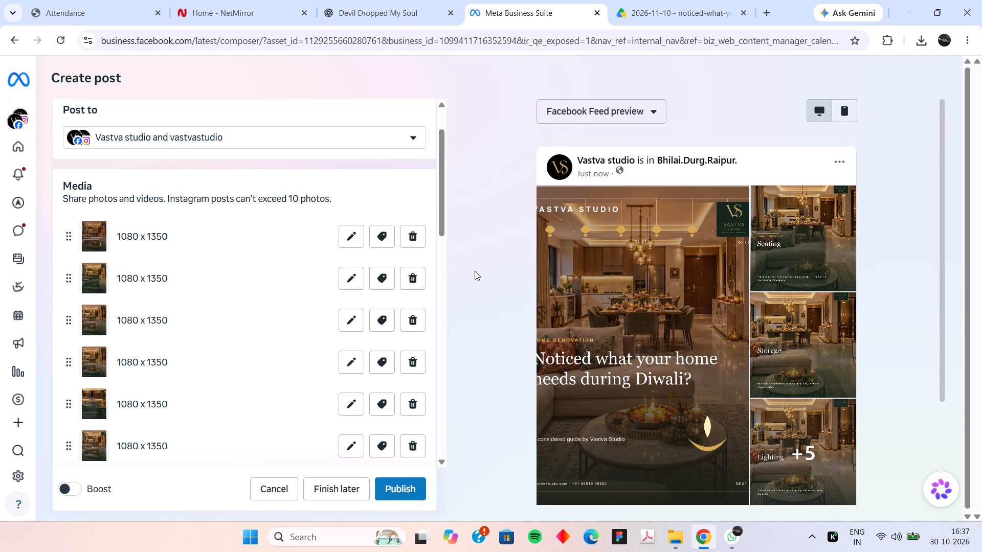
Turn on scheduling for the home renovation post and set both the Facebook and Instagram dates to 10 November 2026.
scroll(189, 344, "down", 8)
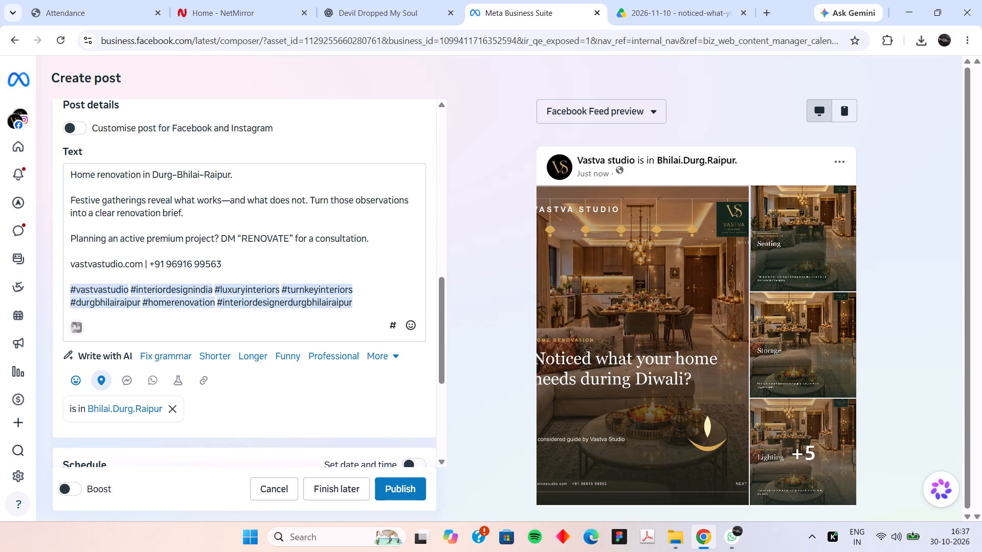
scroll(128, 267, "down", 3)
left_click(411, 269)
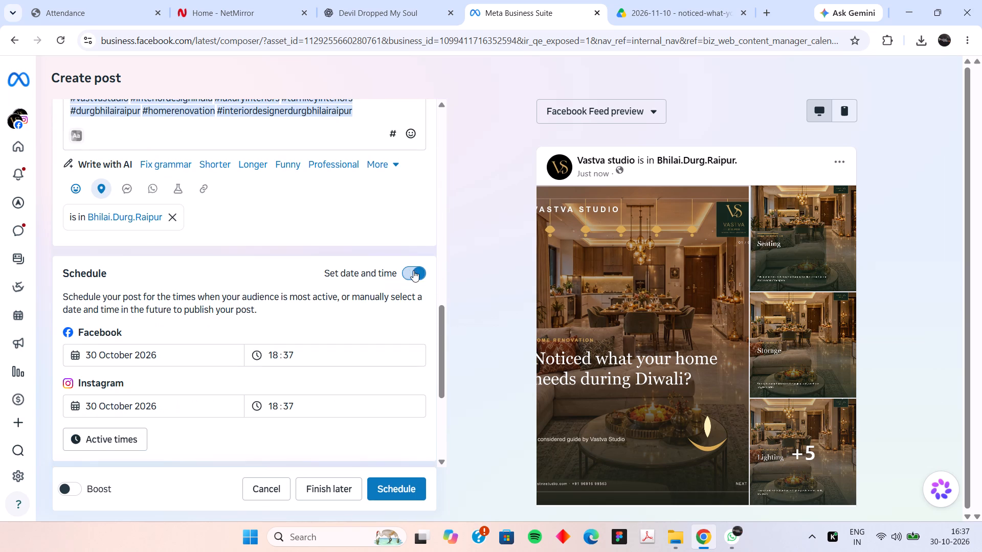
left_click(162, 357)
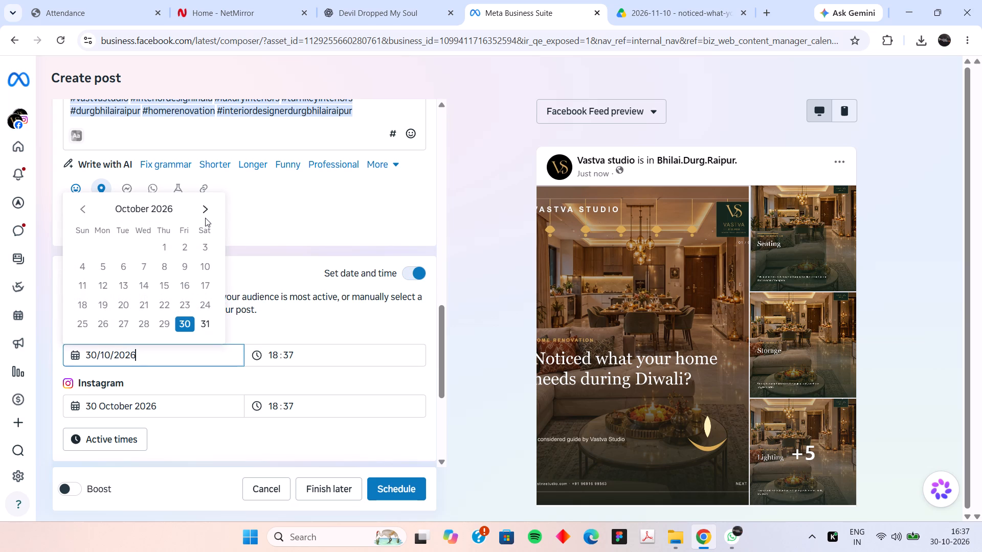
left_click(205, 212)
left_click(121, 264)
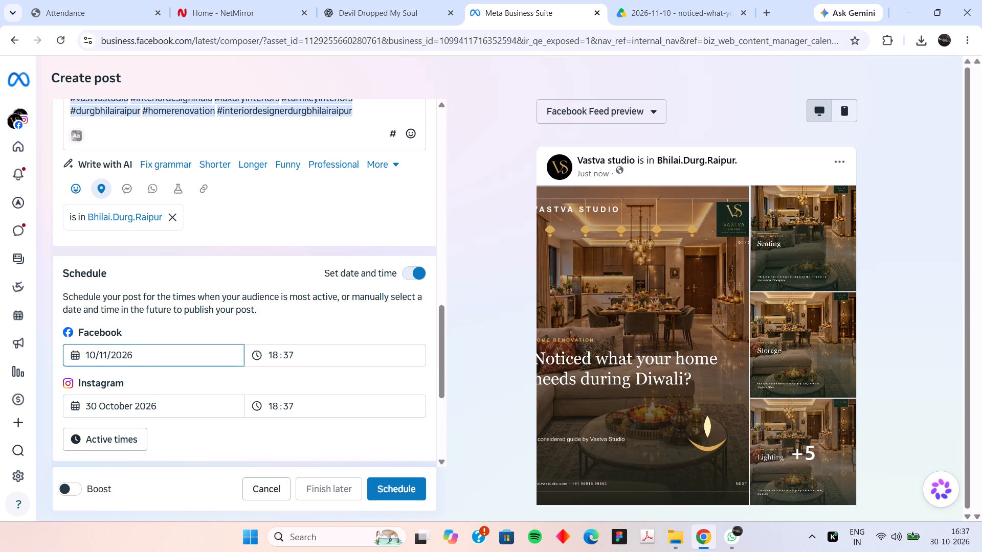
left_click(143, 423)
left_click(139, 404)
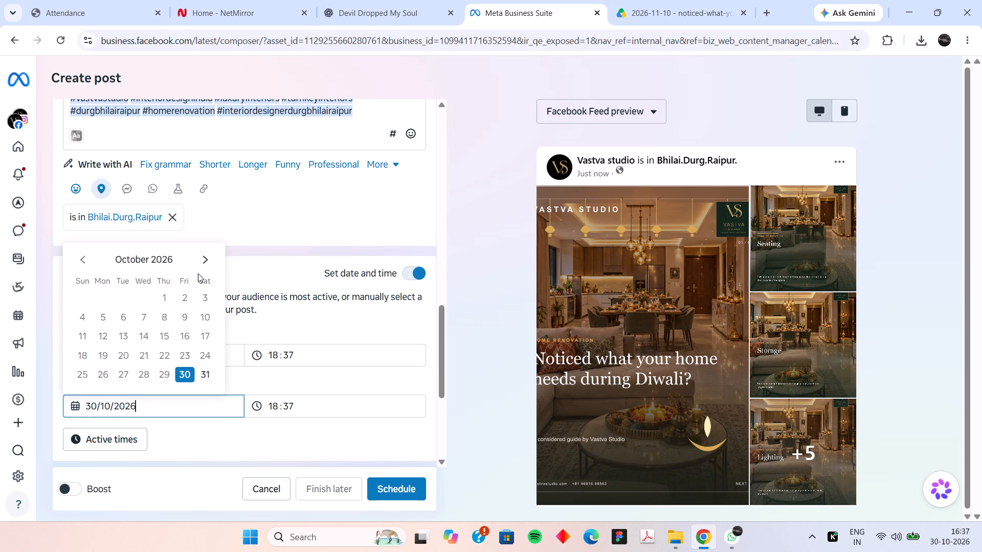
left_click(198, 258)
left_click(123, 323)
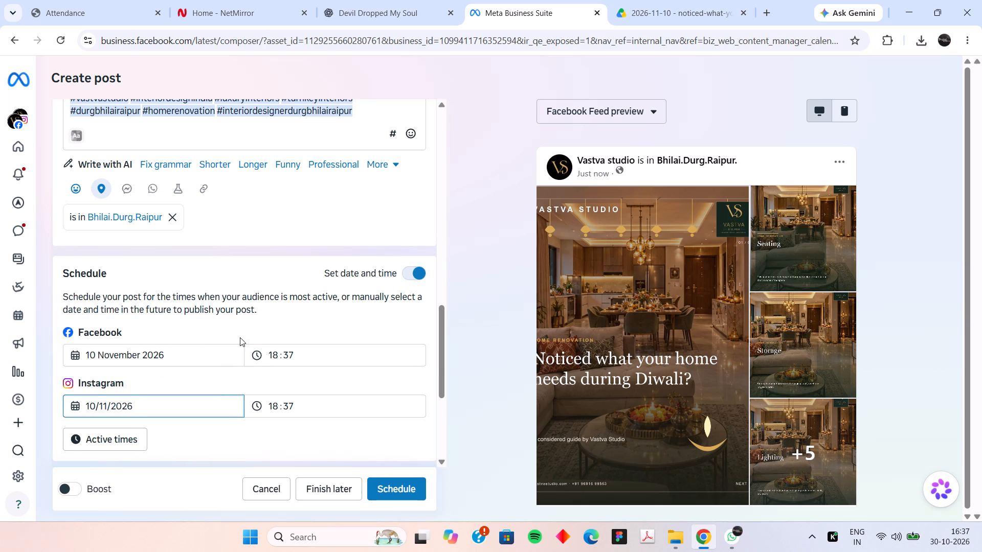
Set the publishing time to 12:00 for both Facebook and Instagram.
left_click(310, 346)
left_click(278, 362)
left_click(276, 356)
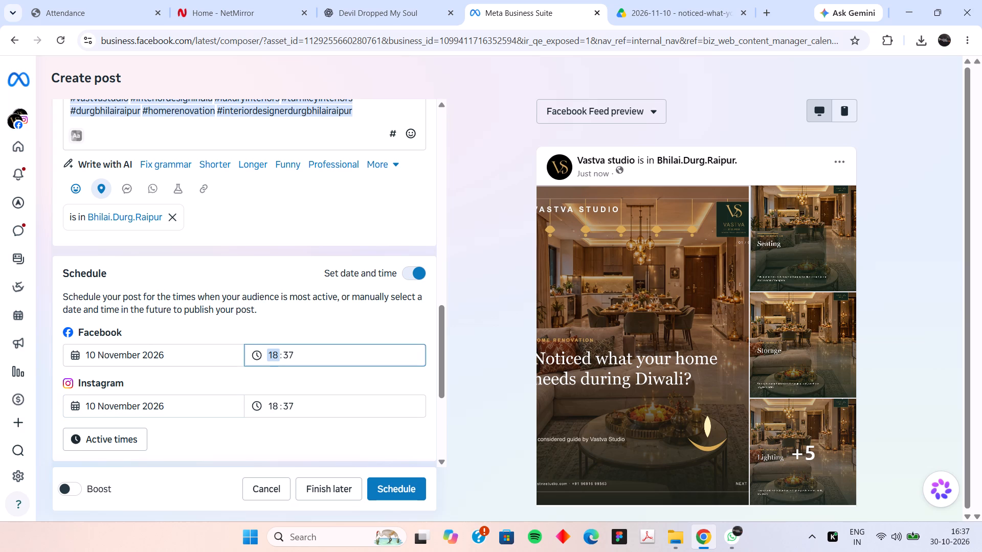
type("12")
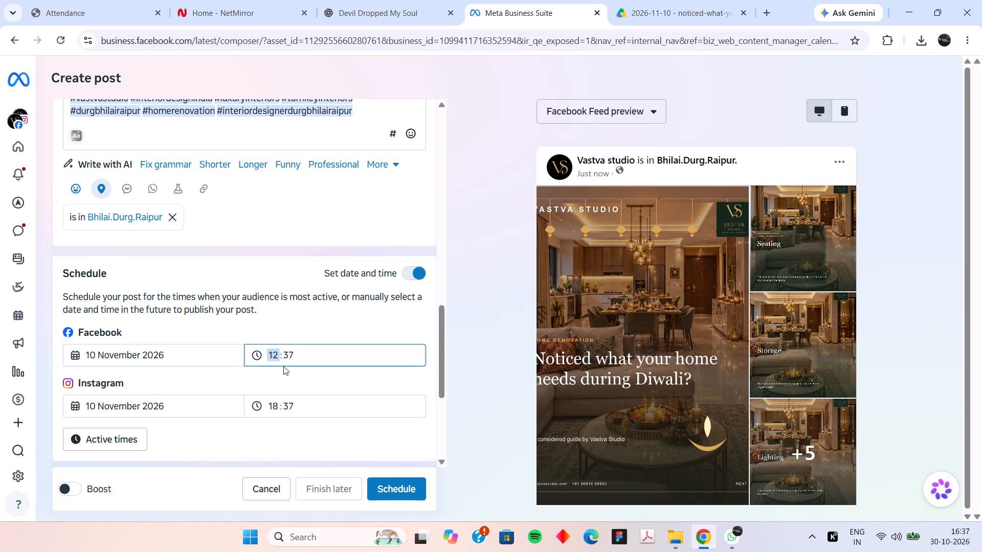
left_click(286, 360)
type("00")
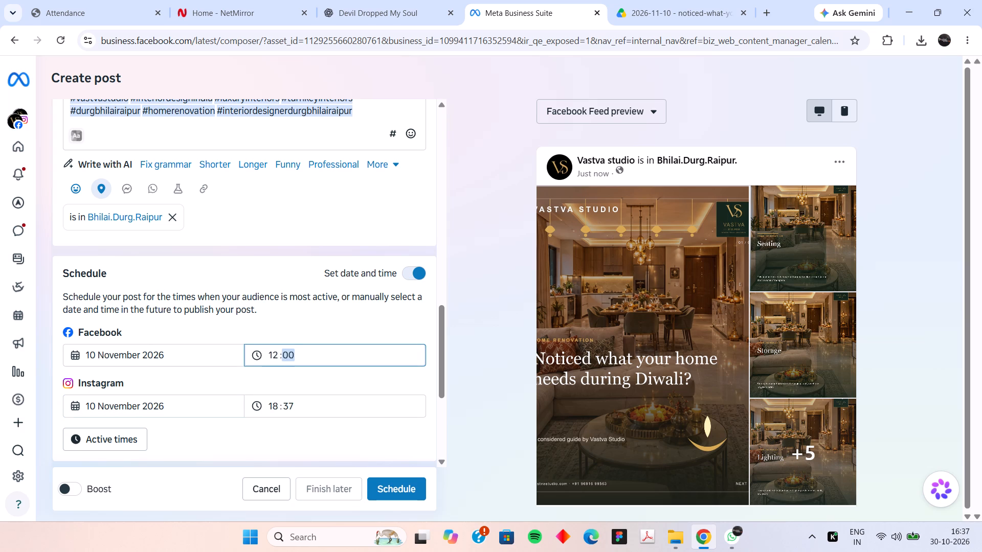
left_click(273, 410)
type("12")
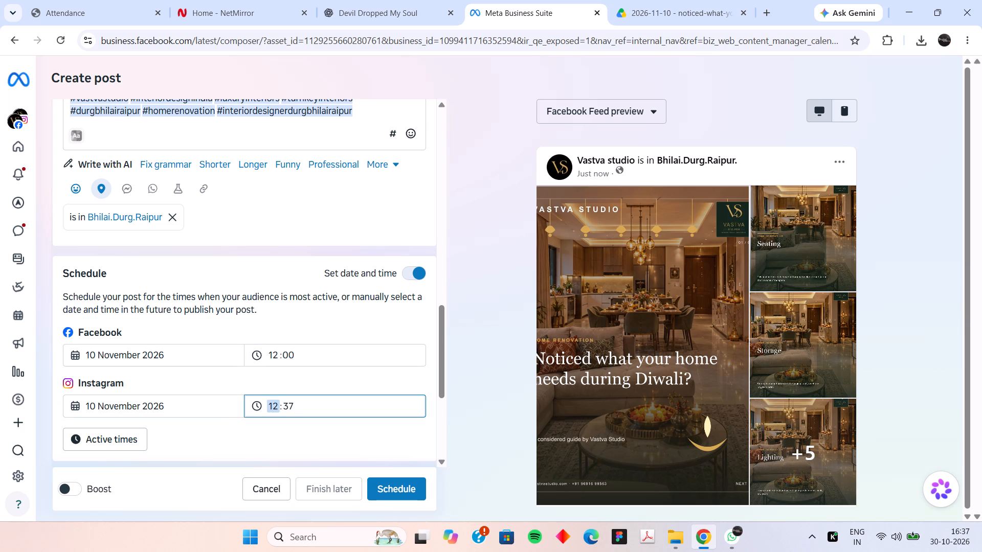
left_click(286, 408)
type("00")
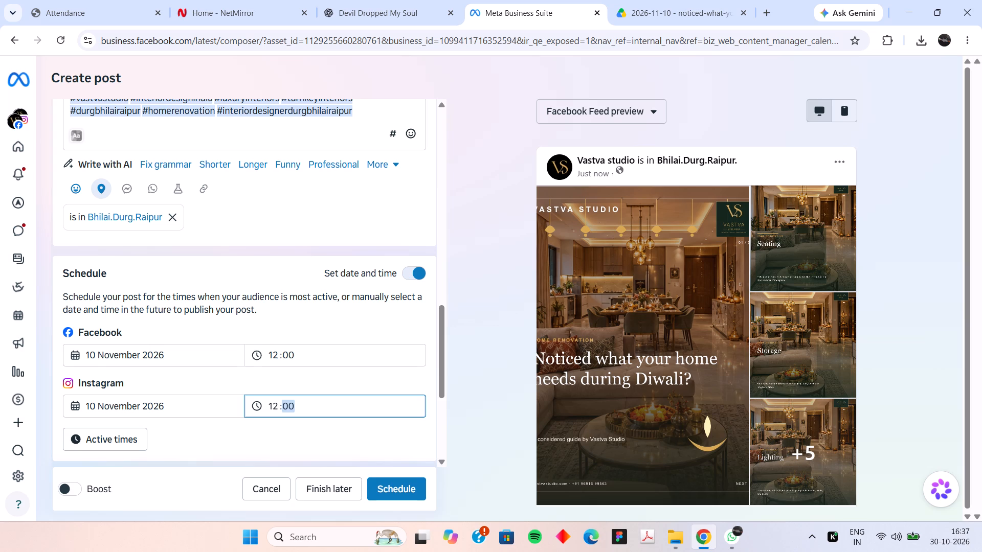
Schedule the home renovation post, decline the boost offer, and cancel the Schedule Post dialog without saving.
left_click(408, 484)
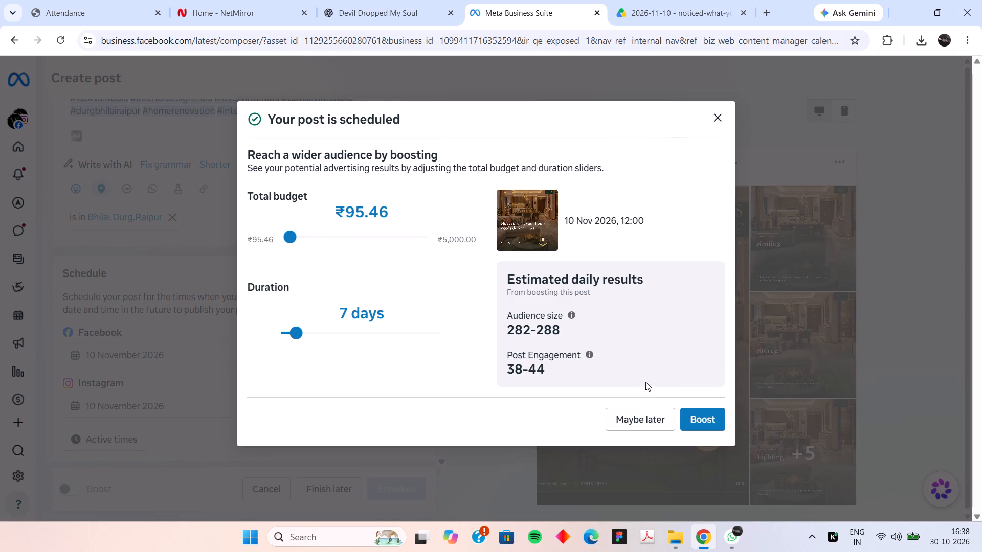
left_click(637, 421)
left_click(637, 421)
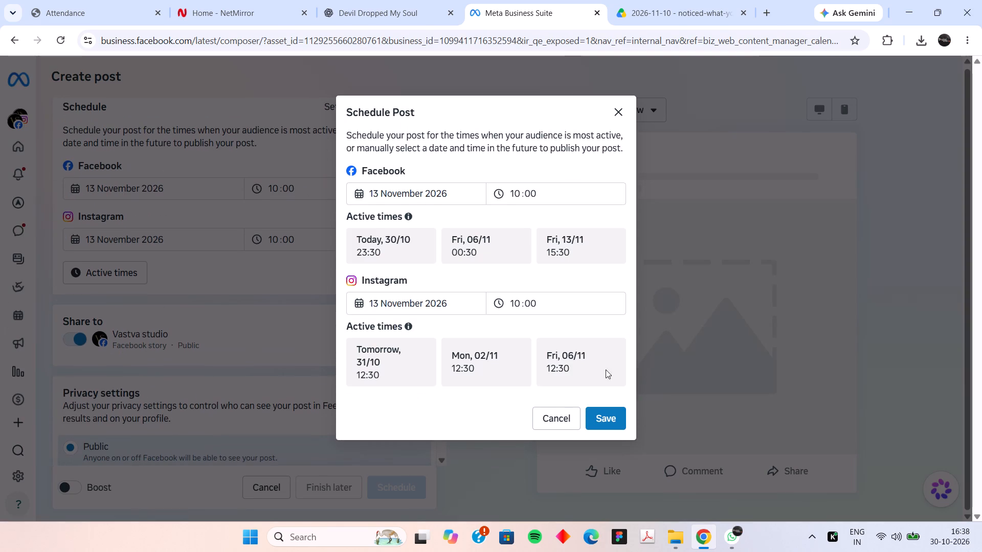
left_click(562, 409)
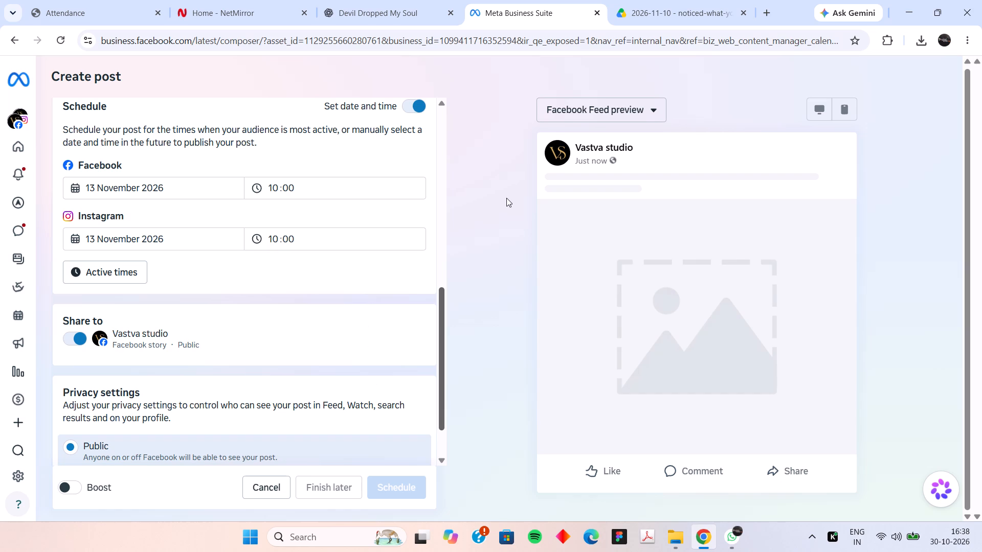
Switch to Google Drive, where the 2026-11-10 folder's caption.txt is open.
scroll(506, 198, "down", 1)
left_click(638, 0)
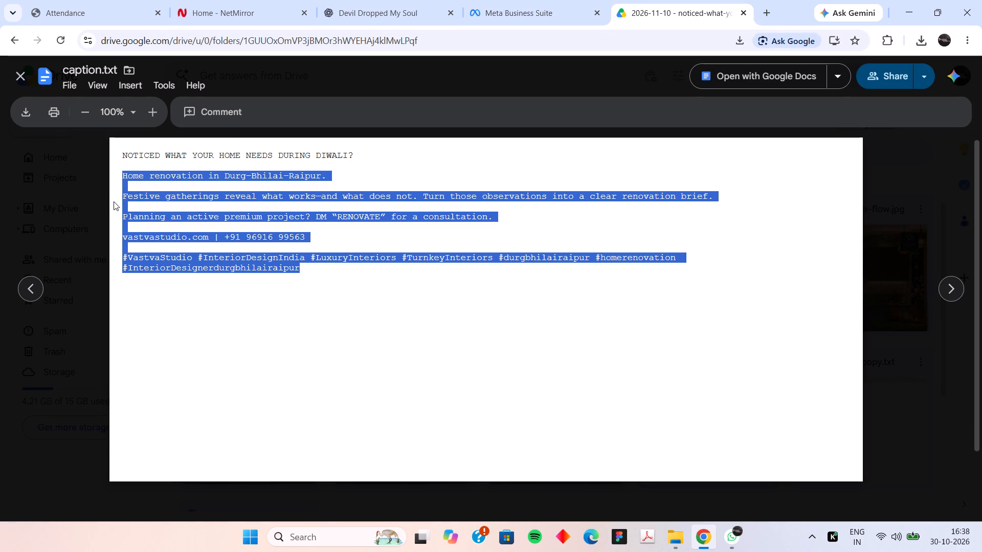
Close the caption.txt preview in Google Drive and return to the 2026-11-10 folder.
left_click(28, 73)
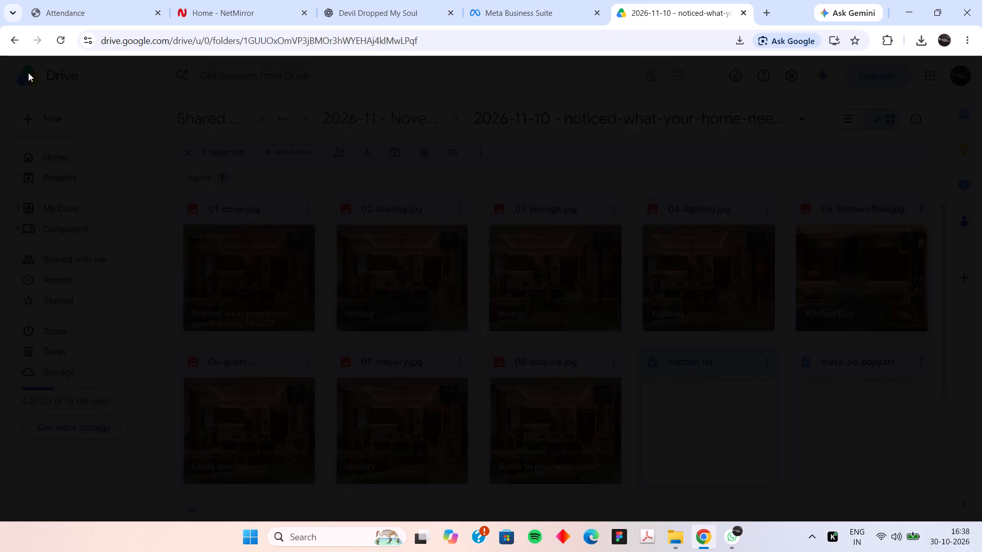
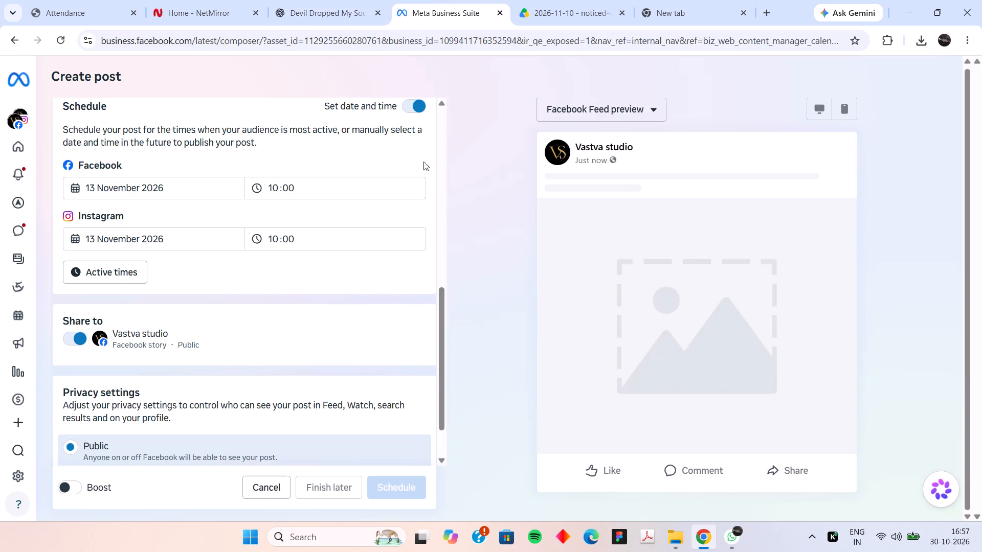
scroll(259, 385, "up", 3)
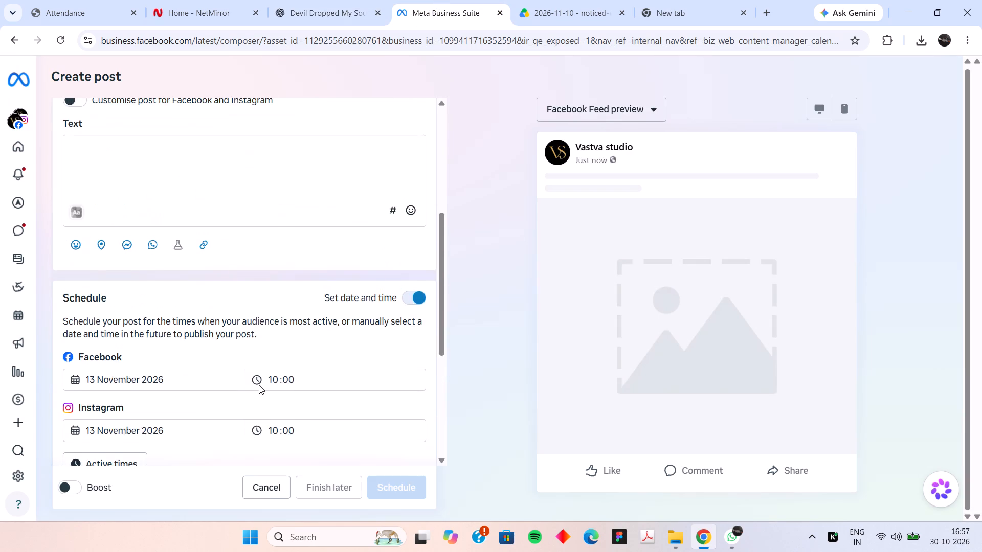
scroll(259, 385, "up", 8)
Clear the query "festive farshi suit women" from the Google search box on the new tab page.
left_click(668, 0)
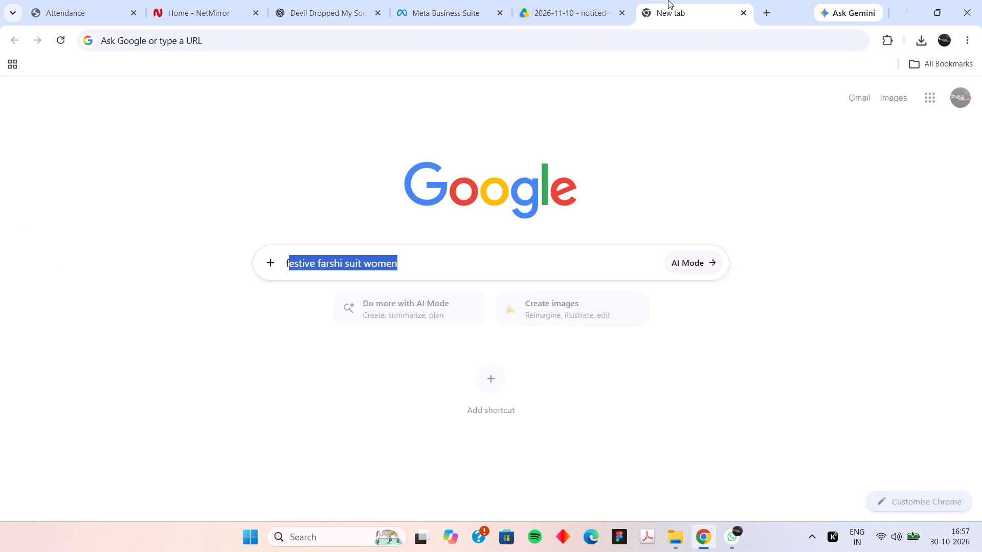
left_click(415, 268)
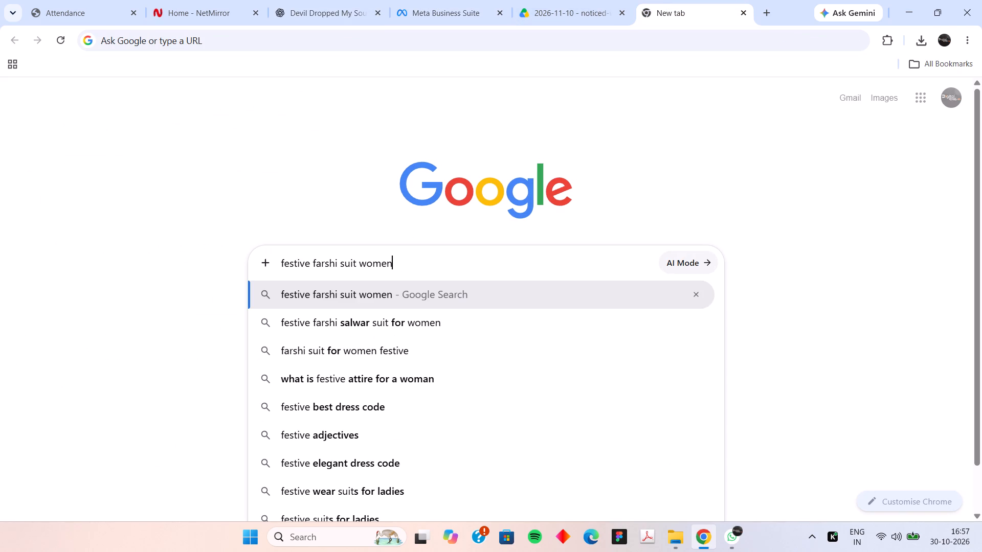
key("BackSpace")
key("BackSpace")
key("BackSpace")
key("BackSpace")
key("BackSpace")
key("BackSpace")
key("BackSpace")
key("BackSpace")
key("BackSpace")
key("BackSpace")
key("BackSpace")
key("BackSpace")
key("BackSpace")
key("BackSpace")
key("BackSpace")
key("BackSpace")
key("BackSpace")
key("BackSpace")
key("BackSpace")
key("BackSpace")
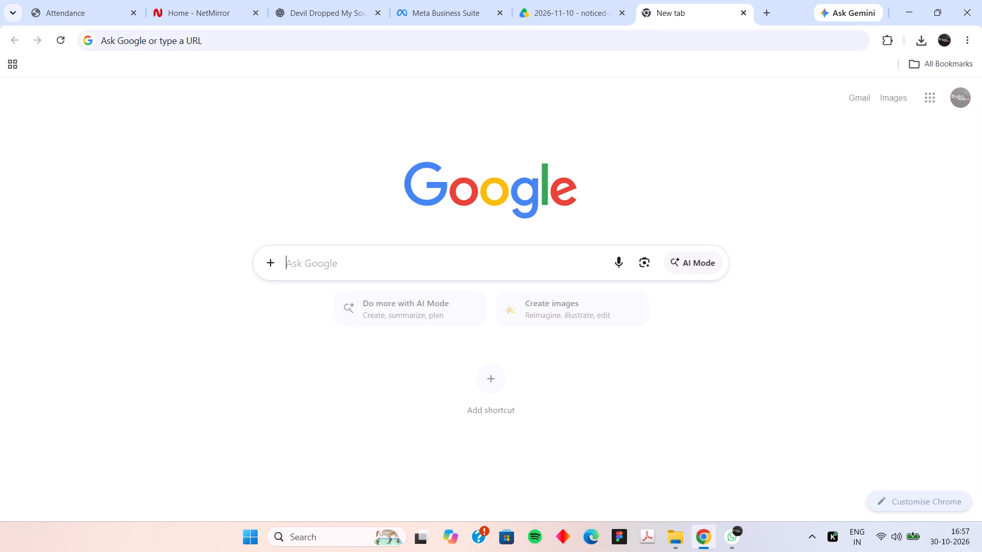
Return to the 2026-11-10 folder in Google Drive.
left_click(549, 0)
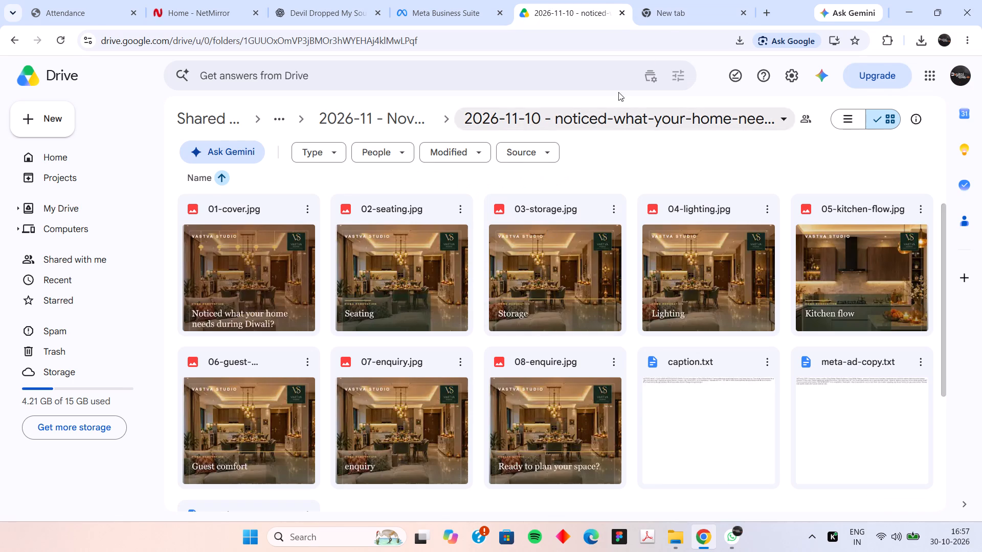
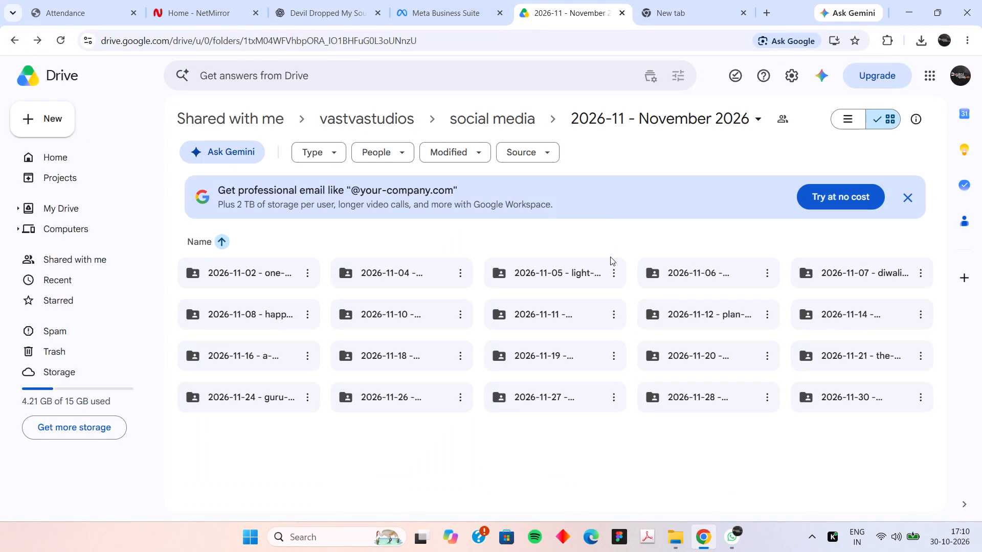
Open the 2026-11-11 folder and download the 08-enquire, 07-complete-home-interiors, 06-bedroom and 05-living-room images.
double_click(575, 324)
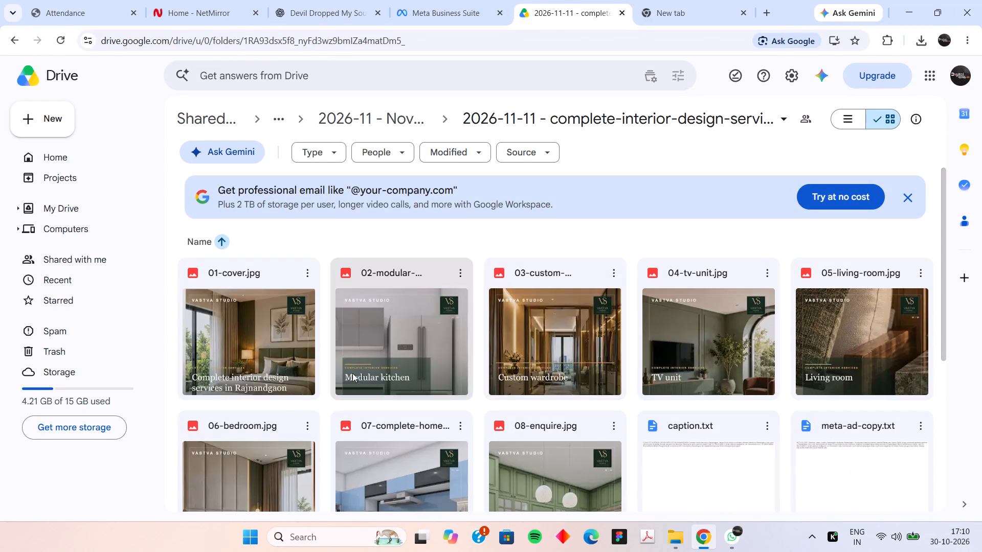
scroll(321, 369, "down", 1)
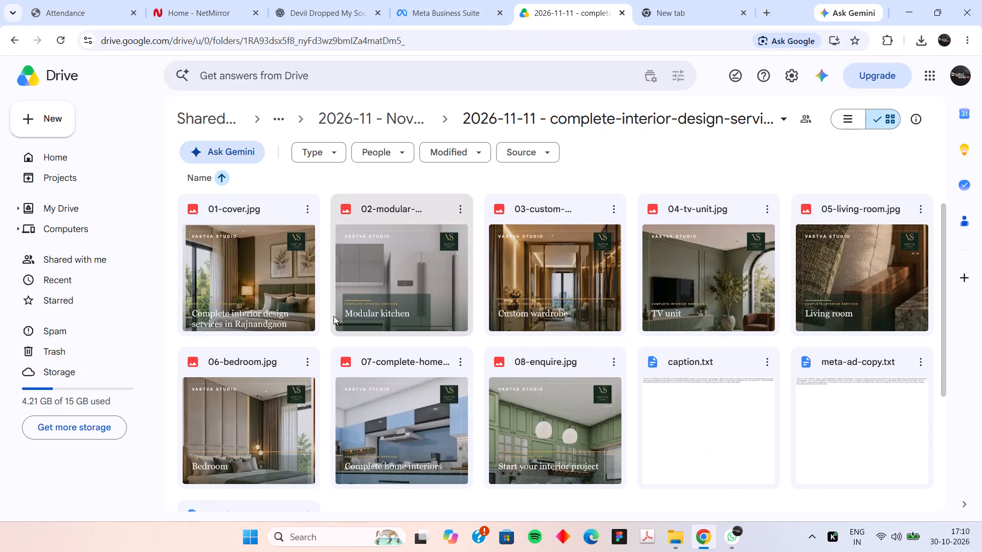
left_click(612, 364)
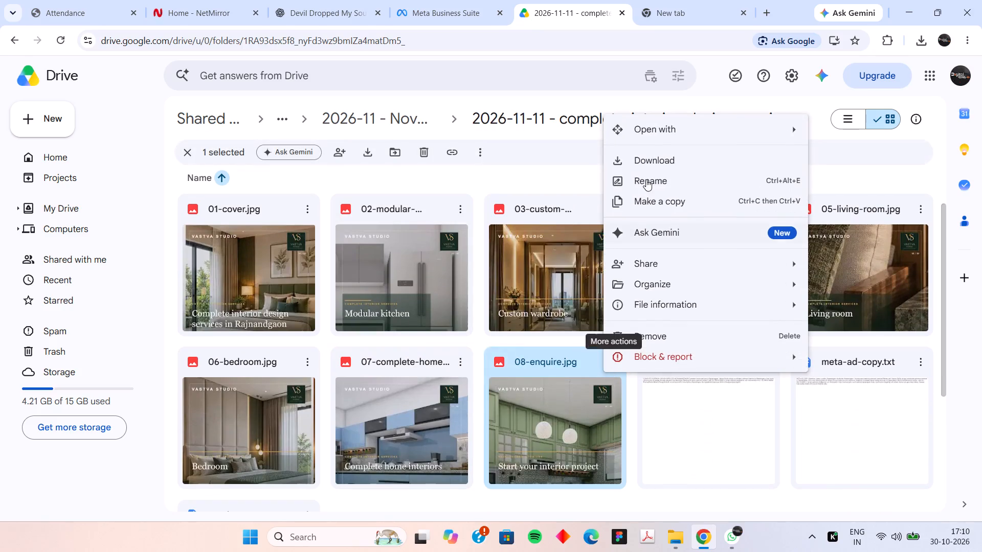
left_click(646, 166)
left_click(457, 361)
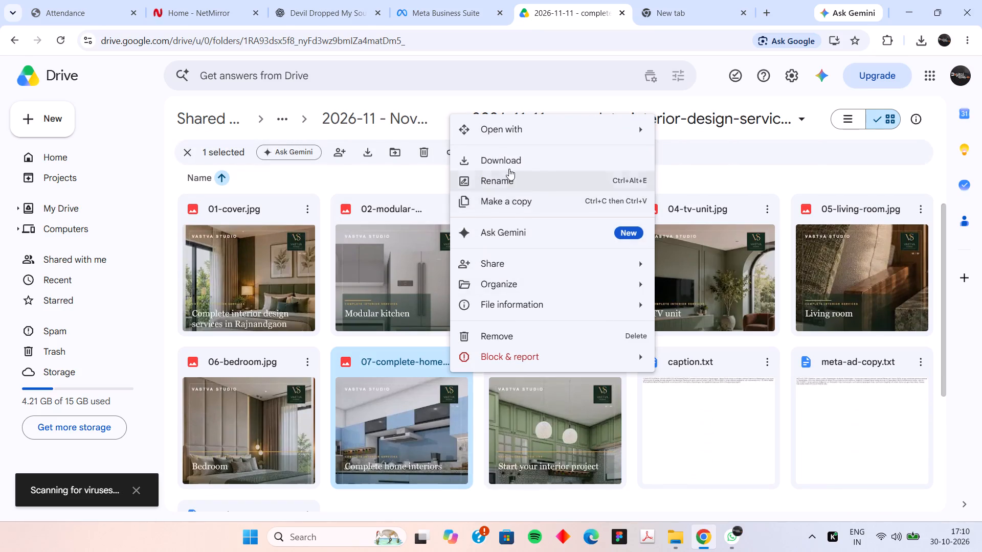
left_click(510, 161)
left_click(308, 364)
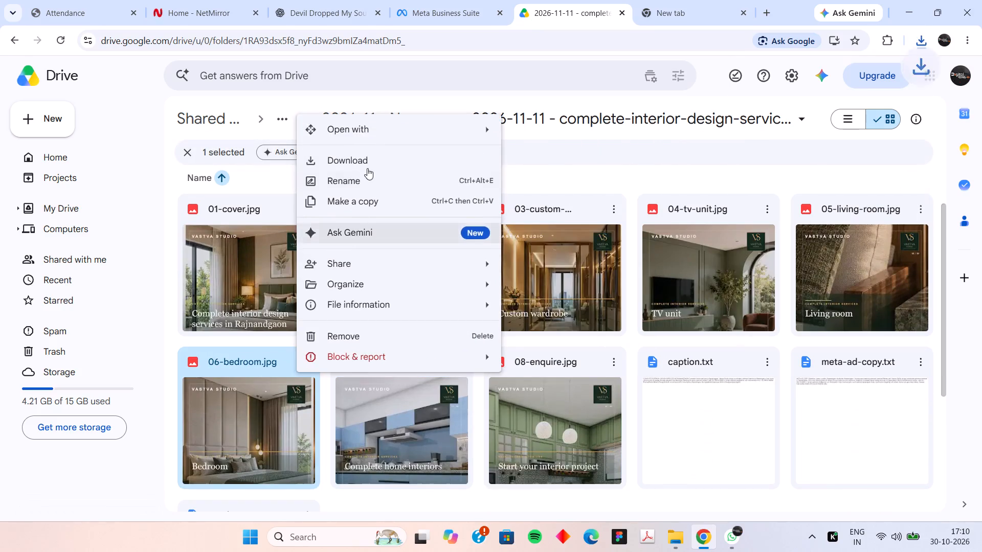
left_click(367, 162)
left_click(917, 209)
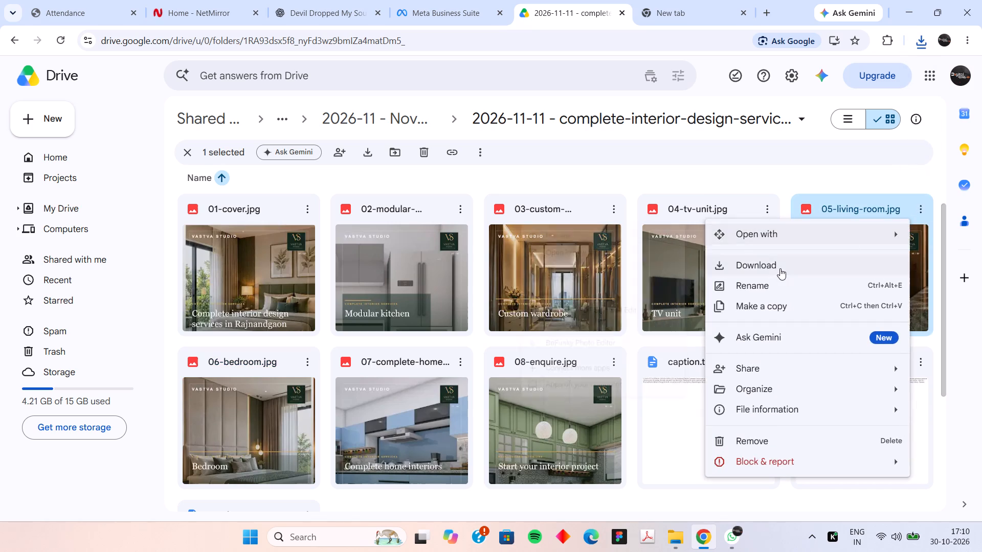
left_click(780, 268)
Download the 04-tv-unit, 03-custom-wardrobe, 02-modular-kitchen and 01-cover images, and check the recent download history.
left_click(767, 213)
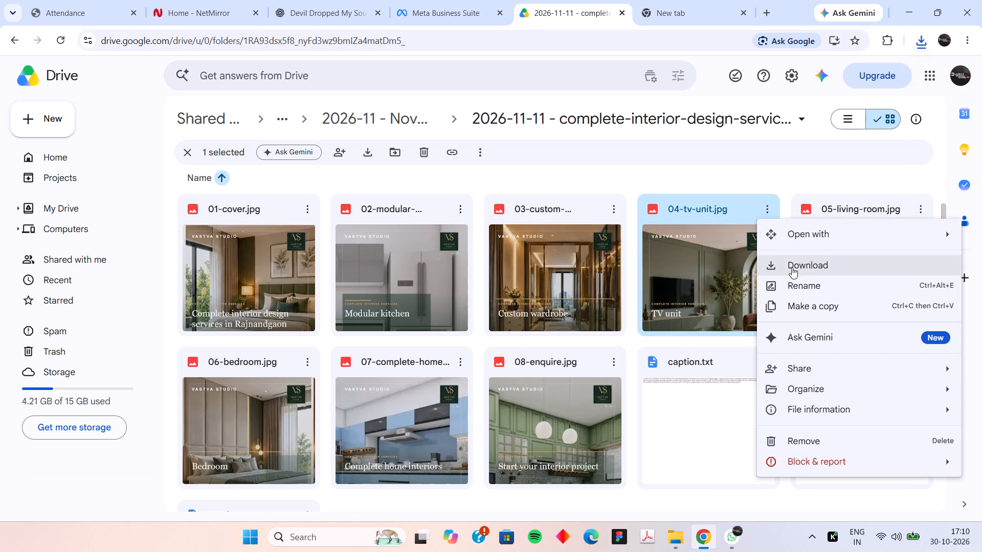
left_click(792, 267)
left_click(620, 215)
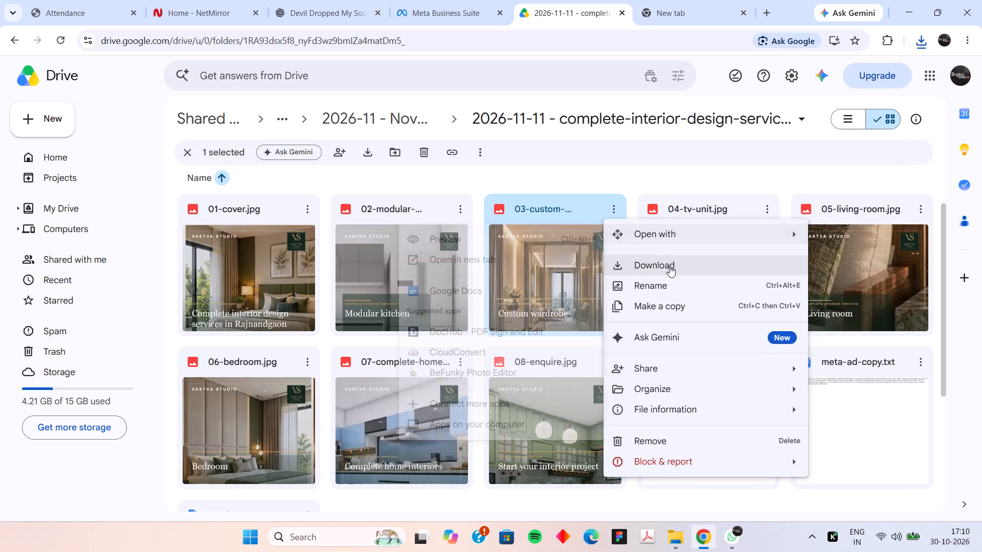
left_click(669, 266)
left_click(457, 209)
left_click(510, 266)
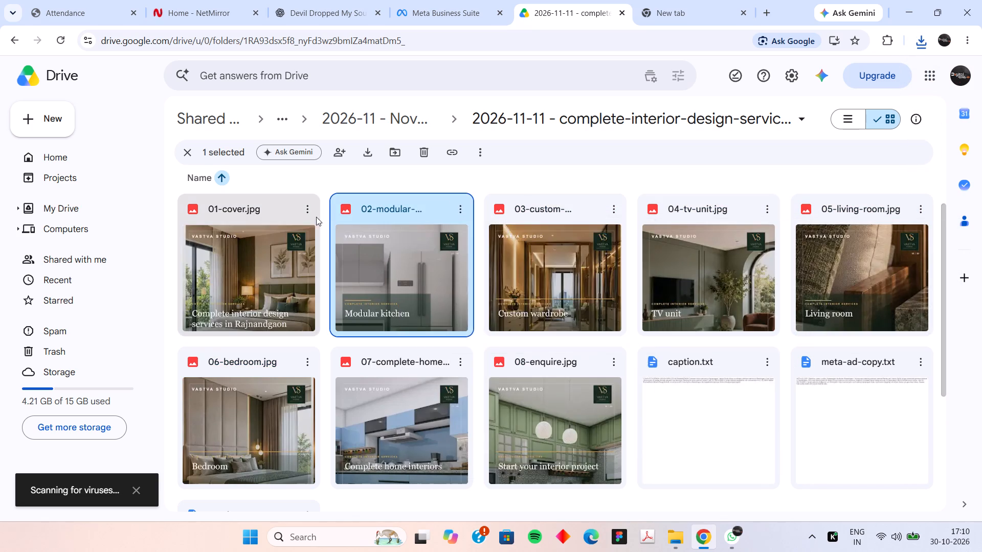
left_click(312, 214)
left_click(362, 255)
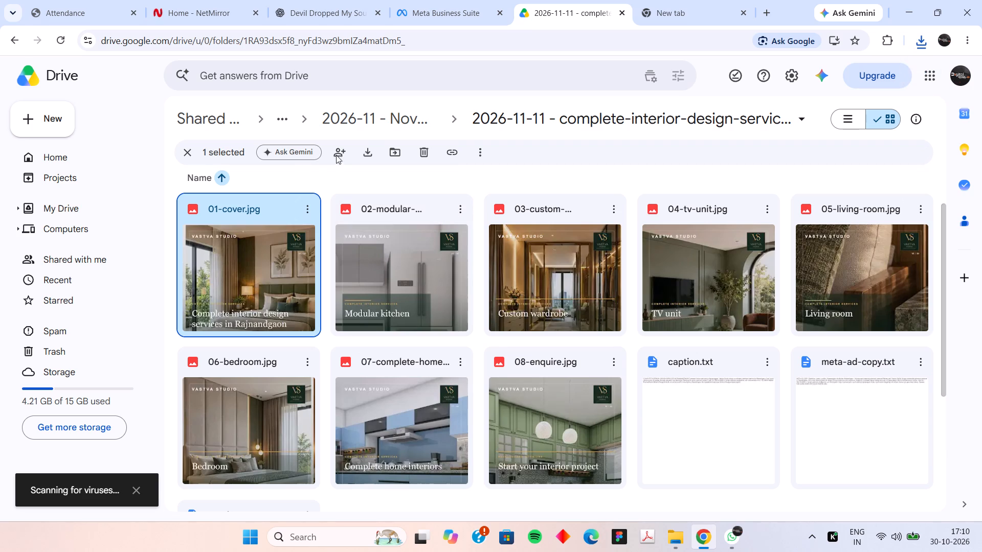
left_click(923, 44)
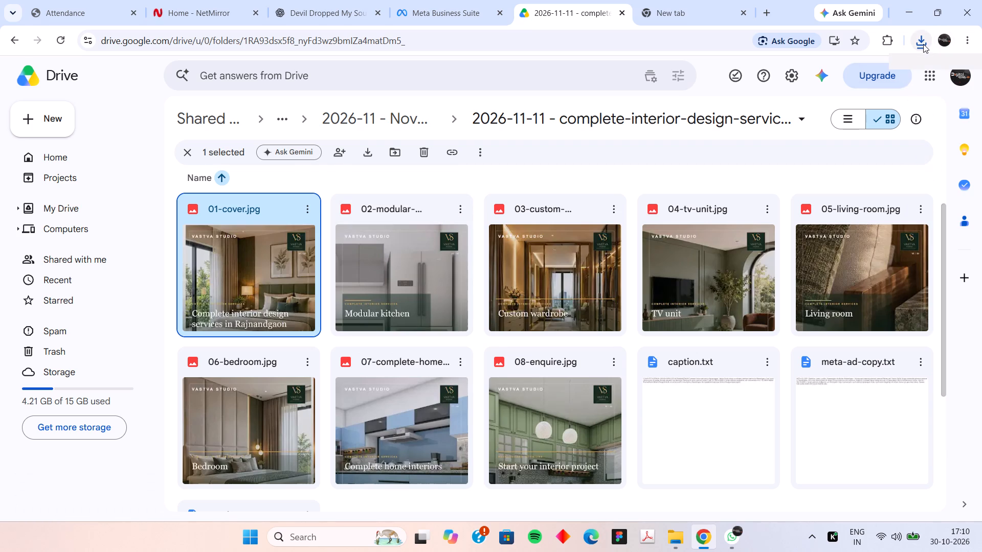
left_click(923, 44)
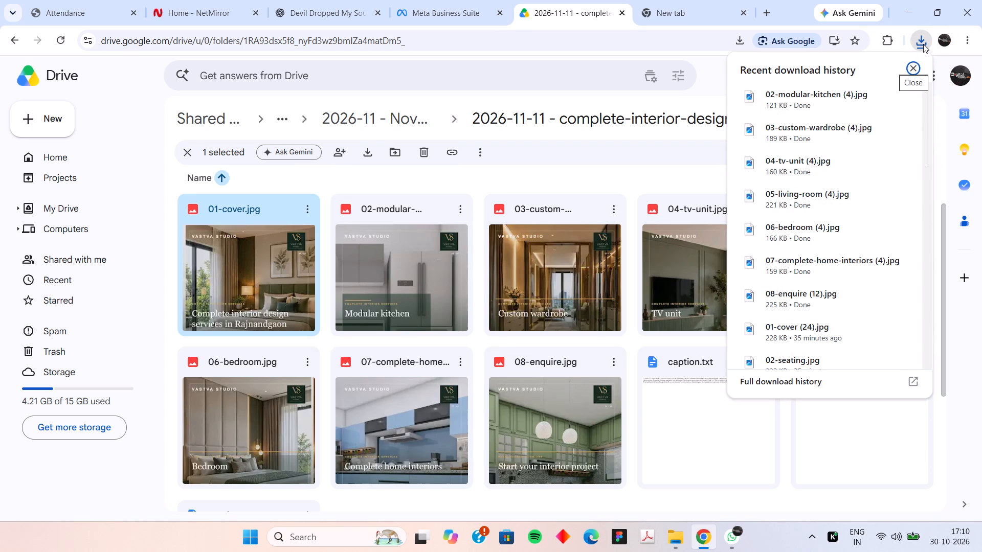
left_click(923, 44)
left_click(923, 44)
left_click(923, 44)
left_click(923, 44)
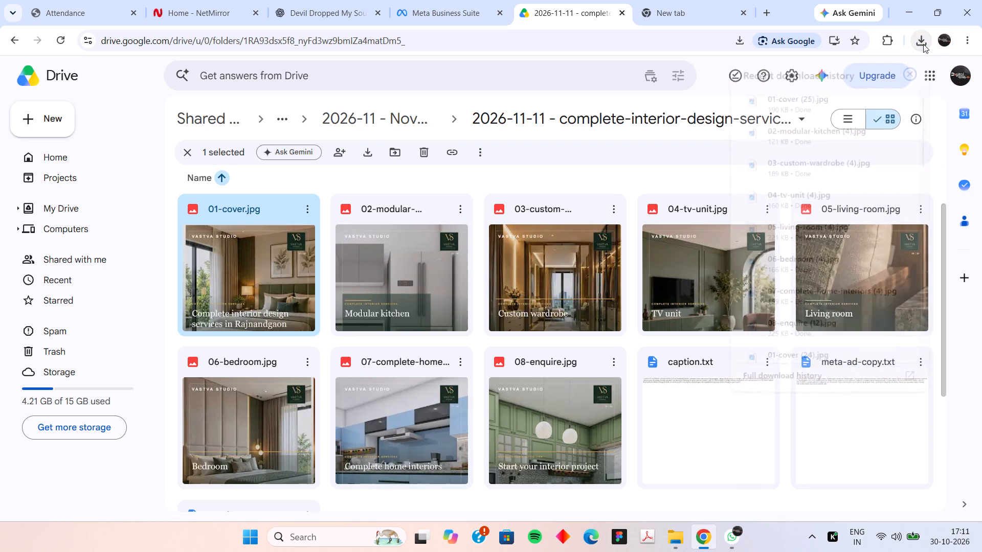
left_click(923, 44)
Open caption.txt from the 2026-11-11 folder.
double_click(732, 424)
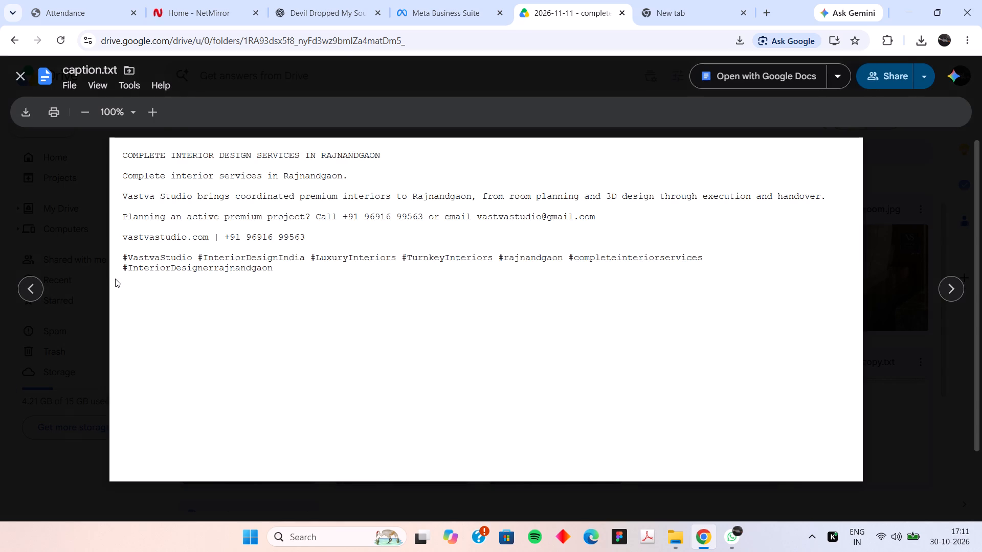
Copy the caption from "Complete interior services in Rajnandgaon." through the last hashtag, leaving out the uppercase title.
left_click_drag(120, 176, 260, 235)
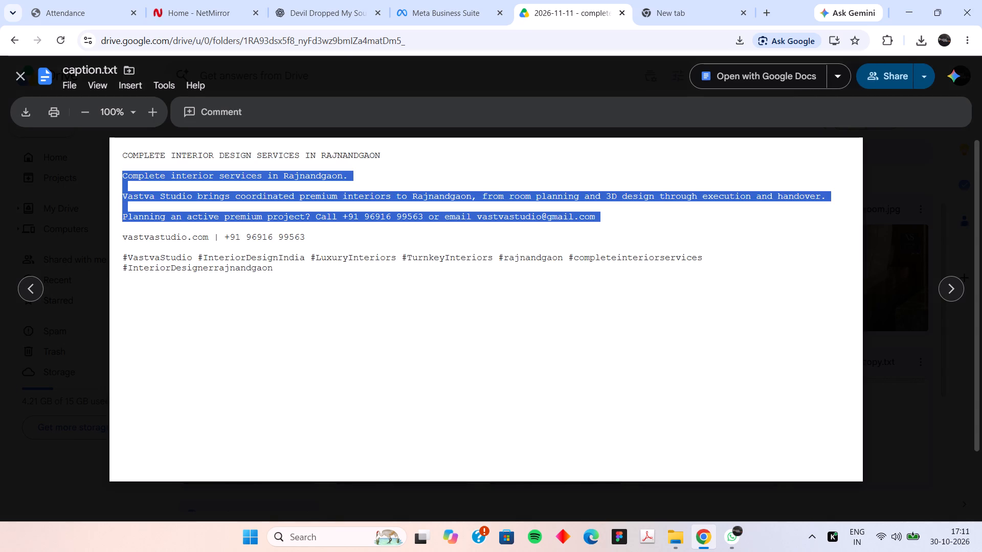
left_click_drag(260, 235, 322, 265)
right_click(321, 257)
left_click(352, 274)
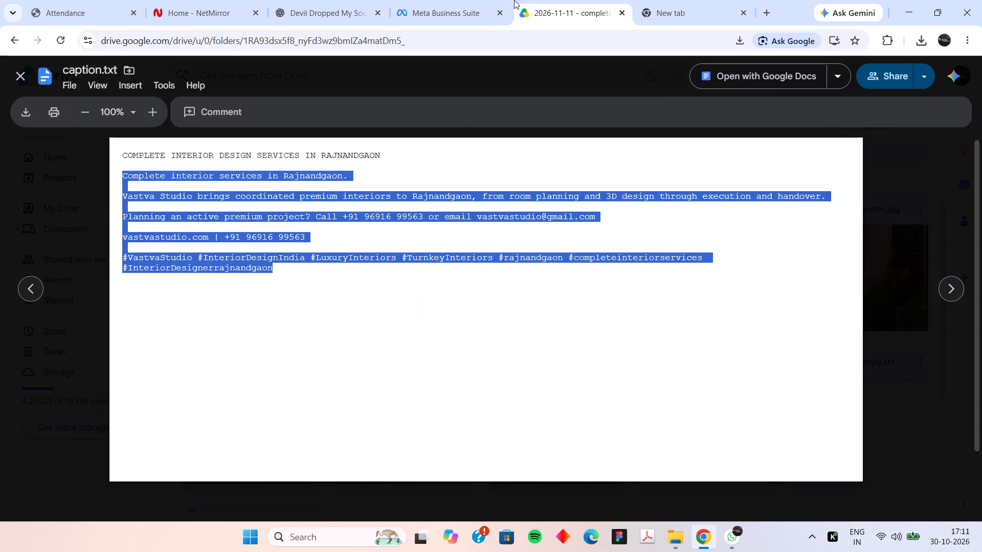
Paste the copied Rajnandgaon caption into the text of the new post in Meta Business Suite.
left_click(457, 5)
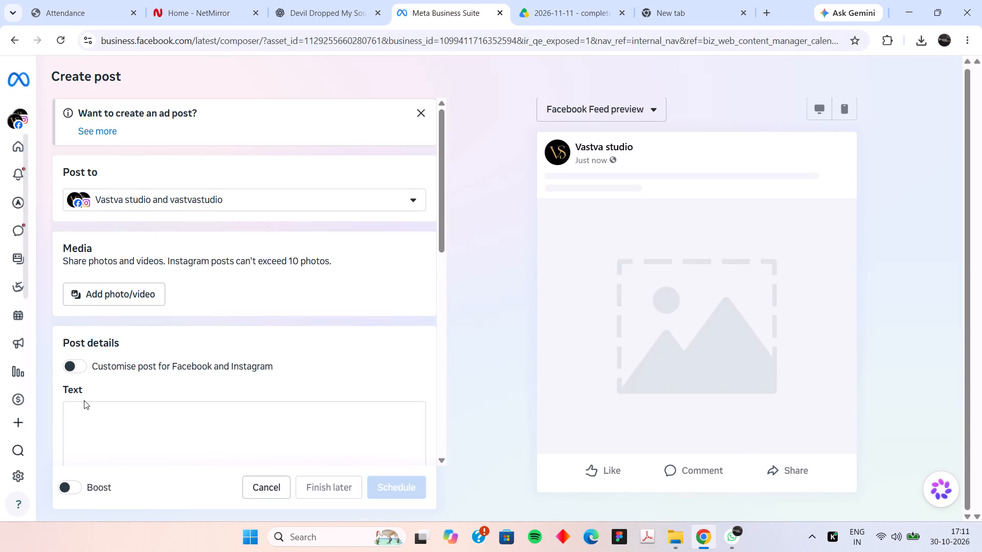
left_click(83, 411)
right_click(83, 411)
left_click(109, 267)
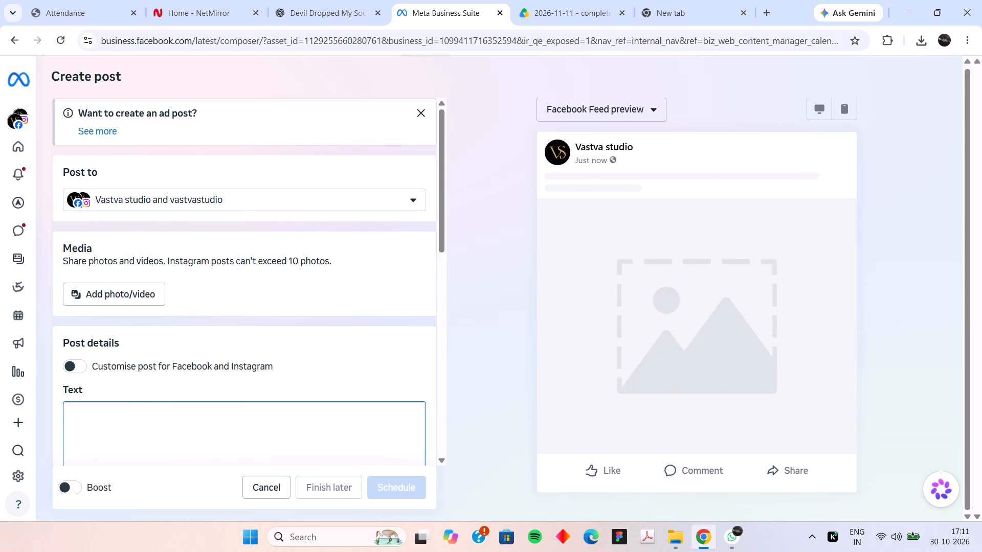
left_click(108, 417)
left_click(132, 413)
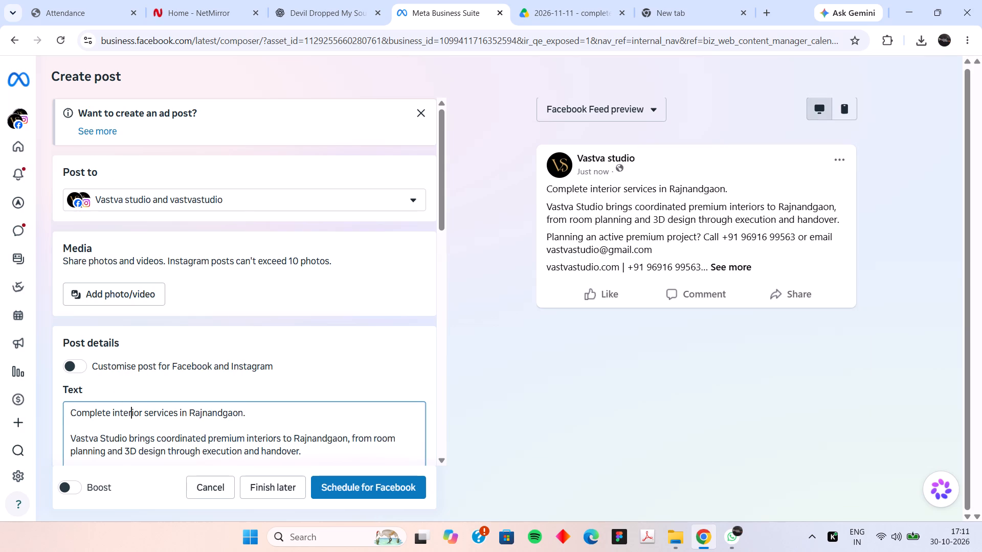
left_click(155, 412)
left_click(168, 406)
left_click(193, 406)
left_click(244, 415)
Change the first hashtag in the post text to all lowercase, #vastvastudio.
scroll(244, 415, "down", 1)
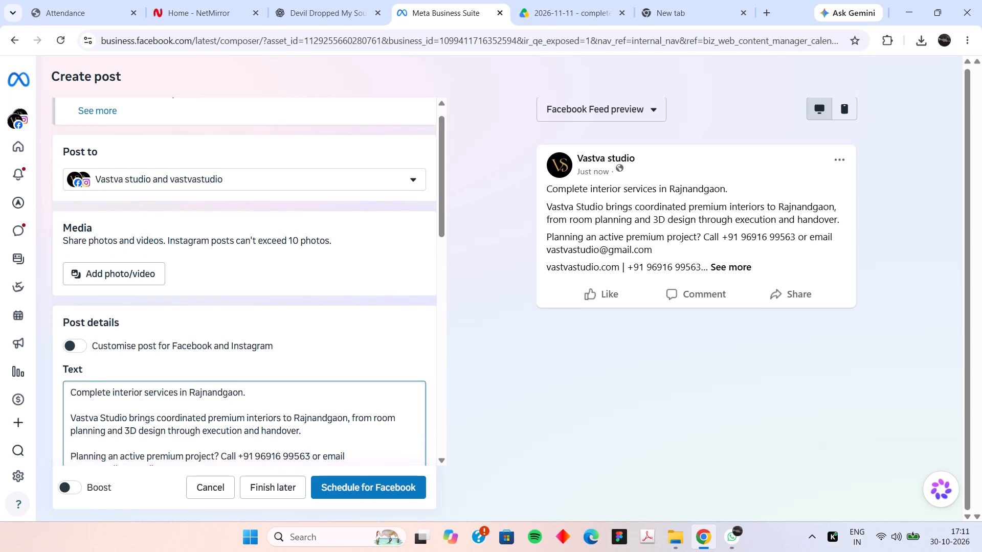
scroll(190, 418, "down", 2)
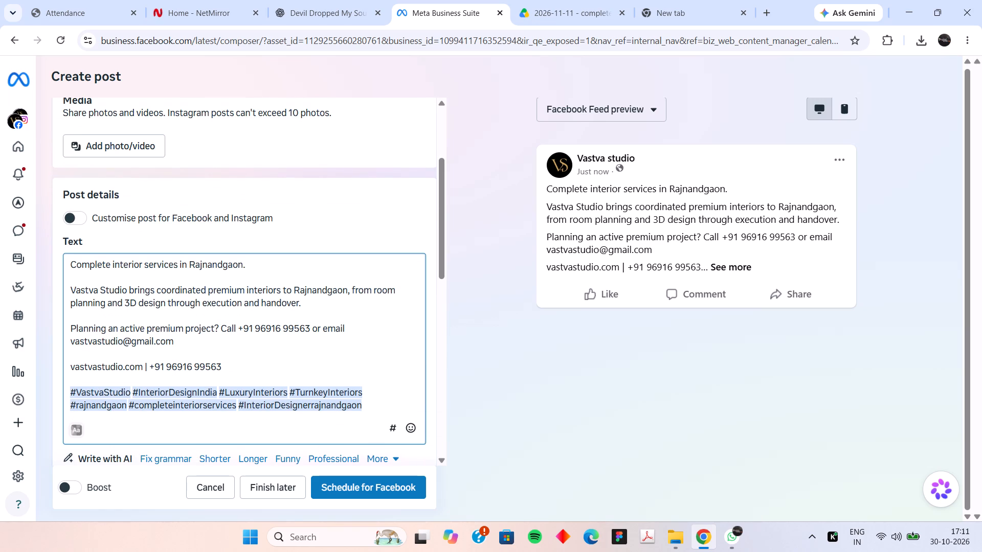
left_click(82, 393)
key("BackSpace")
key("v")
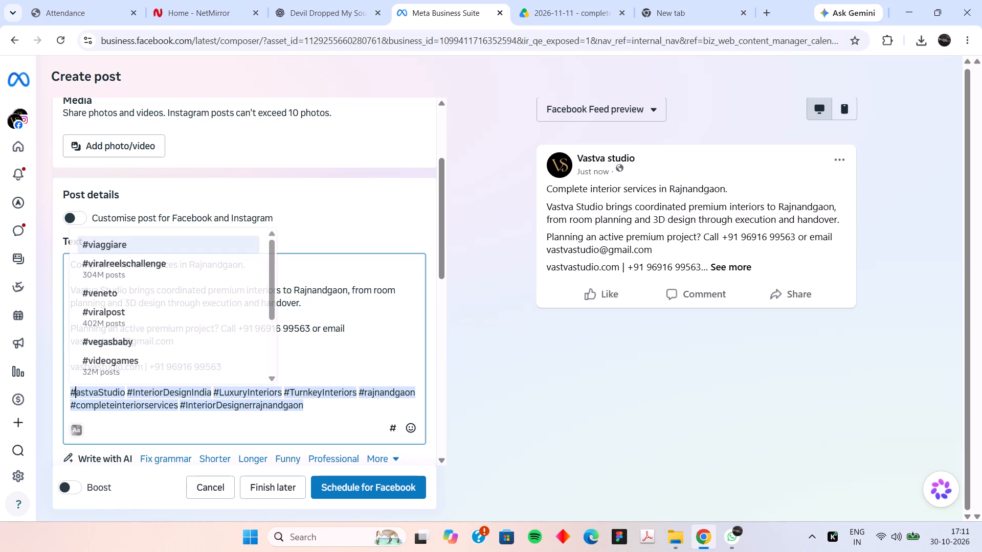
key("Right")
key("Right")
key("Right")
key("Right")
key("Right")
key("Right")
key("BackSpace")
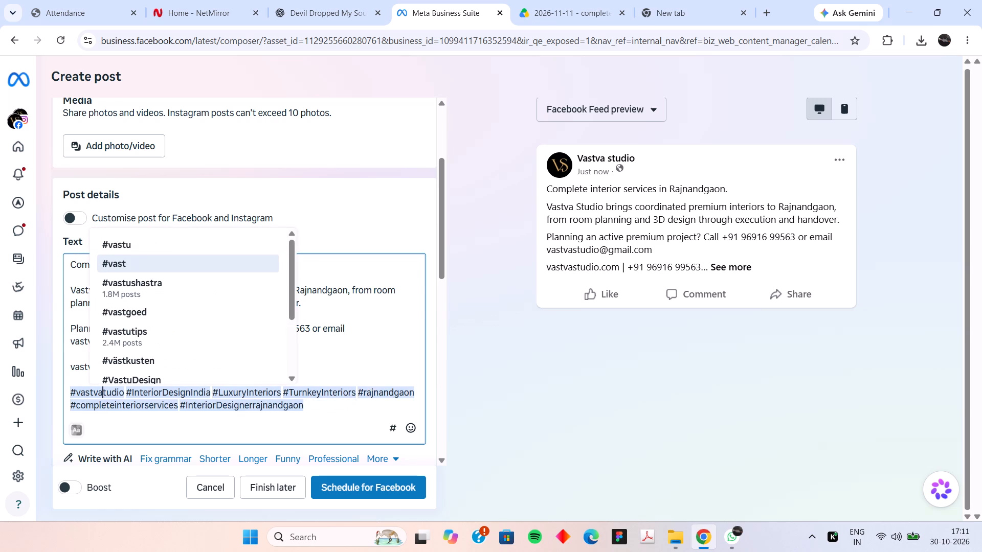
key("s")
Change the hashtag #InteriorDesignIndia to all lowercase, #interiordesignindia.
key("Right")
key("Right")
key("Right")
key("Right")
key("Right")
key("Right")
key("Right")
key("Right")
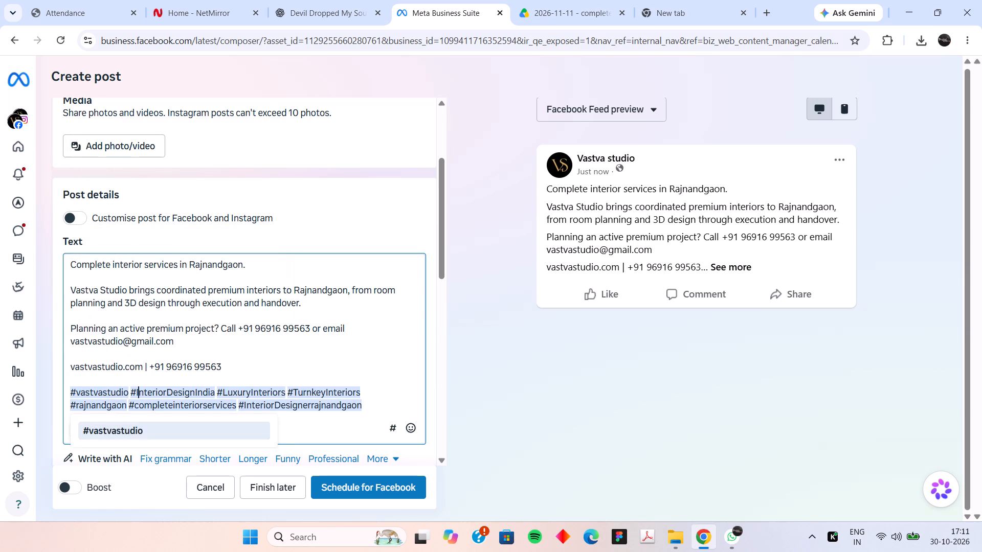
key("BackSpace")
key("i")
key("Right")
key("Right")
key("Right")
key("Right")
key("Right")
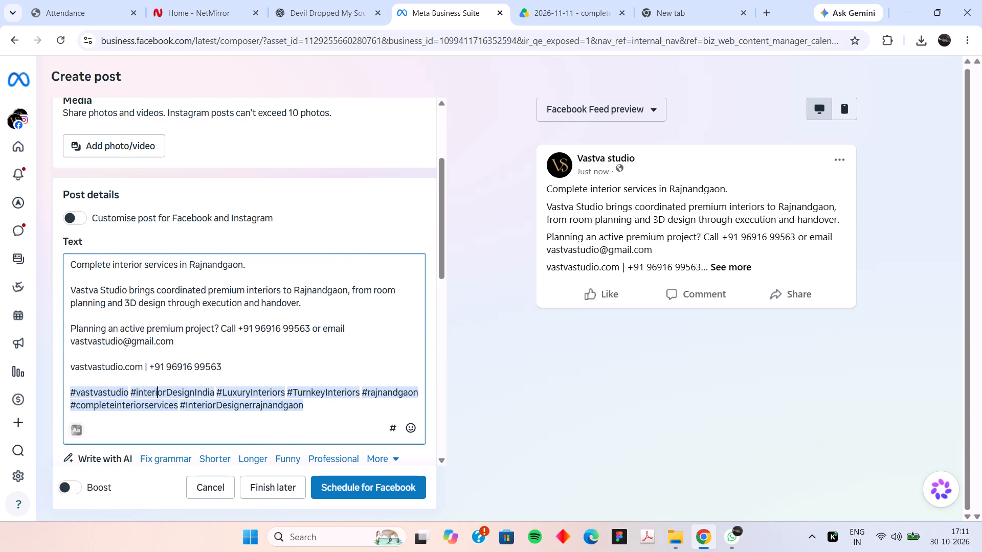
key("Right")
key("Right")
key("Right")
key("BackSpace")
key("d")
key("Right")
key("Right")
key("Right")
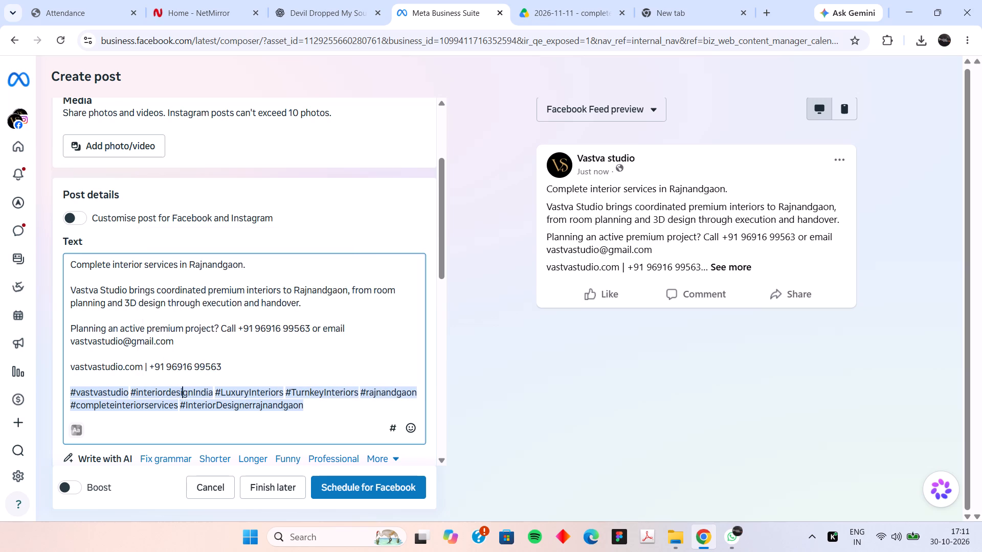
key("Right")
key("Right")
key("Right")
key("BackSpace")
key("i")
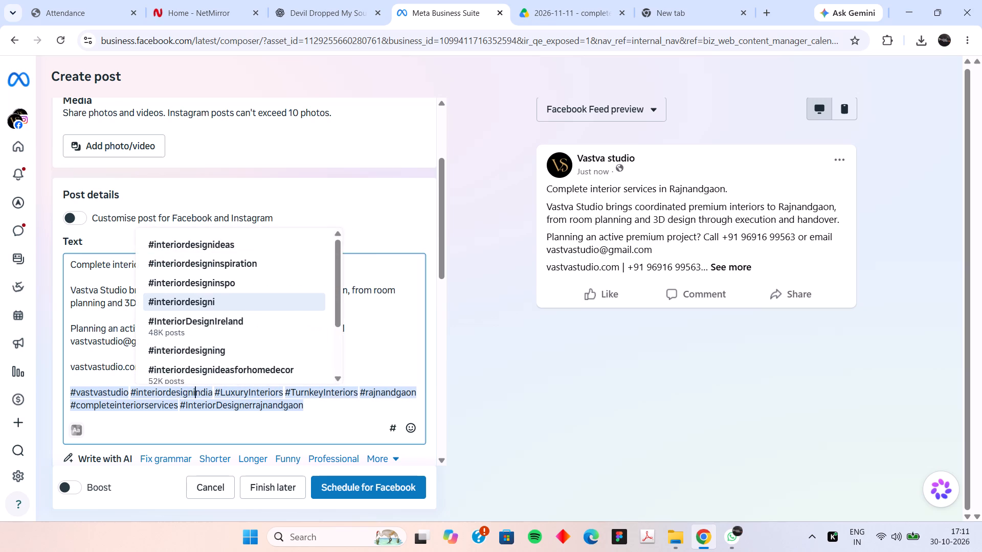
Change the hashtag #LuxuryInteriors to all lowercase, #luxuryinteriors.
key("Right")
key("Right")
key("Right")
key("Right")
key("Right")
key("Right")
key("Right")
key("BackSpace")
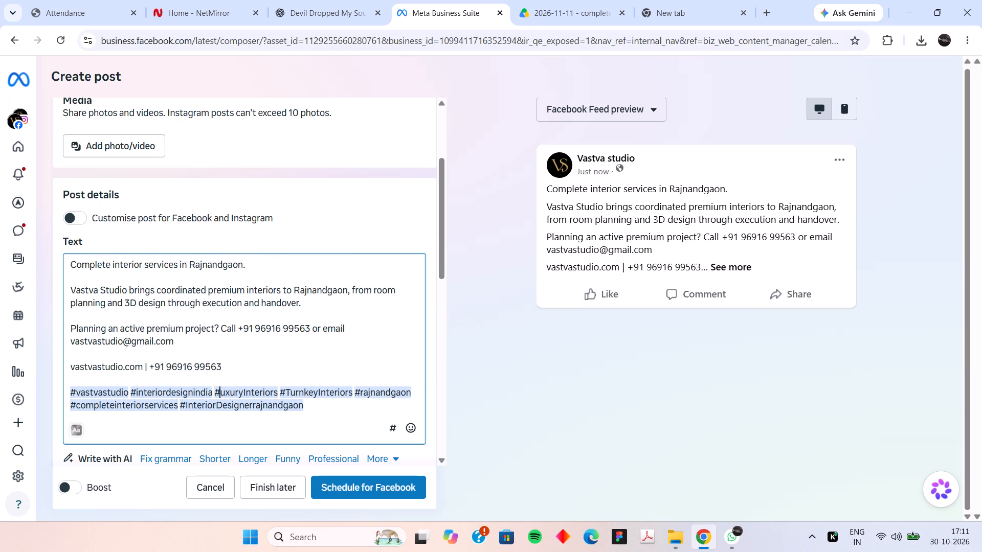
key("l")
key("Right")
key("Right")
key("Right")
key("Right")
key("Right")
key("Right")
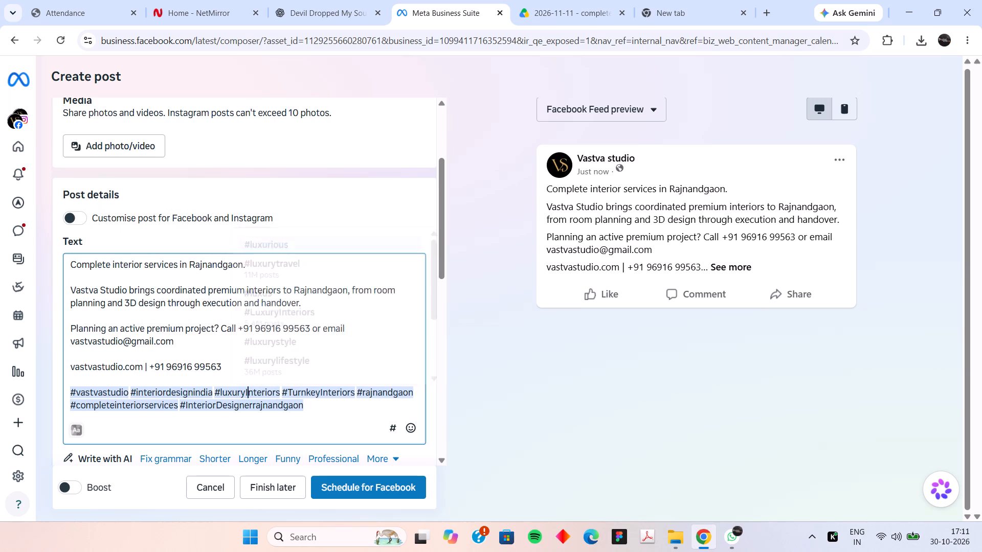
key("BackSpace")
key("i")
Change the capital letters in the hashtag #TurnkeyInteriors to lowercase, starting with the initial t.
key("Right")
key("Right")
key("Right")
key("Right")
key("Right")
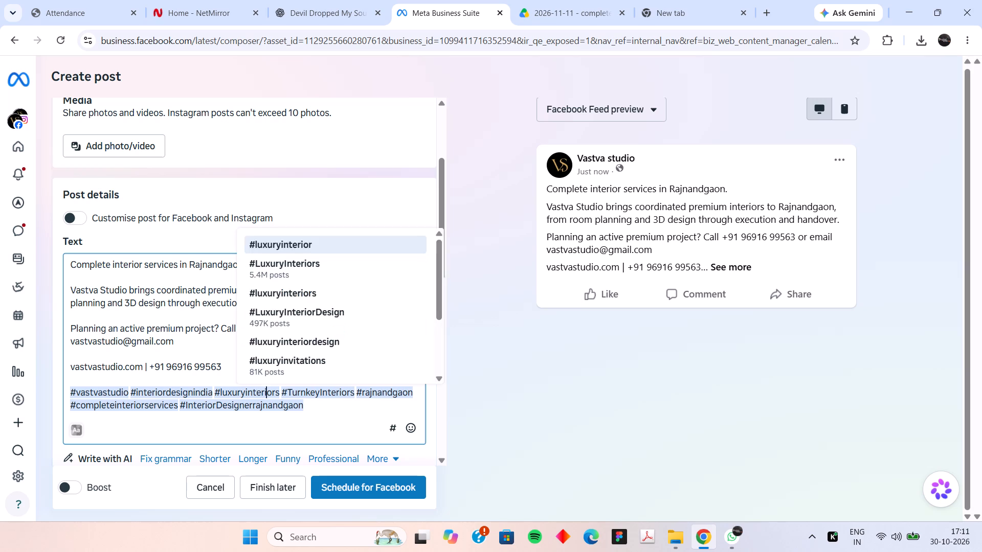
key("Right")
key("Right")
key("Right")
key("Right")
key("Right")
key("Right")
key("BackSpace")
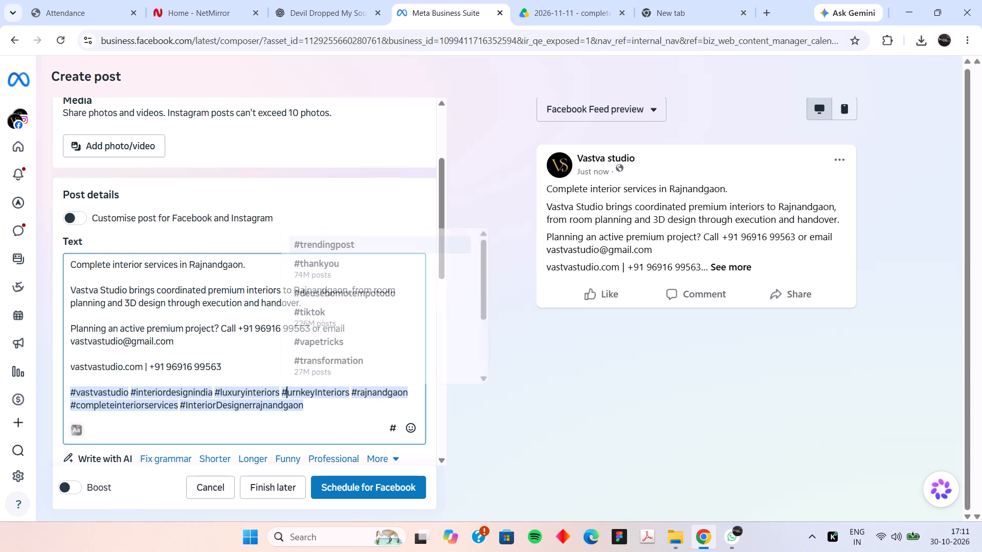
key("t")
key("Right")
key("Right")
key("Right")
key("Right")
key("Right")
key("Right")
key("Right")
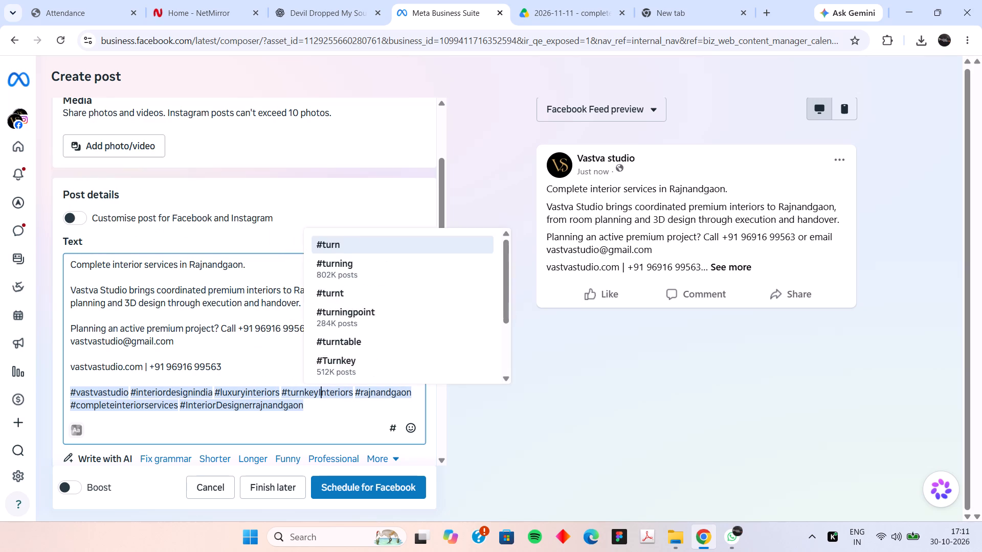
Lowercase the capital letter in the turnkey hashtag of the post text so it reads #turnkeyinteriors.
key("BackSpace")
key("i")
key("Right")
key("Right")
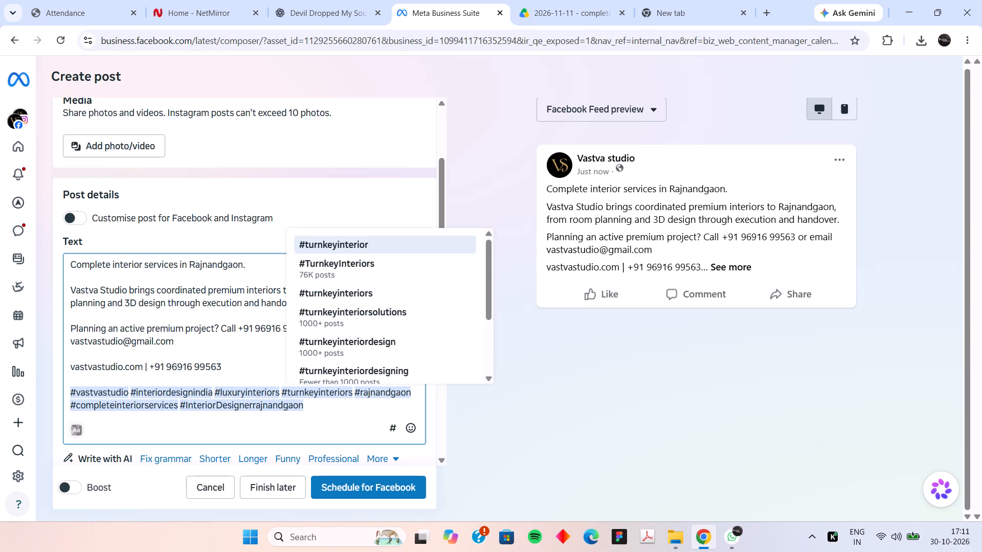
Lowercase the capital letters in the last hashtag of the post text so it reads #interiordesignerrajnandgaon.
left_click(193, 404)
key("Left")
key("BackSpace")
key("i")
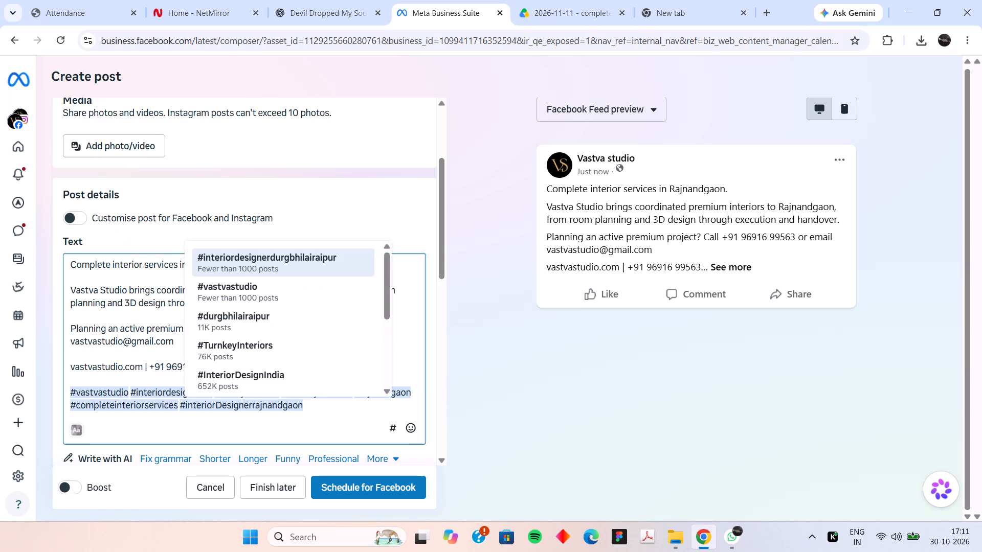
key("Right")
key("Right")
key("Right")
key("Right")
key("Right")
key("Right")
key("Right")
key("Right")
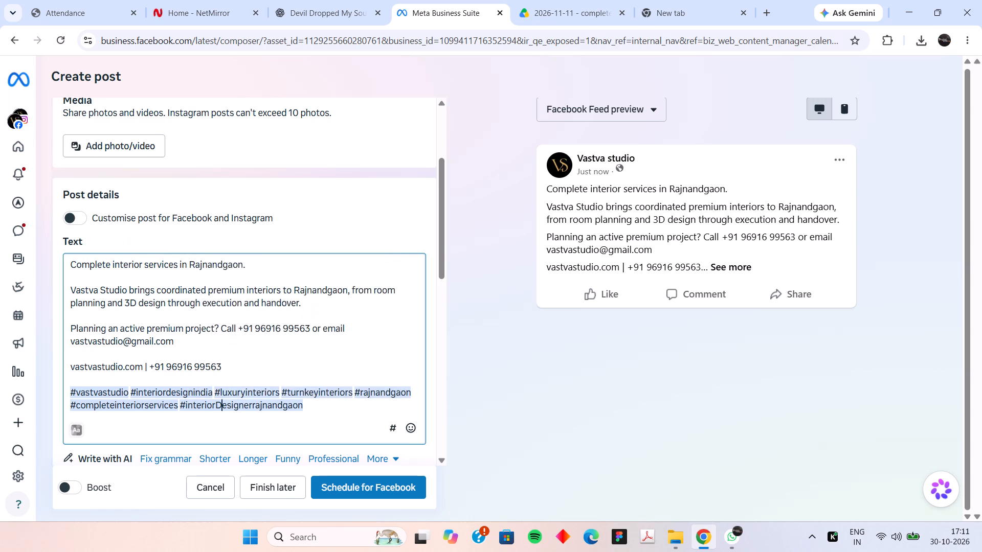
key("BackSpace")
key("d")
key("Right")
key("Right")
key("Right")
key("Right")
key("Right")
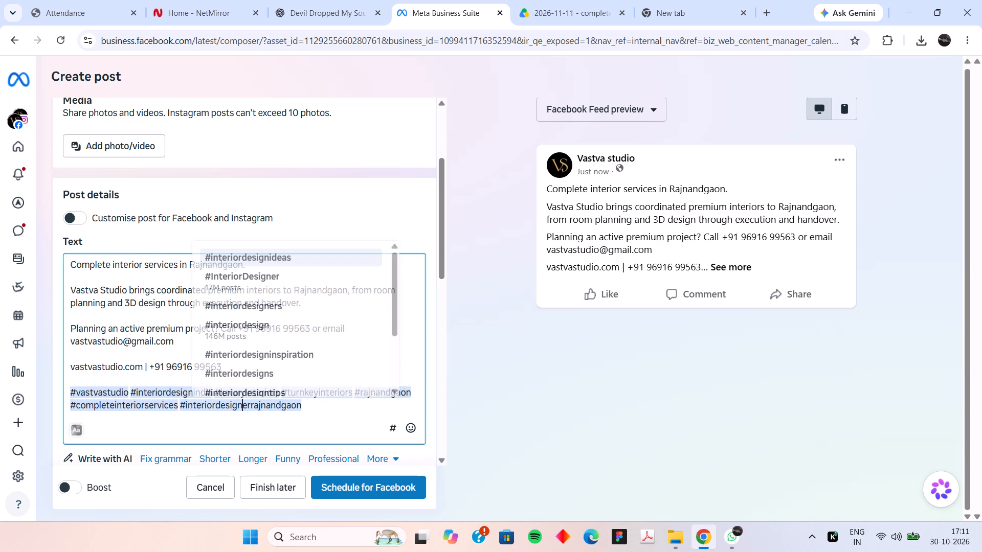
Add the eight images from 01-cover (25) through 08-enquire (12) in the Downloads folder to the post's media.
scroll(142, 362, "up", 3)
left_click(112, 297)
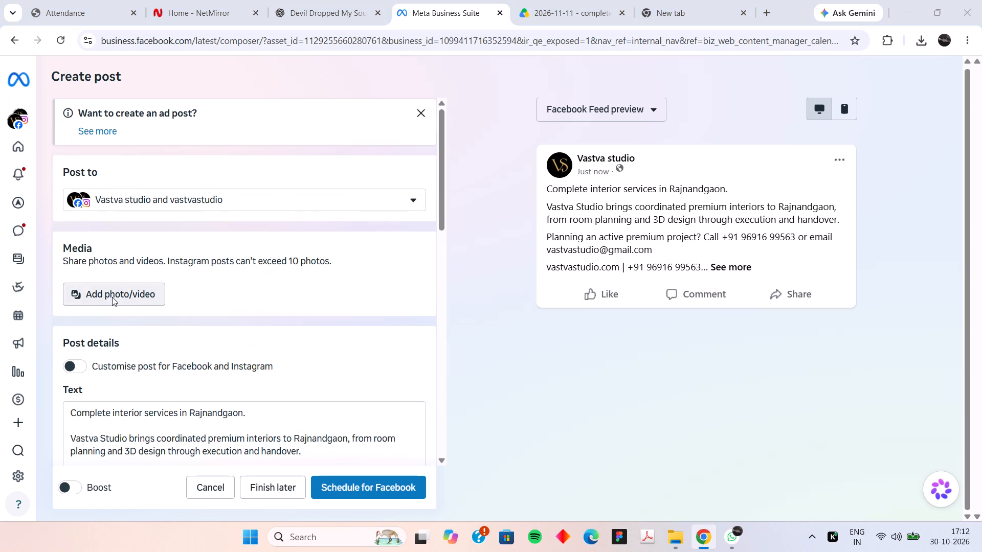
left_click(79, 176)
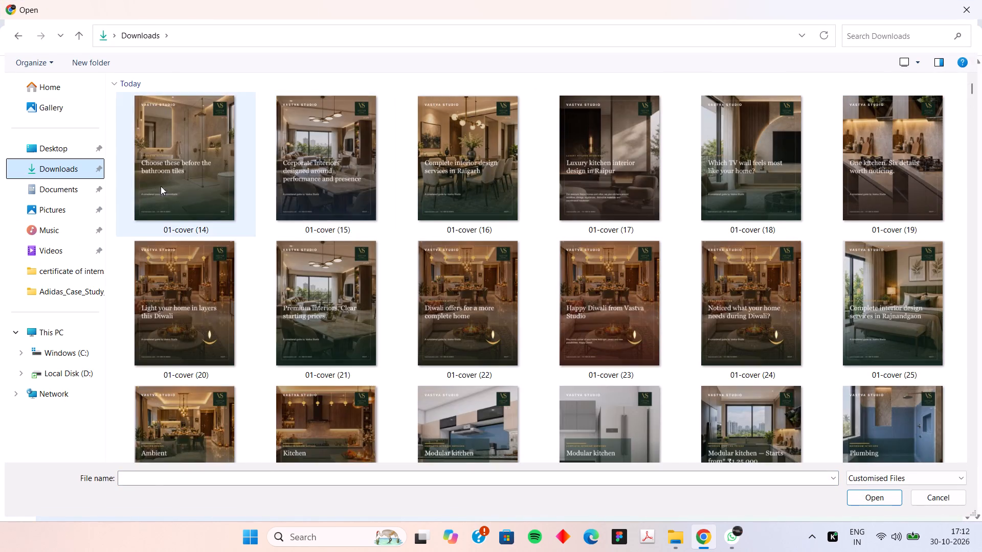
left_click(199, 173)
left_click(69, 149)
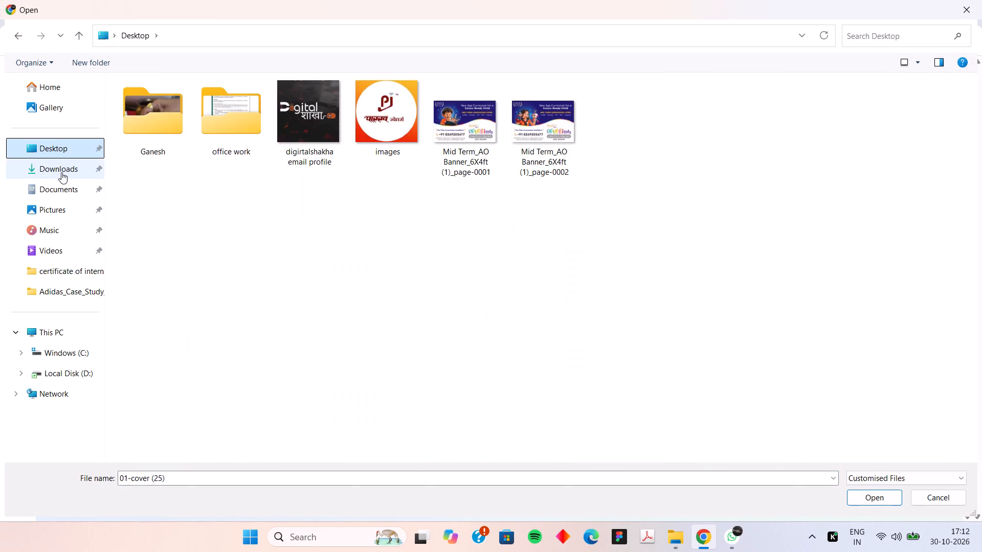
left_click(61, 172)
left_click(173, 157)
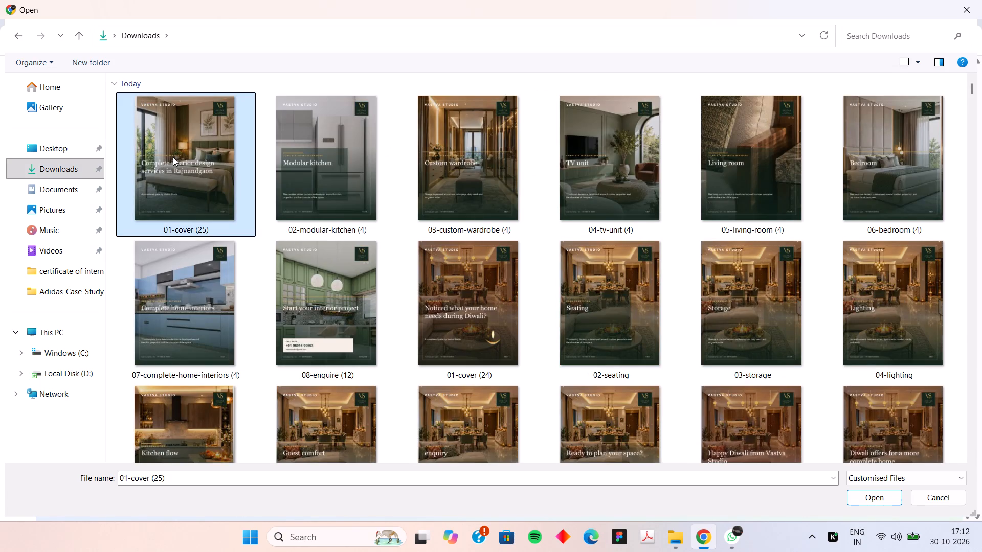
left_click(300, 333, "shift")
left_click(878, 501)
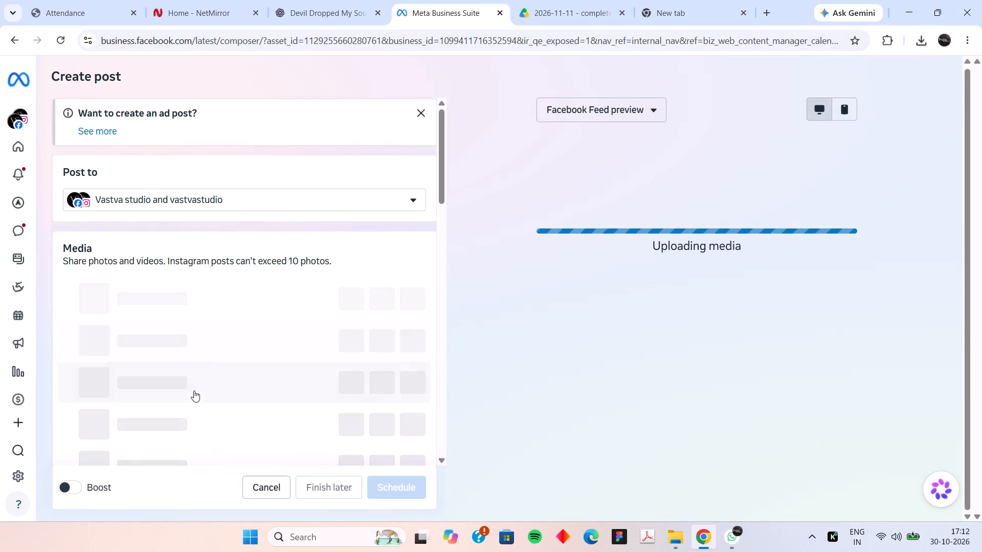
Review the post's images and caption, and search for the post's location with "raj".
scroll(229, 367, "up", 2)
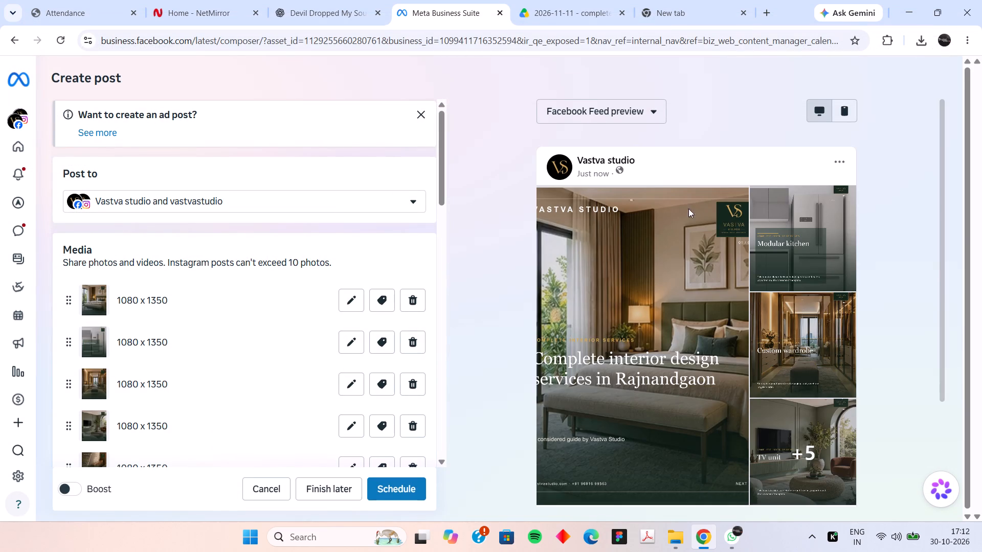
scroll(252, 387, "down", 6)
scroll(186, 392, "down", 3)
scroll(186, 392, "up", 2)
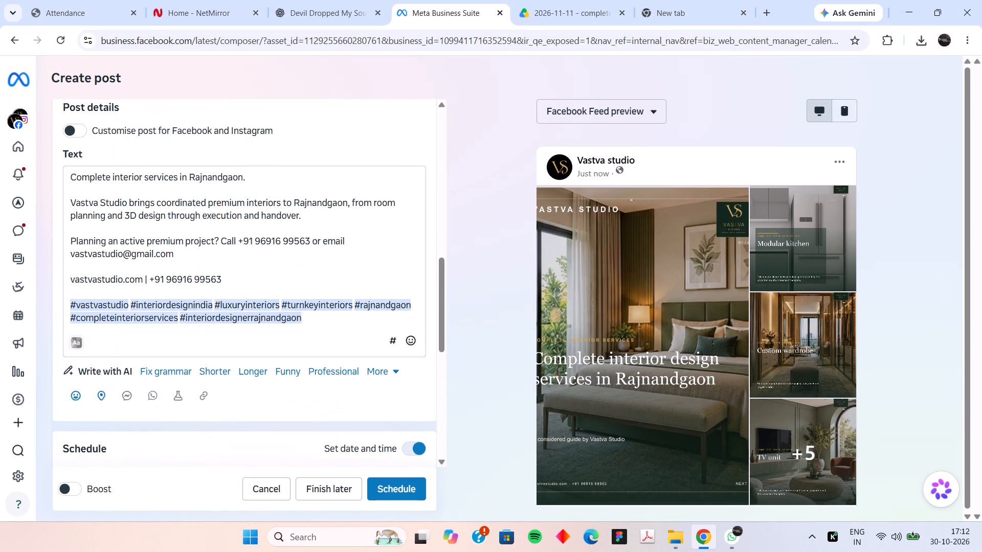
scroll(186, 392, "up", 8)
scroll(200, 349, "down", 3)
scroll(159, 410, "down", 2)
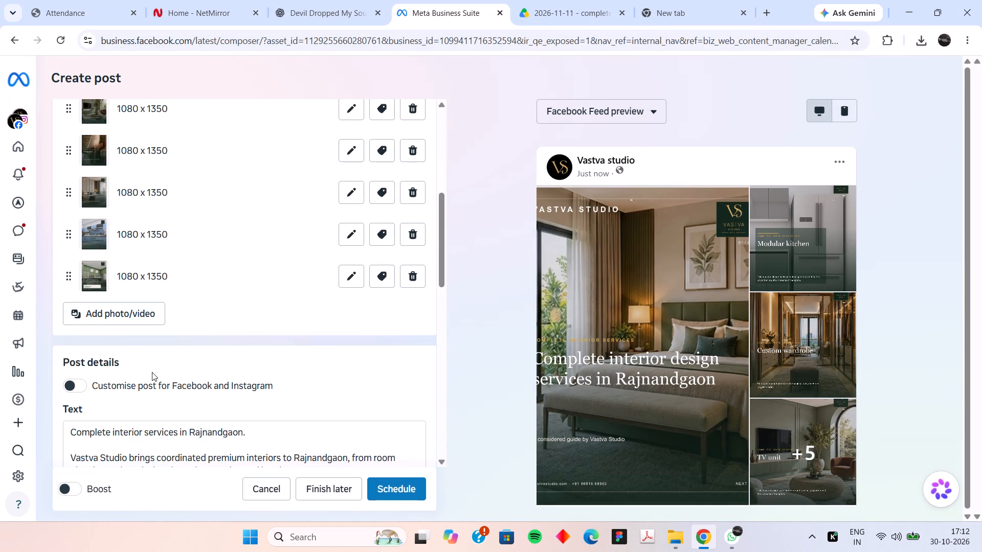
scroll(143, 360, "down", 3)
scroll(143, 405, "down", 1)
left_click(102, 394)
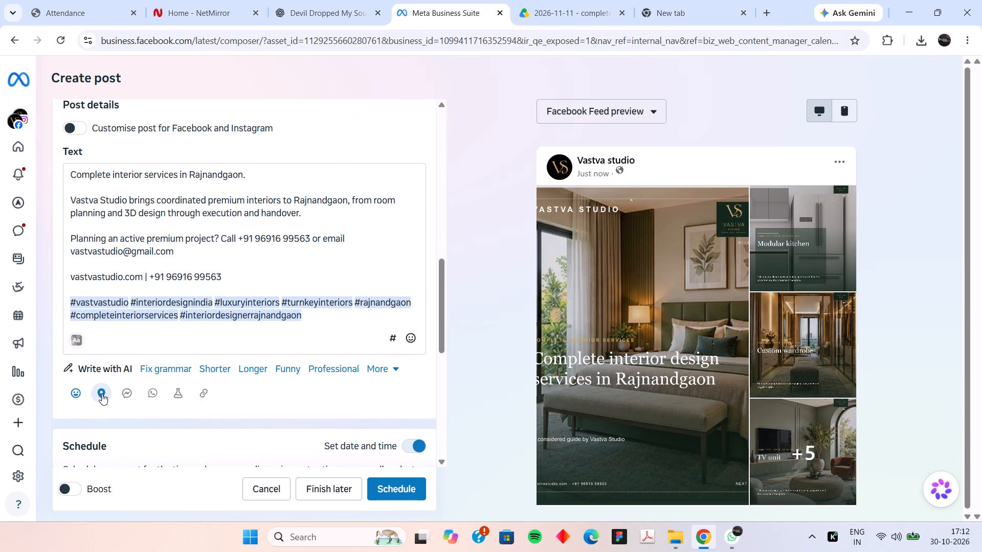
left_click(404, 213)
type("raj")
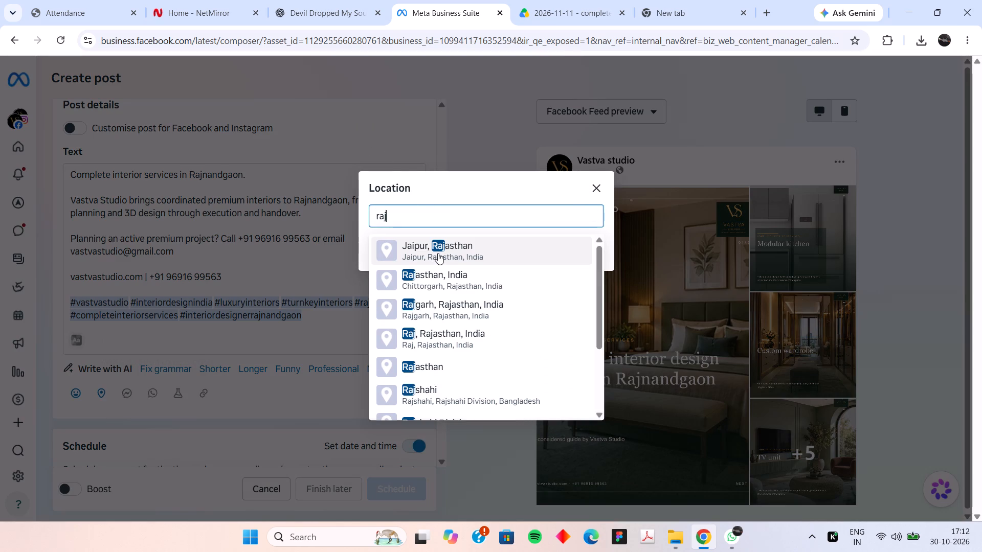
Set the post's location to Rajnandgaon and save it.
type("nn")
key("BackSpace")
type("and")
left_click(458, 241)
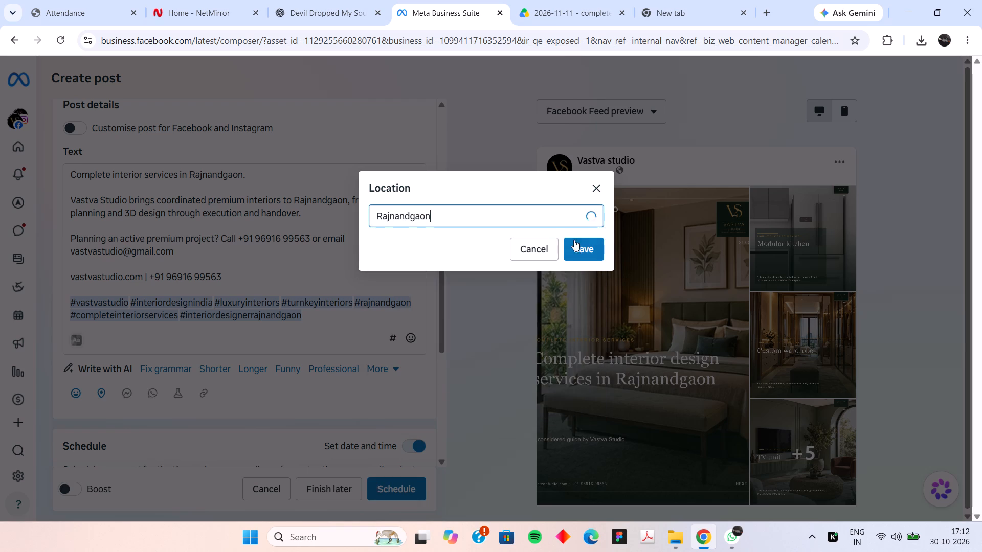
left_click(581, 245)
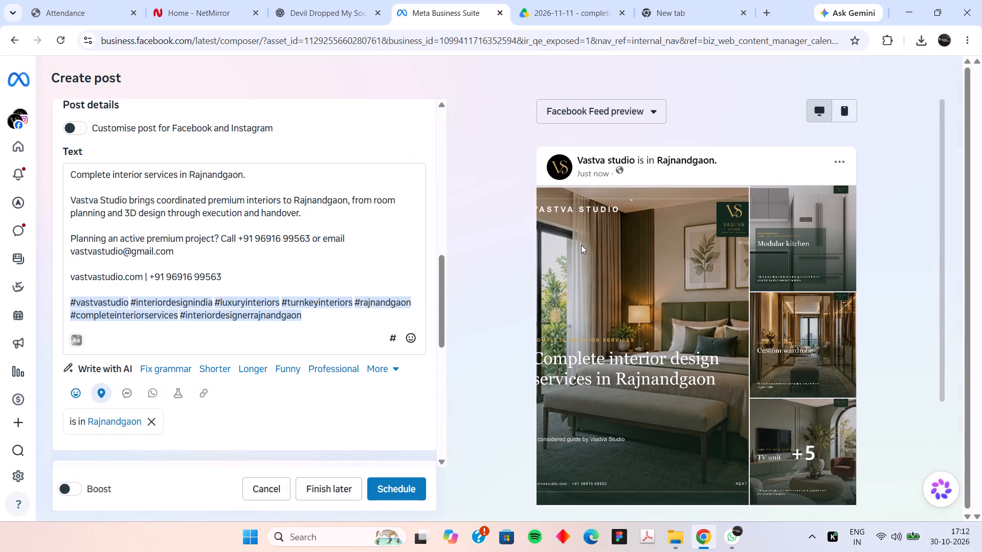
Set both the Facebook and Instagram schedule dates to 11 November 2026.
scroll(356, 219, "down", 3)
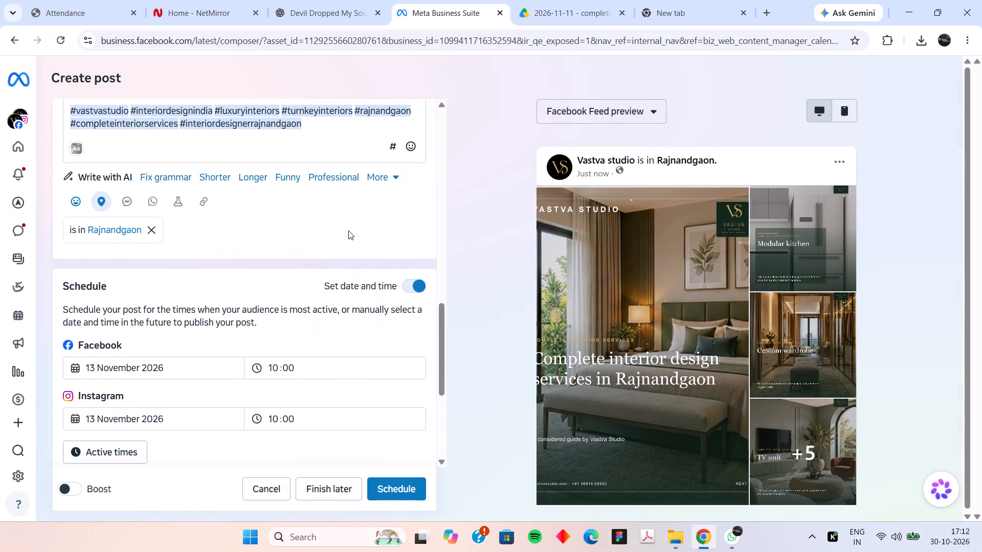
left_click(167, 365)
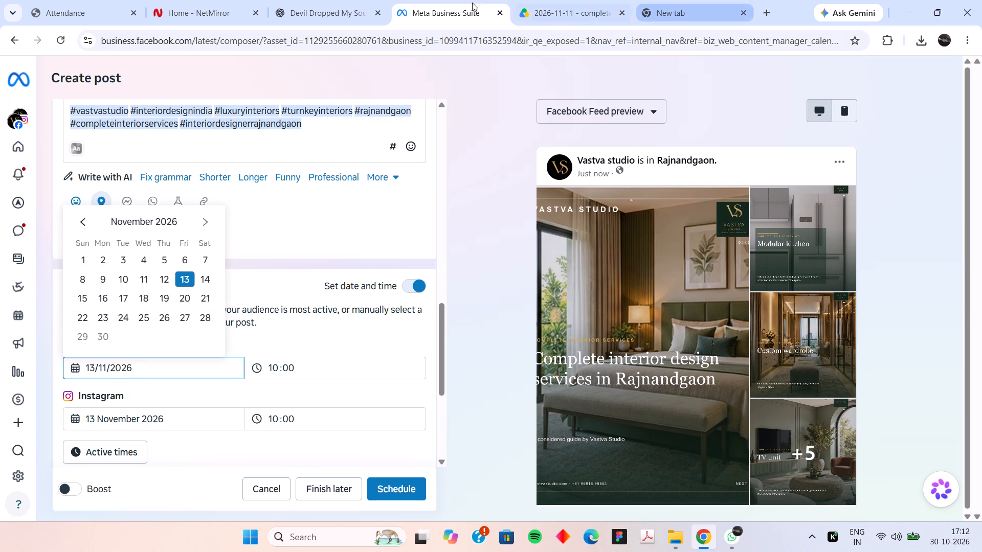
left_click(139, 283)
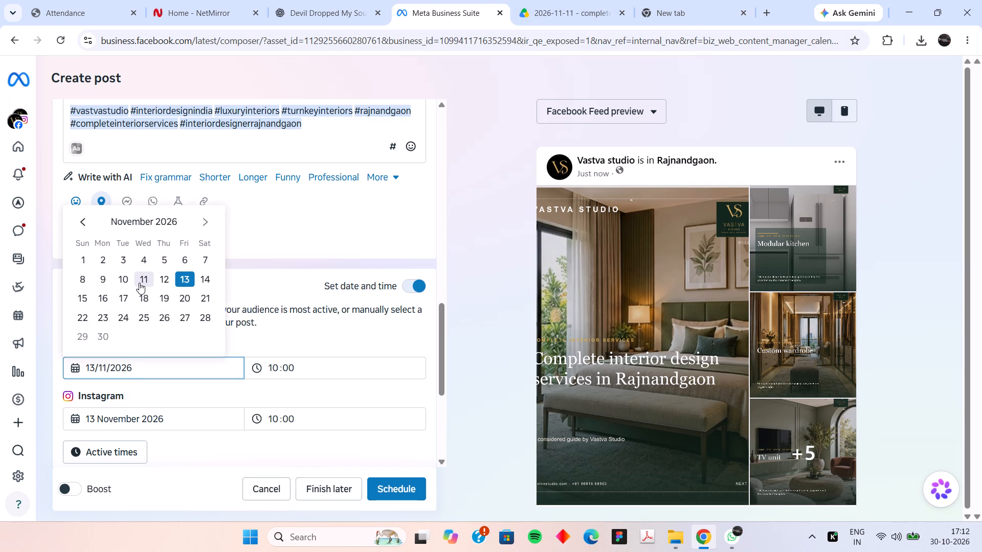
left_click(125, 413)
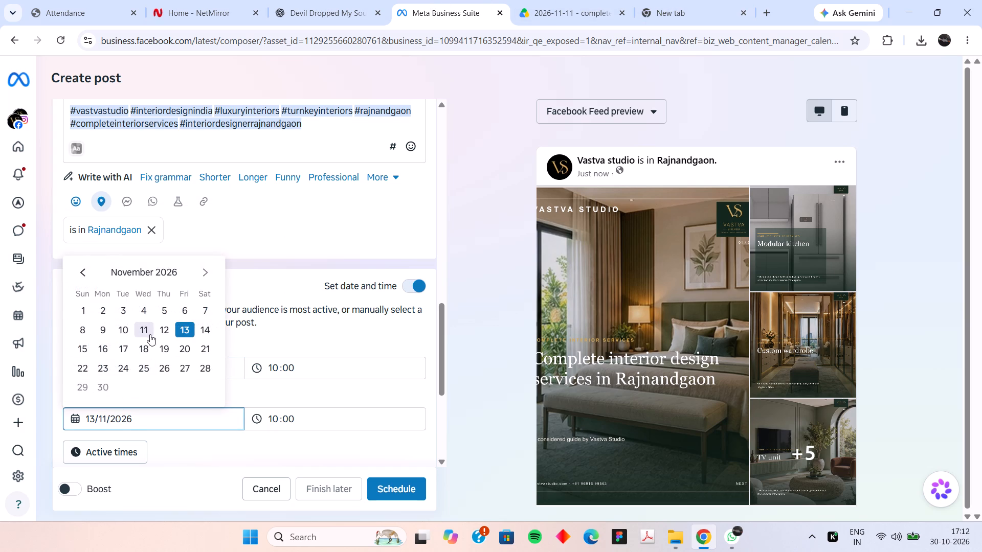
left_click(150, 334)
Set both the Facebook and Instagram publishing times to 11:00.
left_click(296, 369)
left_click(281, 369)
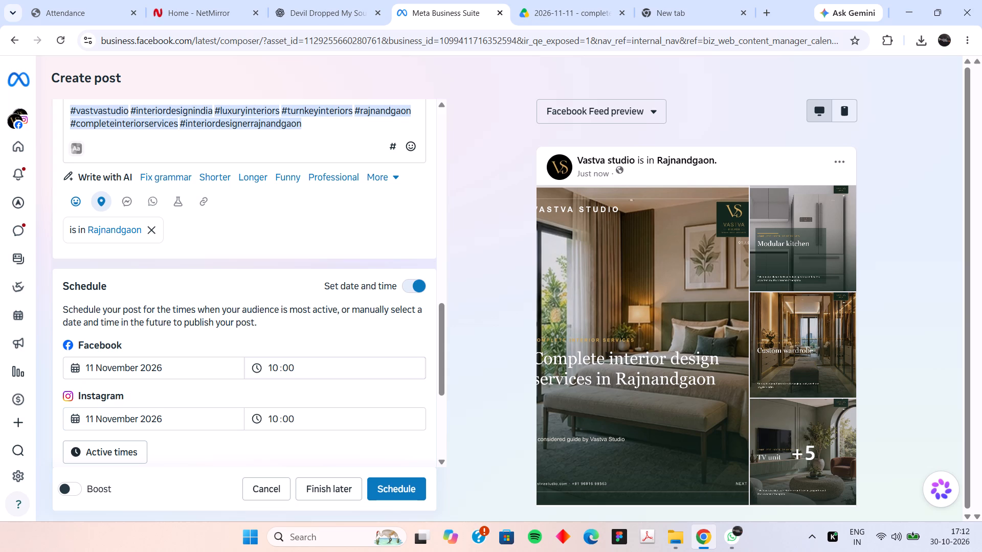
left_click(271, 373)
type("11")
left_click(289, 368)
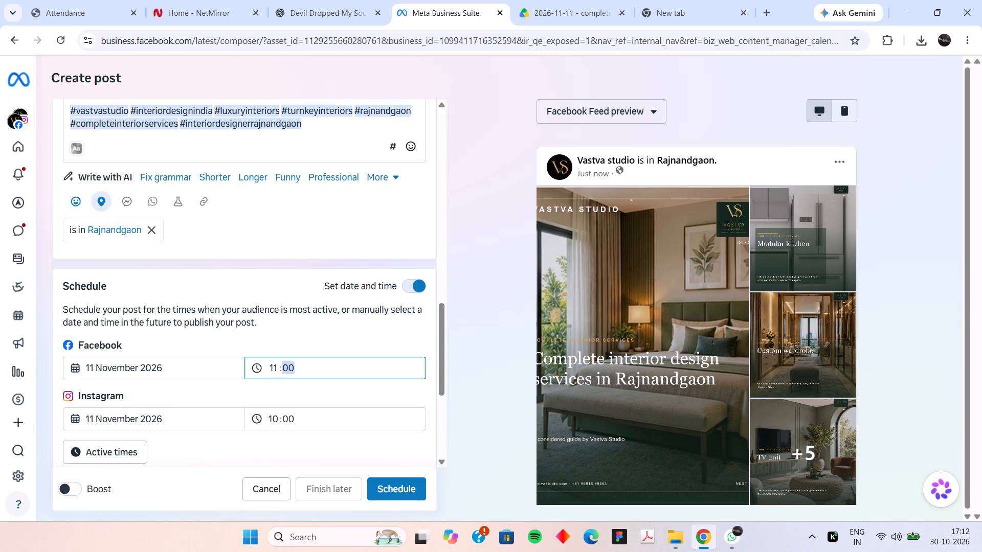
left_click(269, 420)
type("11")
left_click(282, 409)
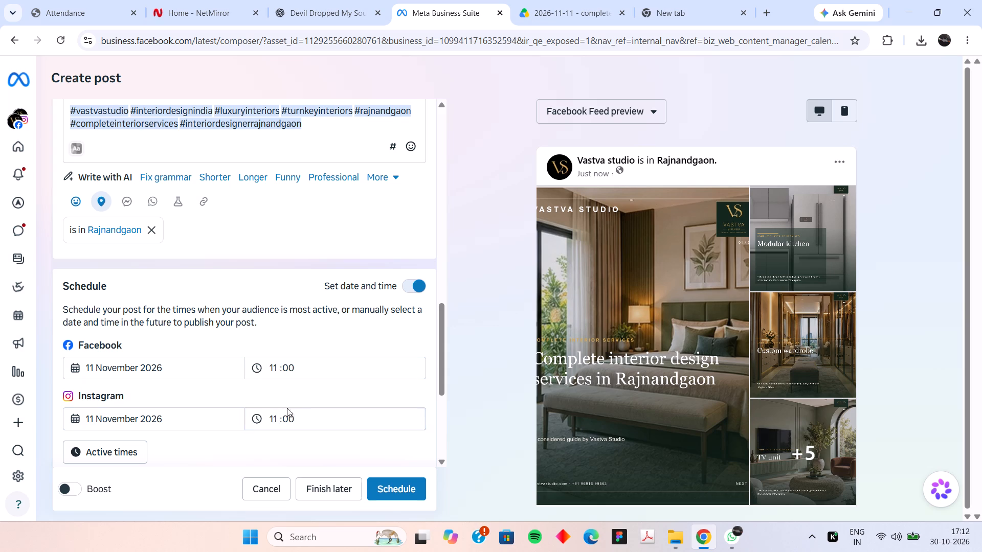
Schedule the Rajnandgaon complete interior services post and return to the content planner.
scroll(173, 350, "down", 3)
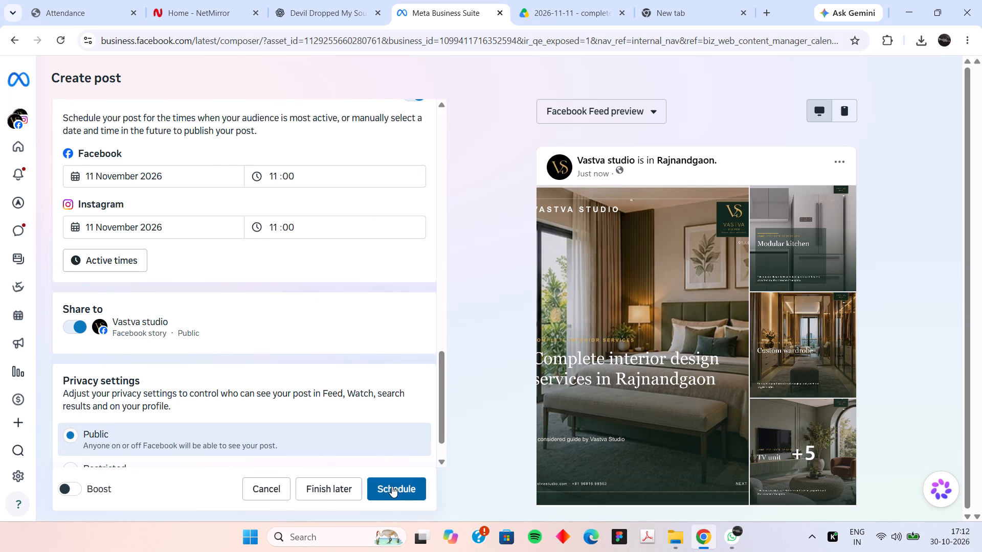
left_click(392, 486)
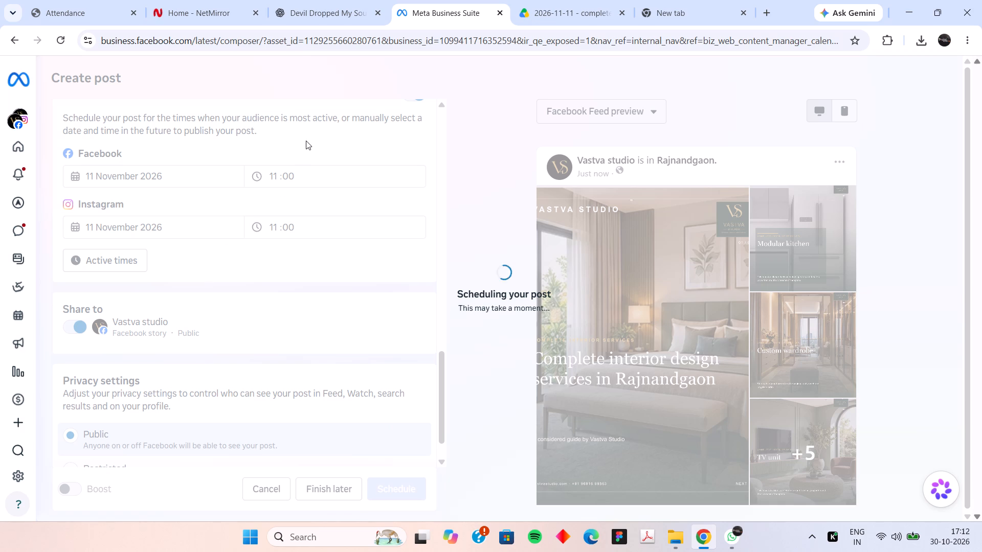
left_click(632, 419)
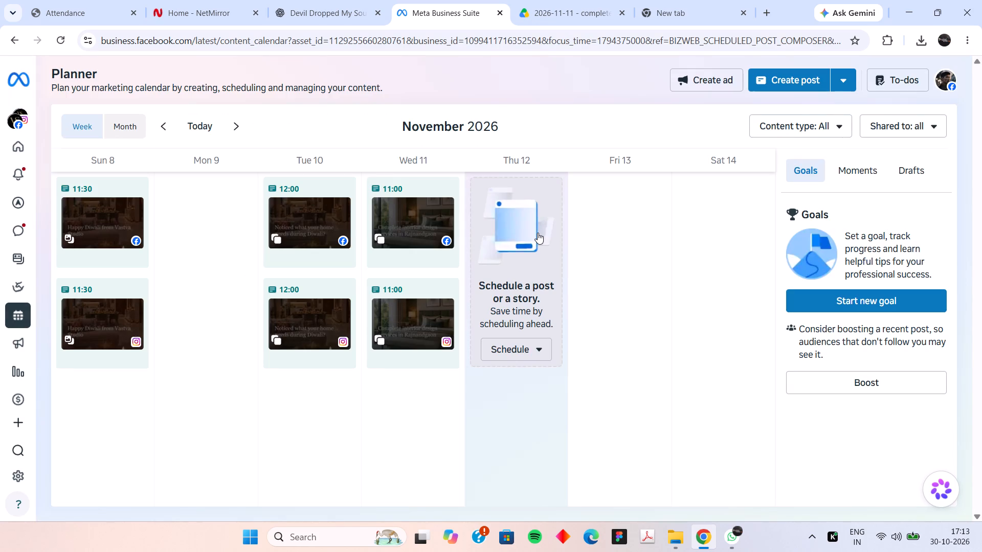
Return to Google Drive, close the caption file and open the 2026-11-12 plan-the-chimney folder within November 2026.
scroll(508, 410, "up", 3)
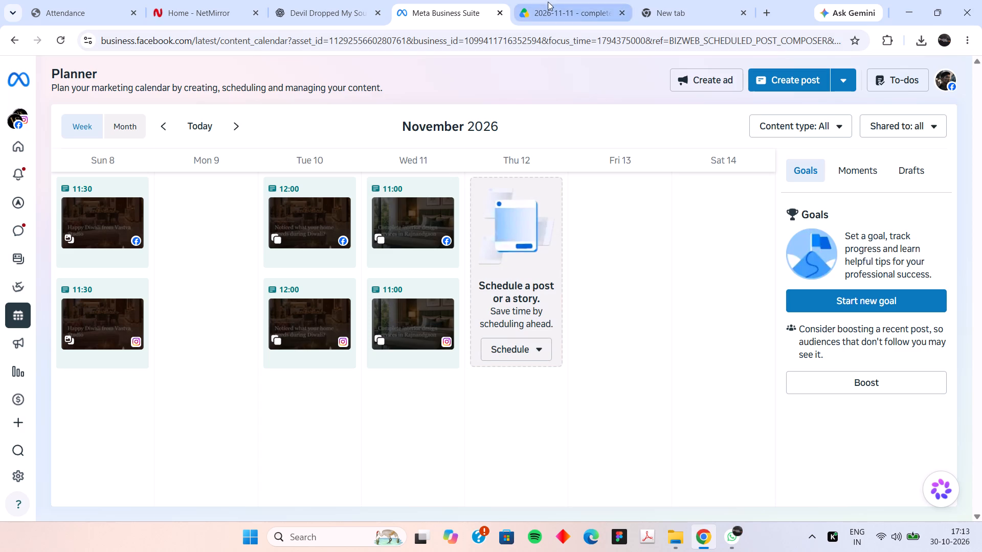
left_click(548, 2)
left_click(906, 240)
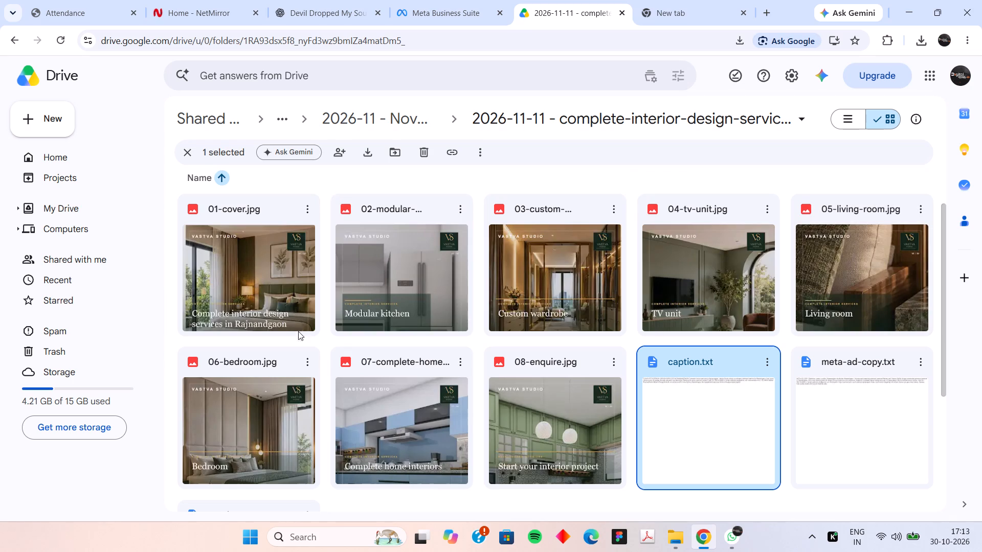
left_click(0, 40)
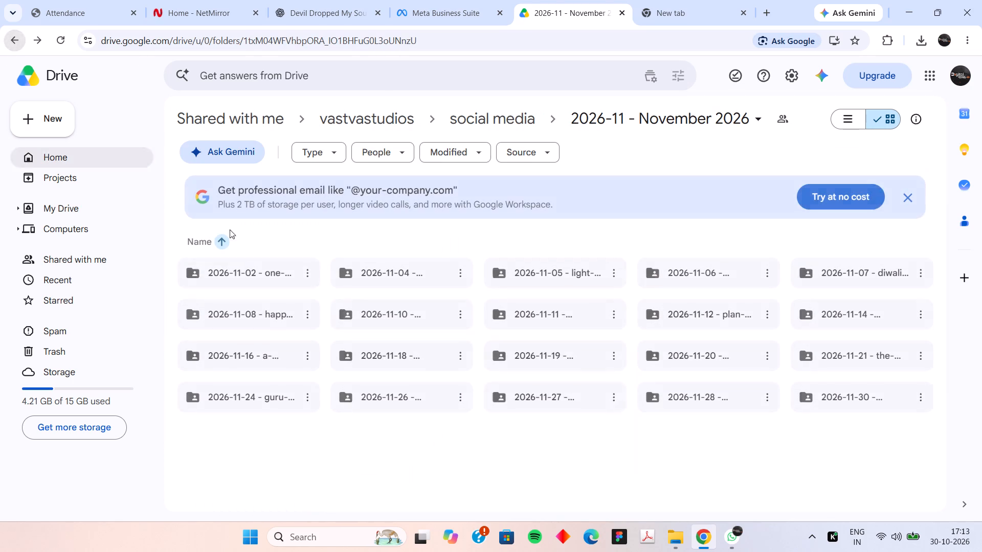
double_click(676, 315)
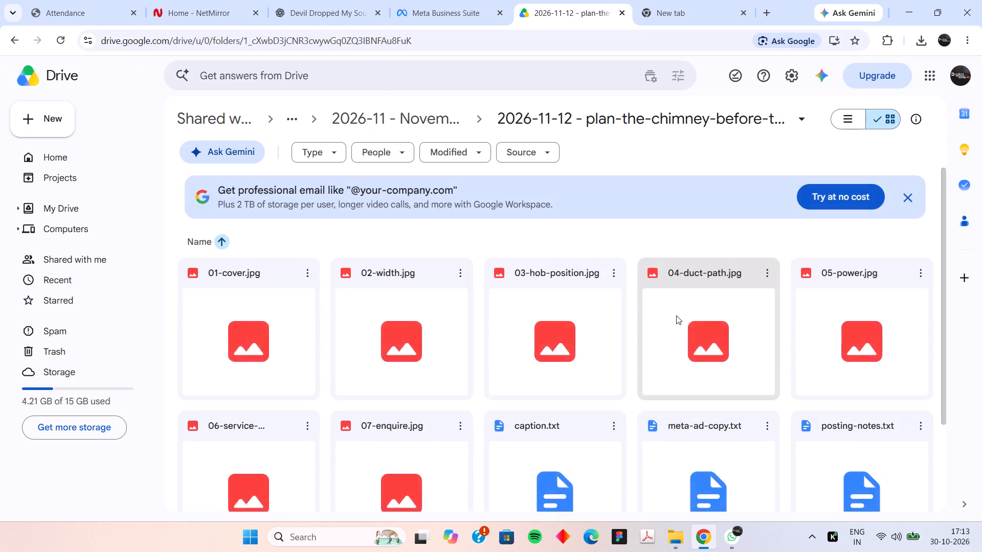
Download all seven images of the 2026-11-12 plan-the-chimney folder, from 07-enquire.jpg back to 01-cover.jpg.
scroll(428, 369, "down", 3)
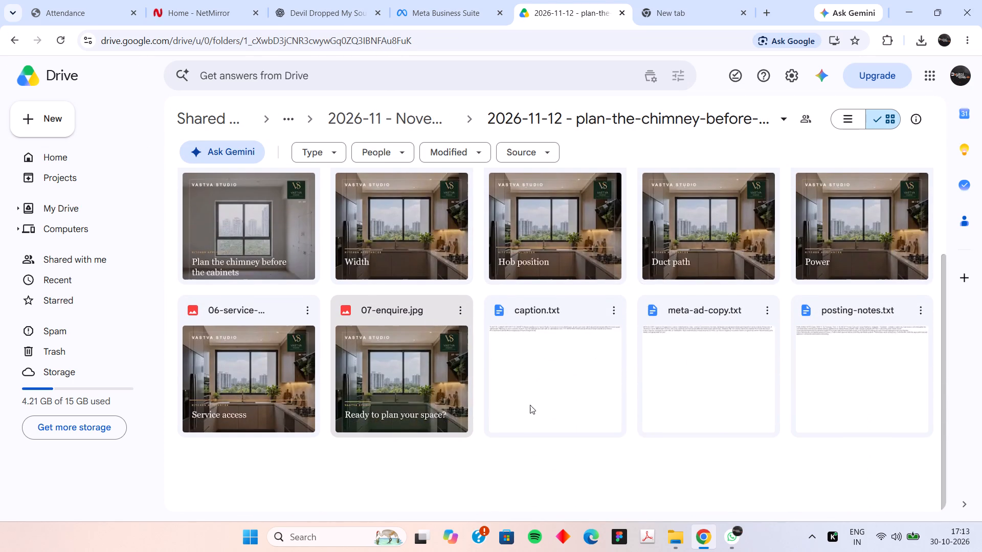
scroll(525, 418, "up", 1)
left_click(459, 381)
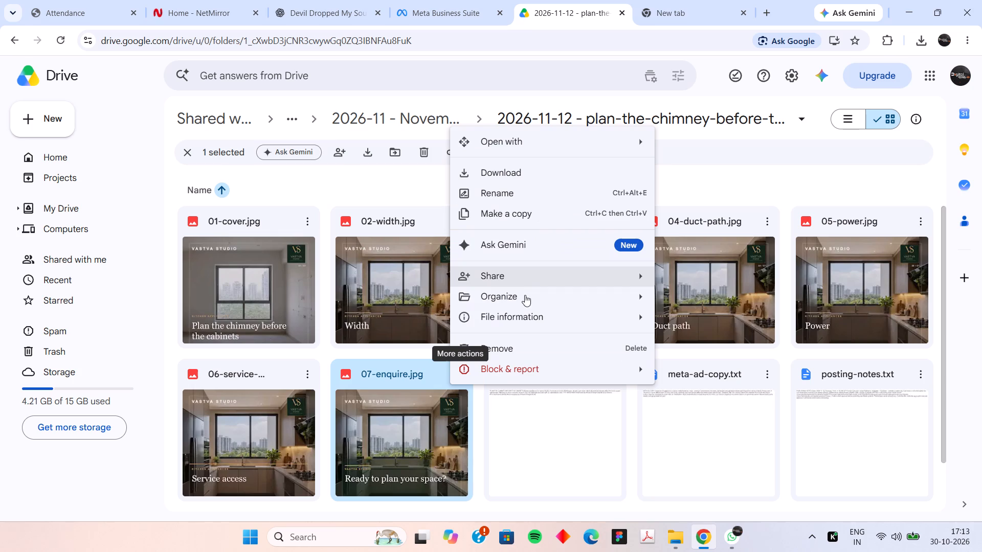
left_click(515, 175)
left_click(311, 374)
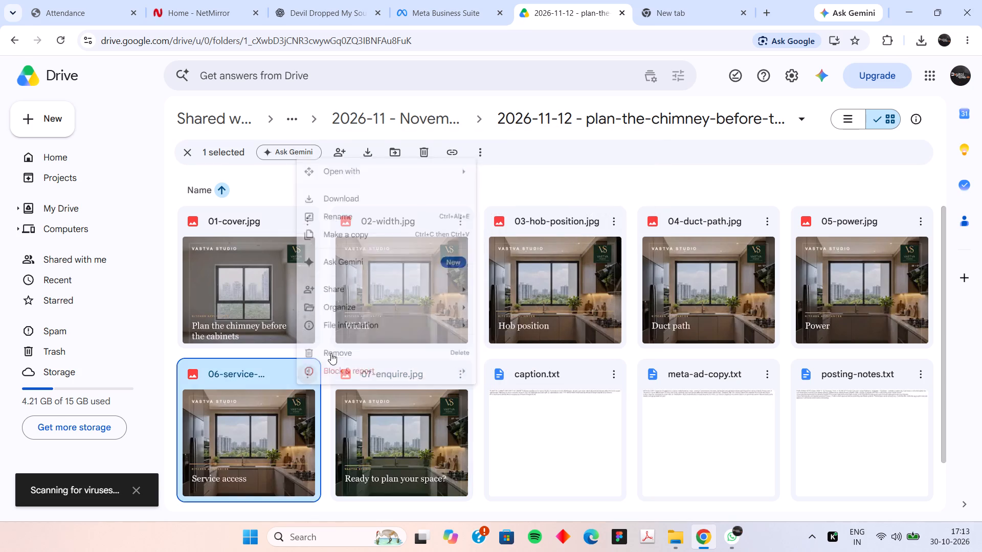
left_click(352, 170)
left_click(927, 230)
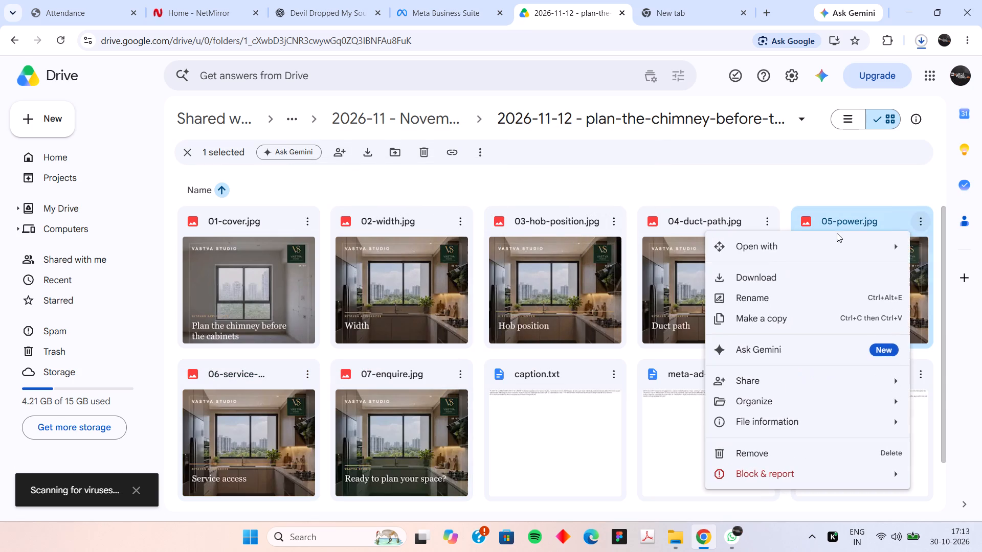
left_click(792, 285)
left_click(770, 220)
left_click(779, 272)
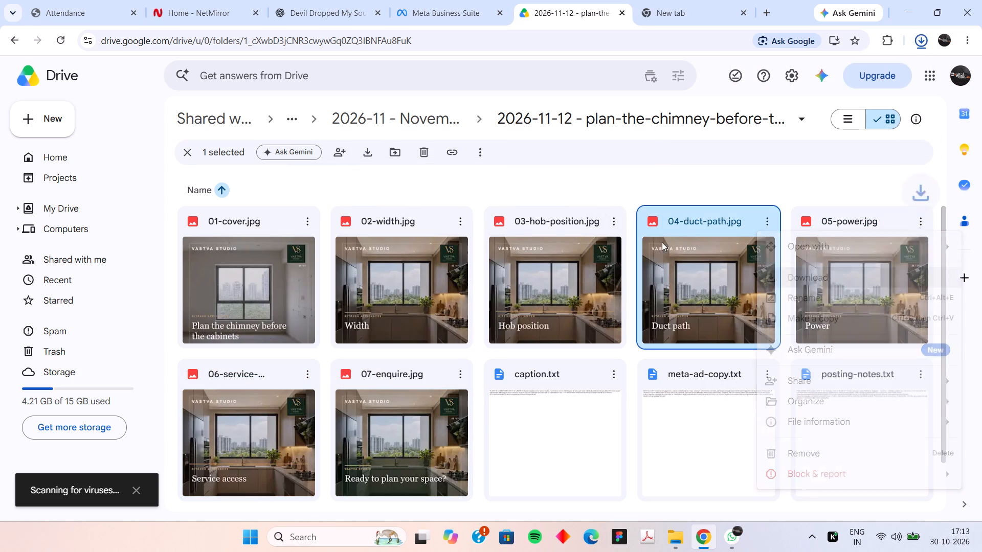
left_click(617, 219)
left_click(693, 272)
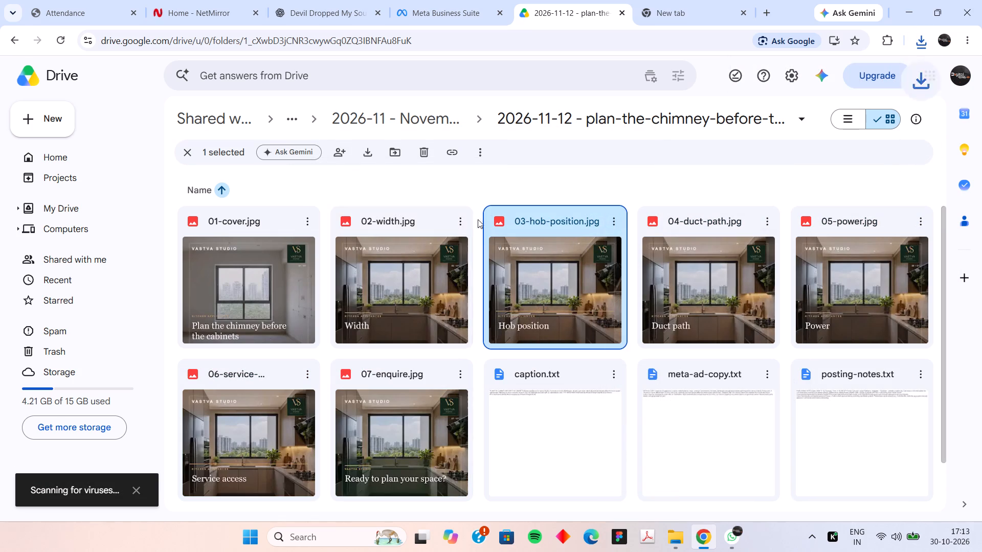
left_click(459, 222)
left_click(511, 279)
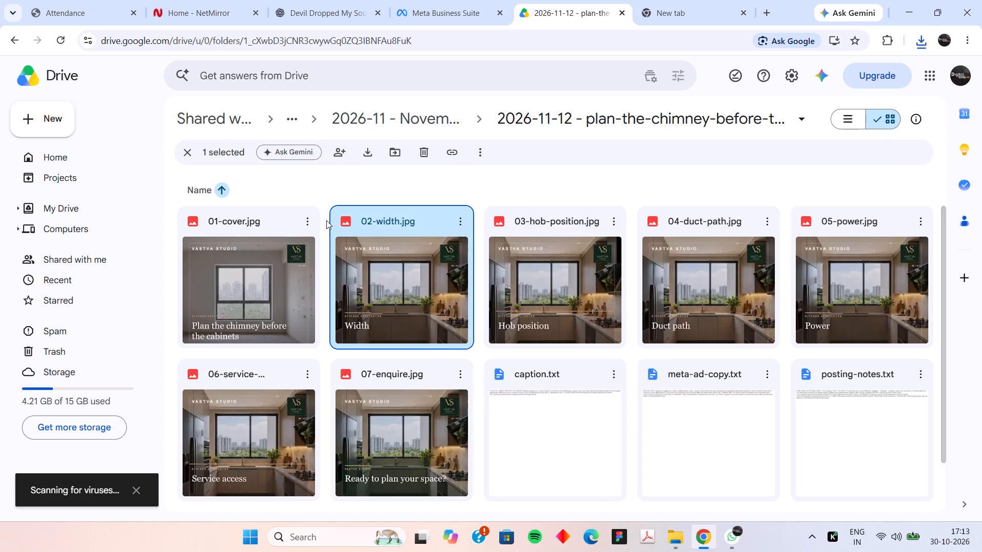
left_click(303, 221)
left_click(330, 273)
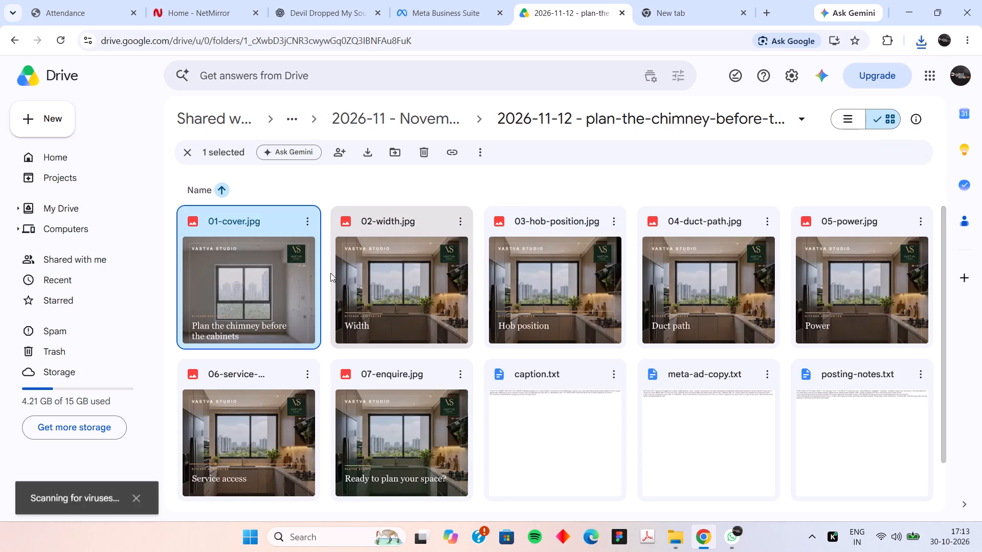
Open caption.txt from the 2026-11-12 folder.
double_click(537, 447)
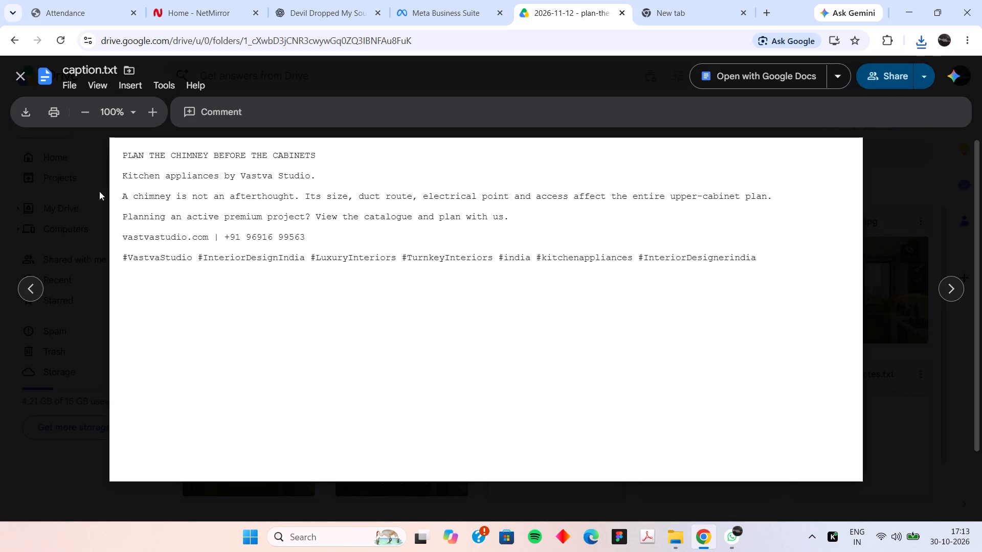
Copy the caption from "Kitchen appliances by Vastva Studio." through the last hashtag, leaving out the title line.
left_click_drag(123, 169, 782, 301)
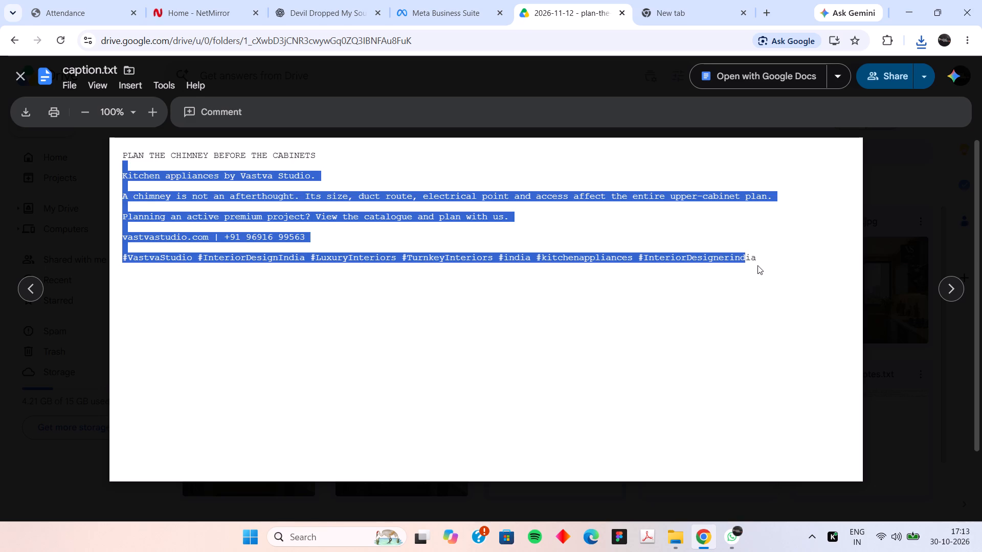
right_click(748, 255)
left_click(584, 277)
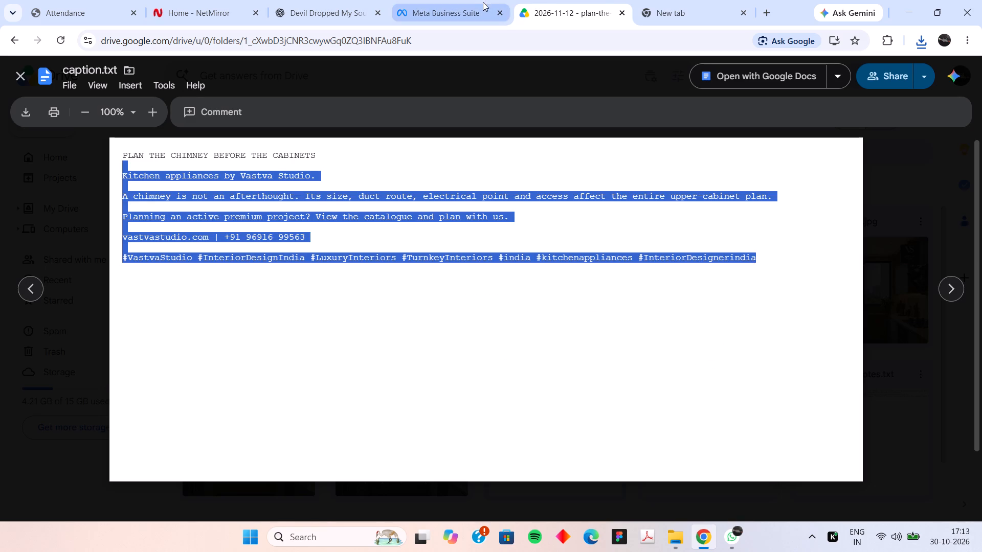
Switch to Meta Business Suite and start a new post.
left_click(478, 3)
scroll(465, 350, "up", 4)
left_click(791, 83)
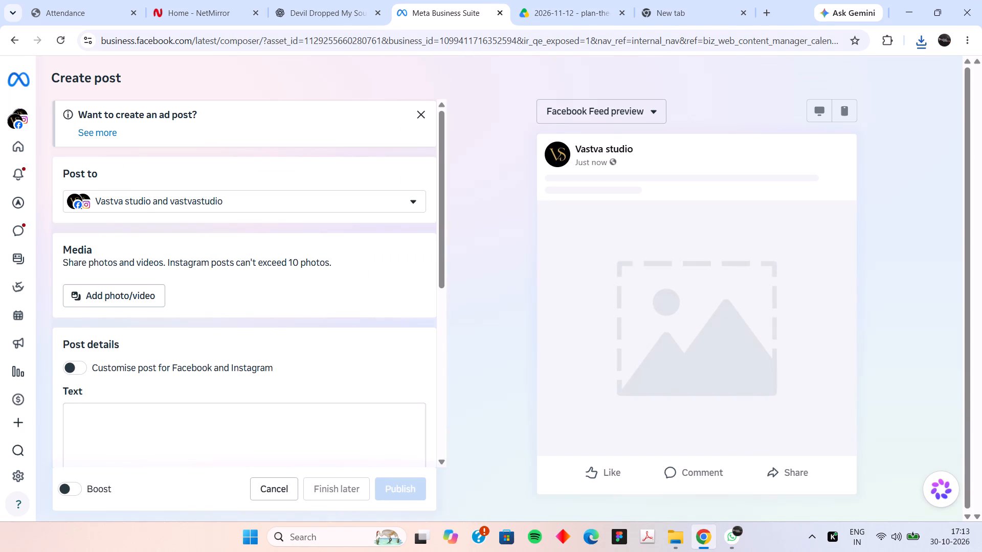
Paste the copied chimney caption into the new post's text and check it through to the hashtags.
left_click(87, 409)
right_click(87, 409)
left_click(124, 258)
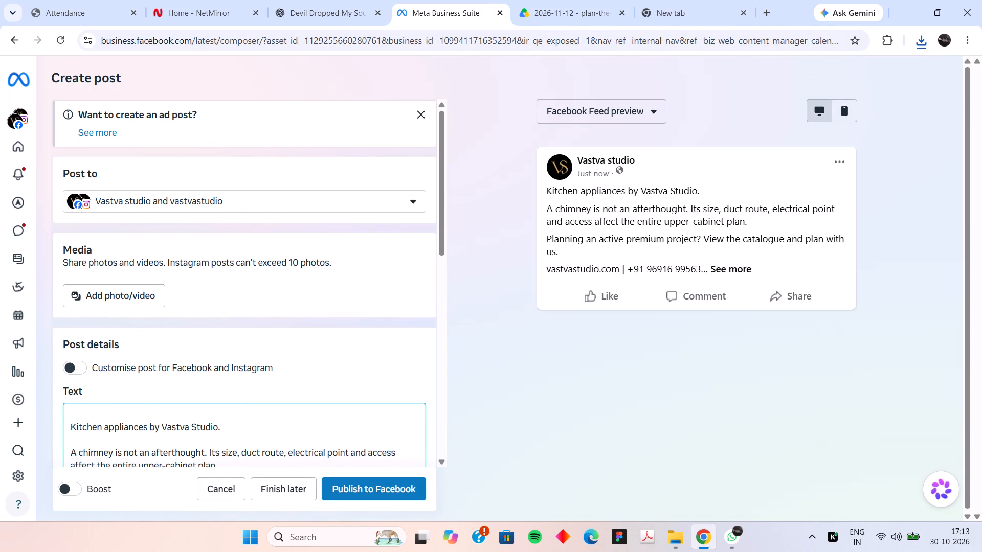
scroll(135, 425, "up", 1)
scroll(103, 419, "down", 1)
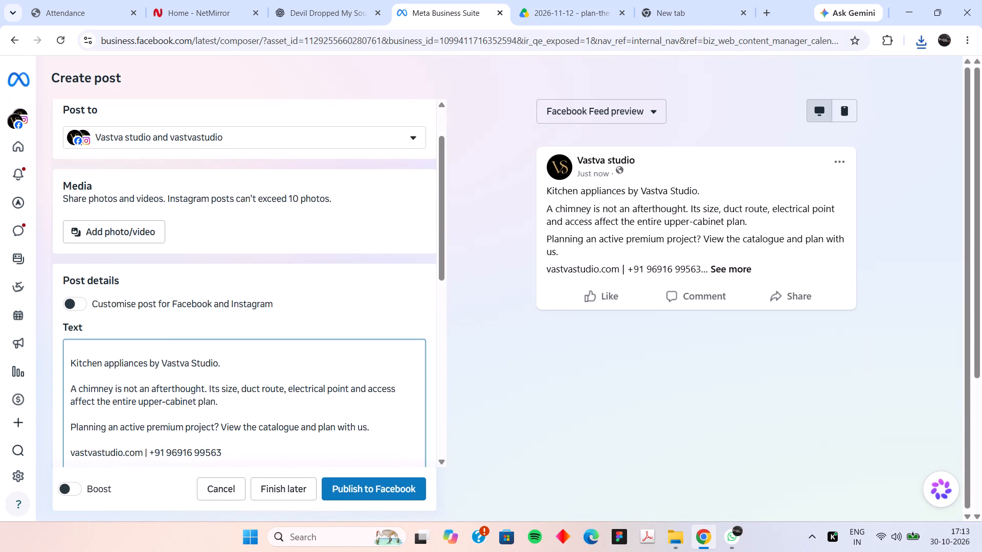
left_click(198, 386)
left_click(161, 380)
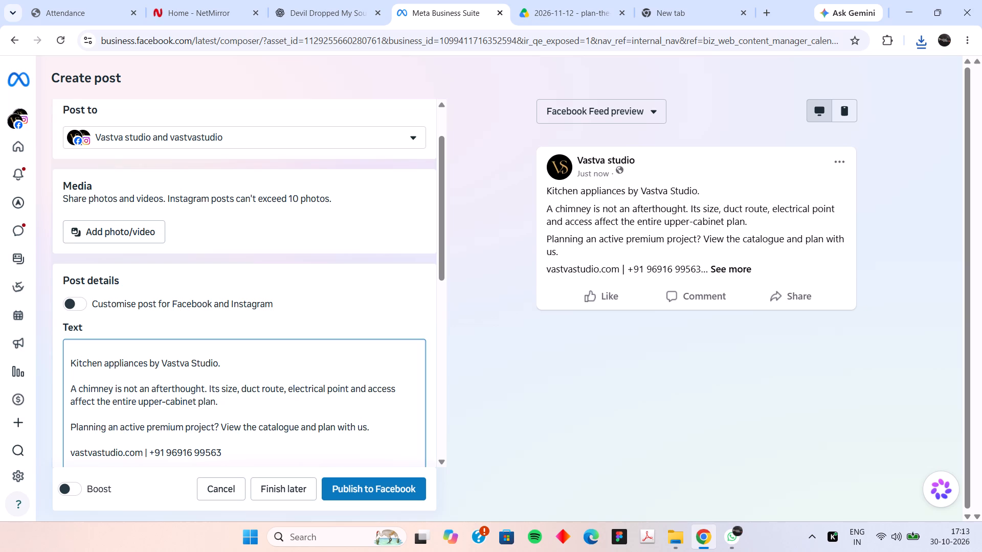
scroll(358, 385, "down", 1)
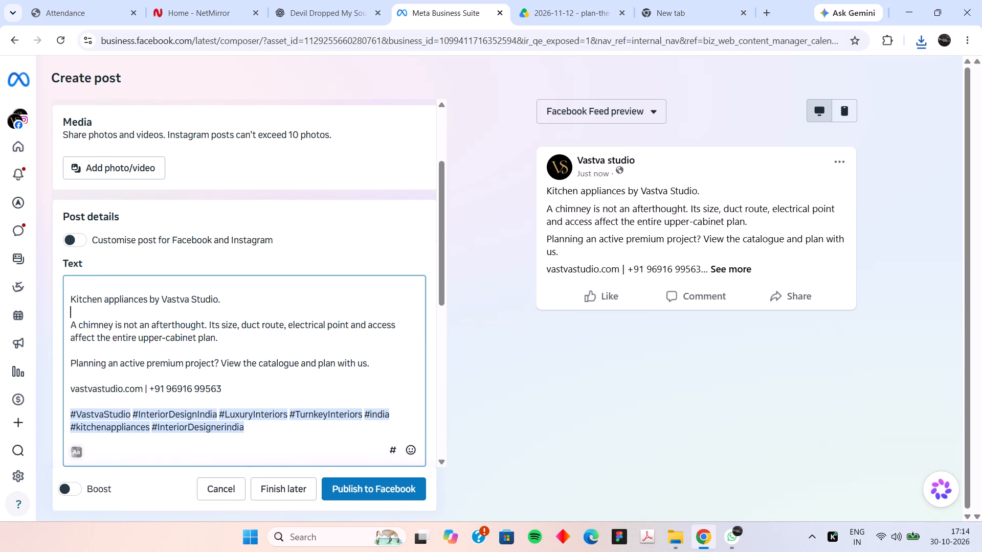
Lowercase the capital letters in the first hashtag of the post text so it reads #vastvastudio.
left_click(80, 415)
key("BackSpace")
key("v")
key("Right")
key("Right")
key("Right")
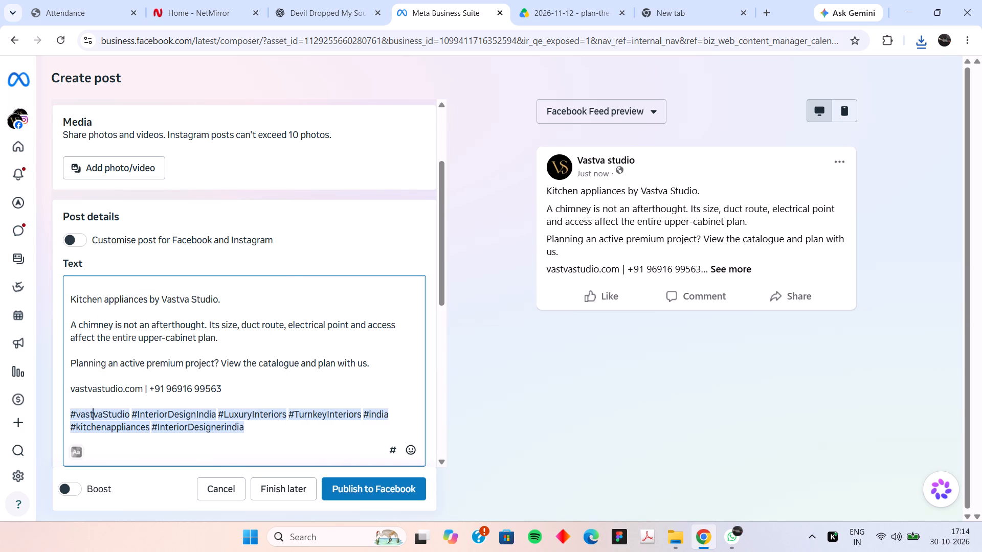
key("Right")
key("Right")
key("Right")
key("BackSpace")
key("s")
Lowercase the capital letters in the second hashtag so it reads #interiordesignindia.
key("Right")
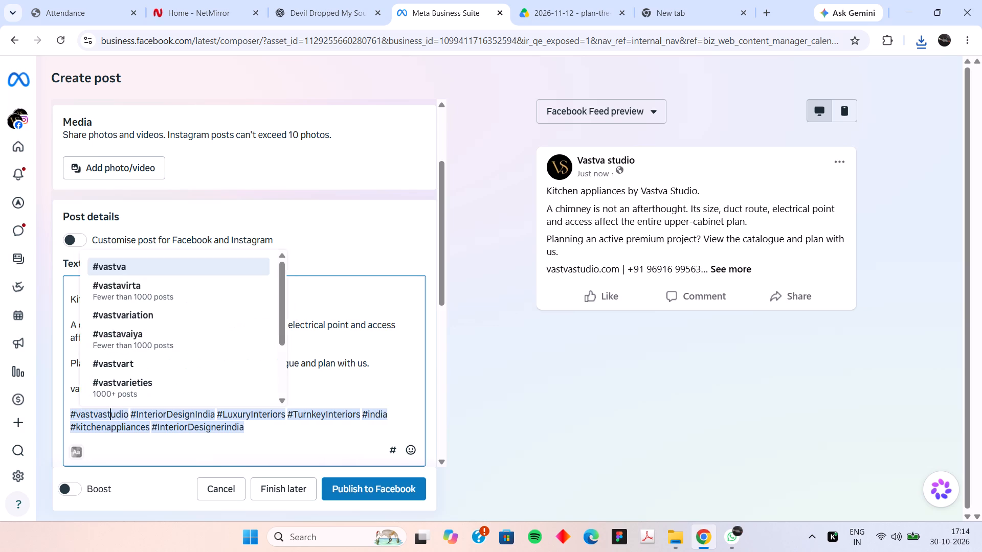
key("Right")
key("Right")
key("Right")
key("Right")
key("Right")
key("Right")
key("Right")
key("BackSpace")
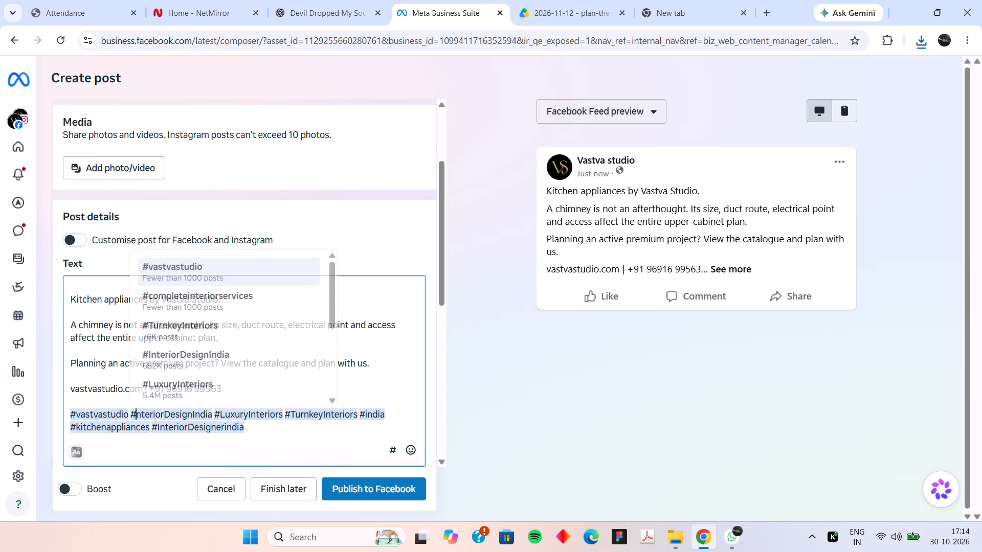
key("i")
key("Right")
key("Right")
key("Right")
key("Right")
key("Right")
key("Right")
key("Right")
key("Right")
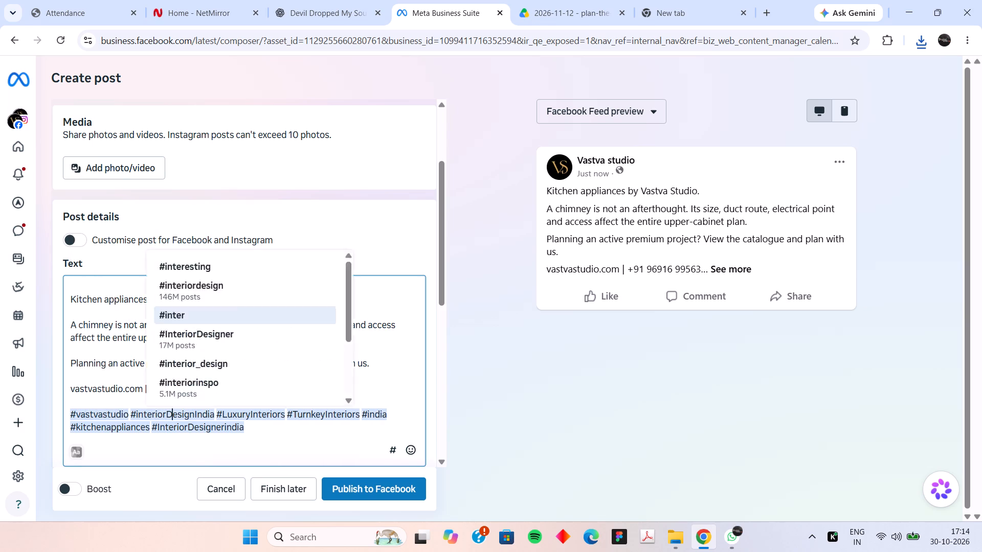
key("BackSpace")
key("d")
key("Right")
key("Right")
key("Right")
key("Right")
key("Right")
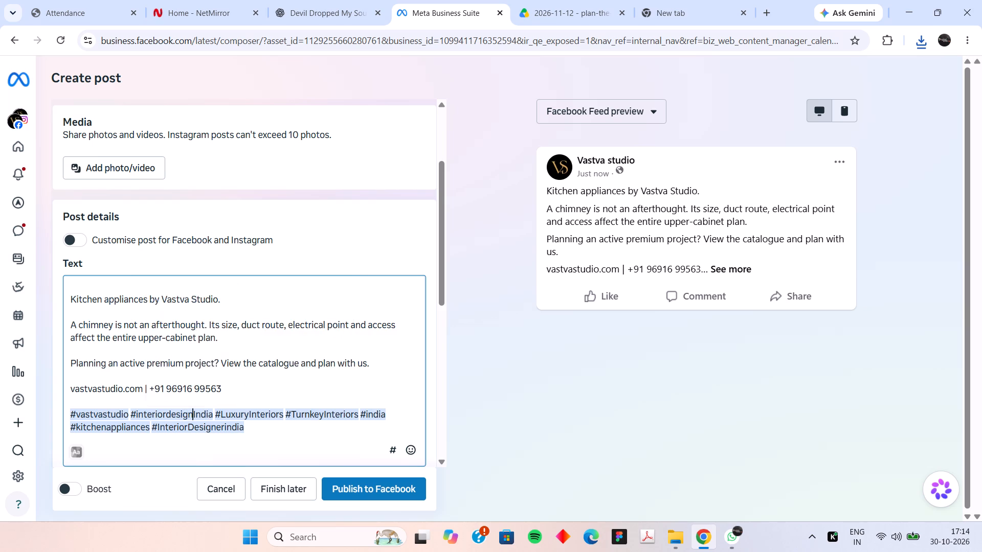
key("Right")
key("BackSpace")
key("i")
Lowercase the capital letters in the third hashtag so it reads #luxuryinteriors.
key("Right")
key("Right")
key("Right")
key("Right")
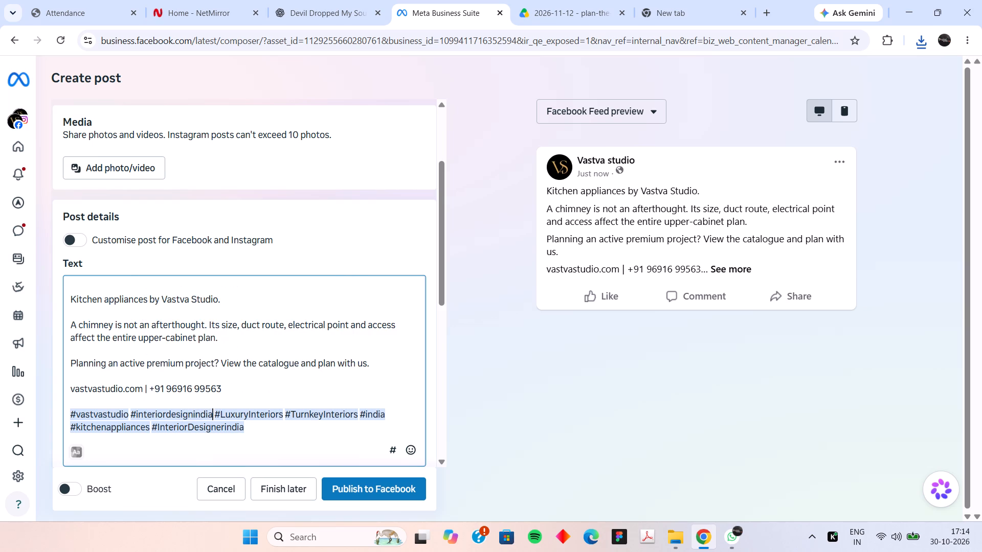
key("Right")
key("Right")
key("Right")
key("BackSpace")
key("l")
key("Right")
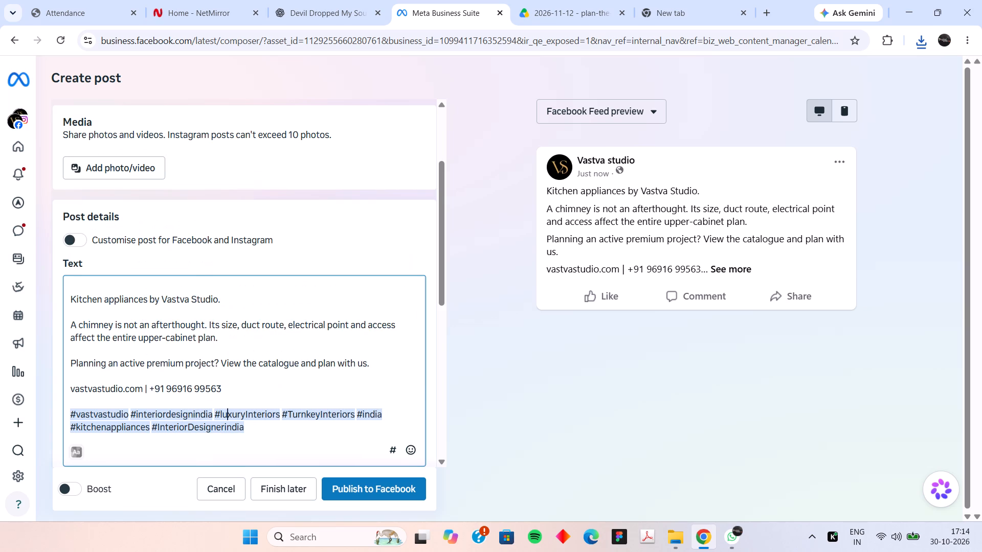
key("Right")
key("Right")
key("Right")
key("Right")
key("Right")
key("BackSpace")
key("i")
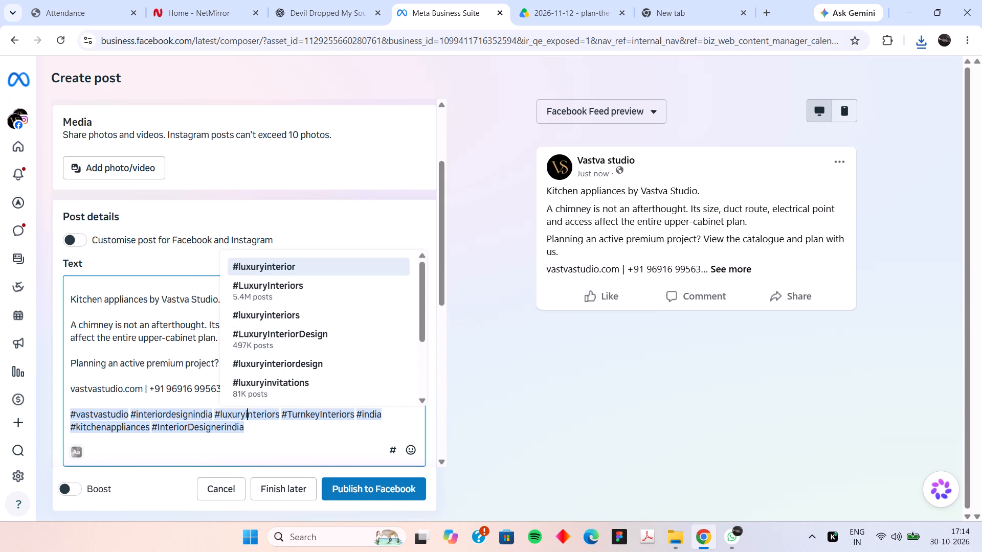
Lowercase the capital letters in the fourth hashtag so it reads #turnkeyinteriors.
key("Right")
key("Right")
key("Right")
key("Right")
key("Right")
key("Right")
key("Right")
key("Right")
key("Right")
key("Right")
key("Right")
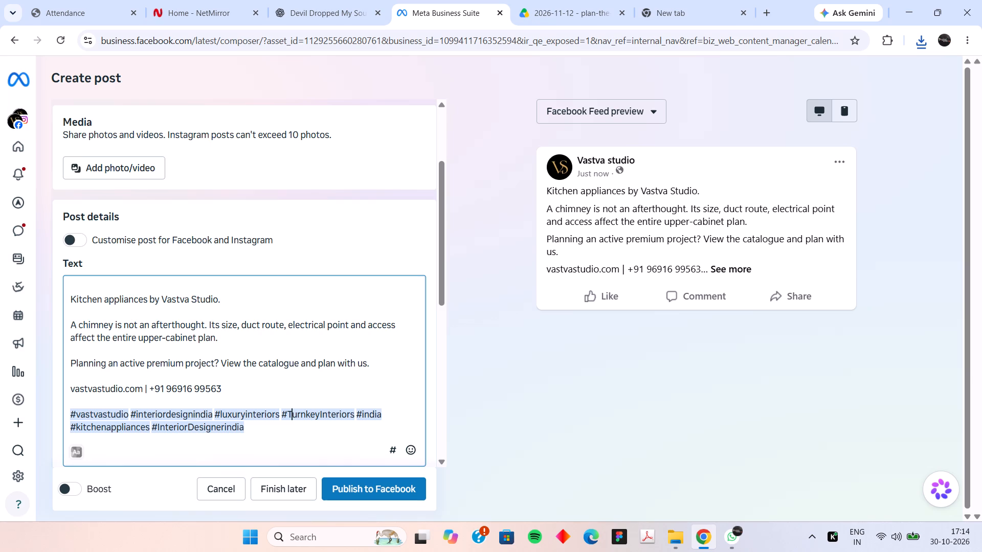
key("BackSpace")
key("t")
key("Insert")
key("Right")
key("Right")
key("Right")
key("Right")
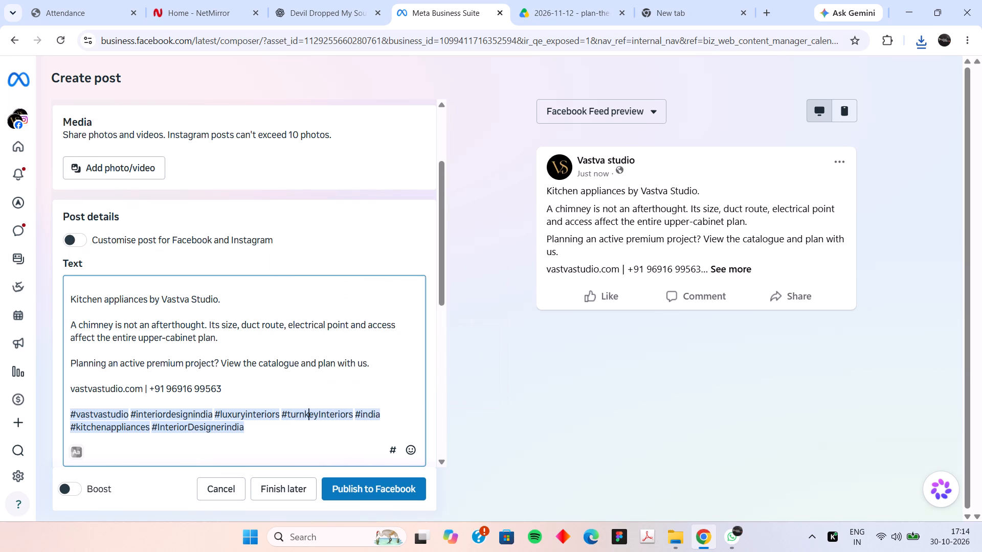
key("Right")
key("Right")
key("Right")
key("BackSpace")
key("i")
Lowercase the capital letters in the last hashtag of the post text so it reads #interiordesignerindia.
key("Right")
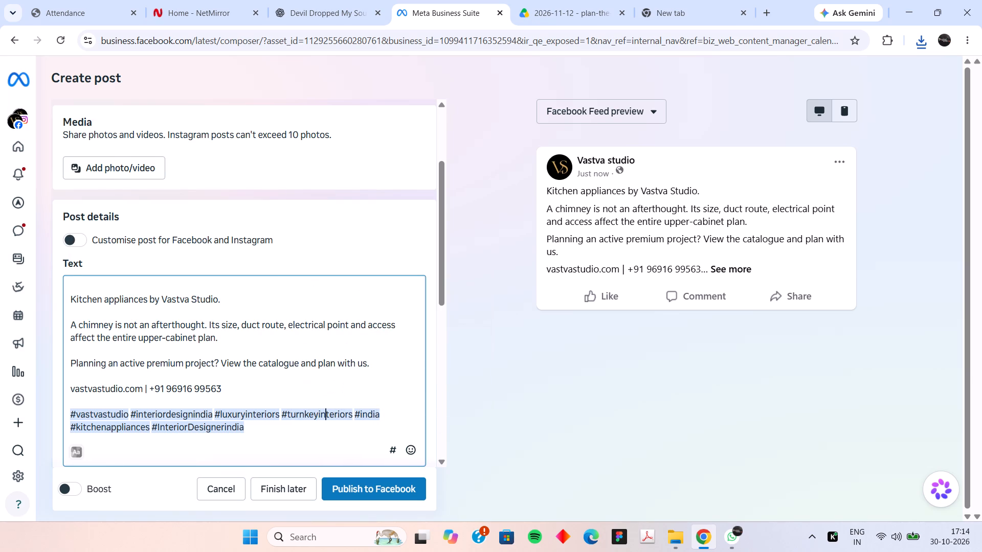
key("Right")
key("Right")
key("Right")
key("Right")
key("Right")
key("Right")
key("Right")
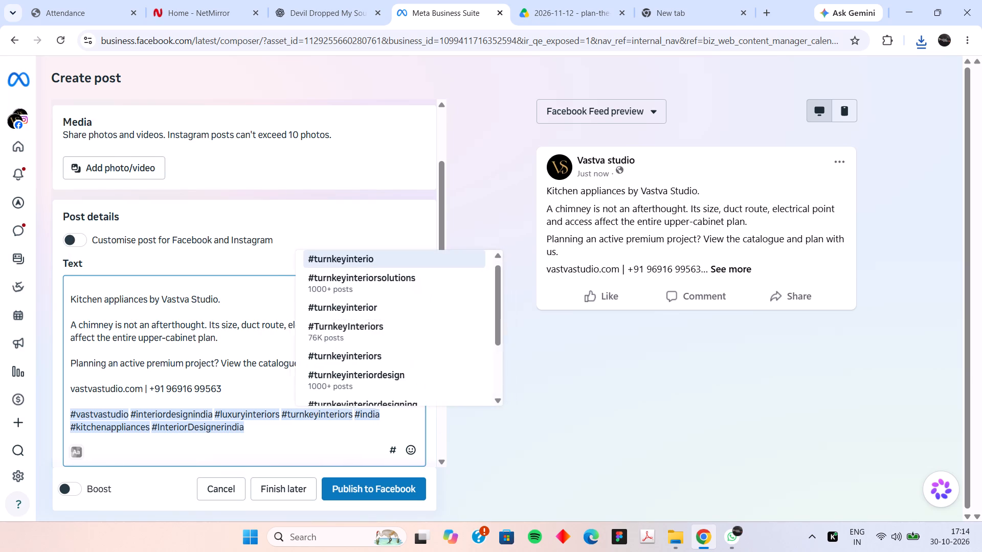
left_click(162, 430)
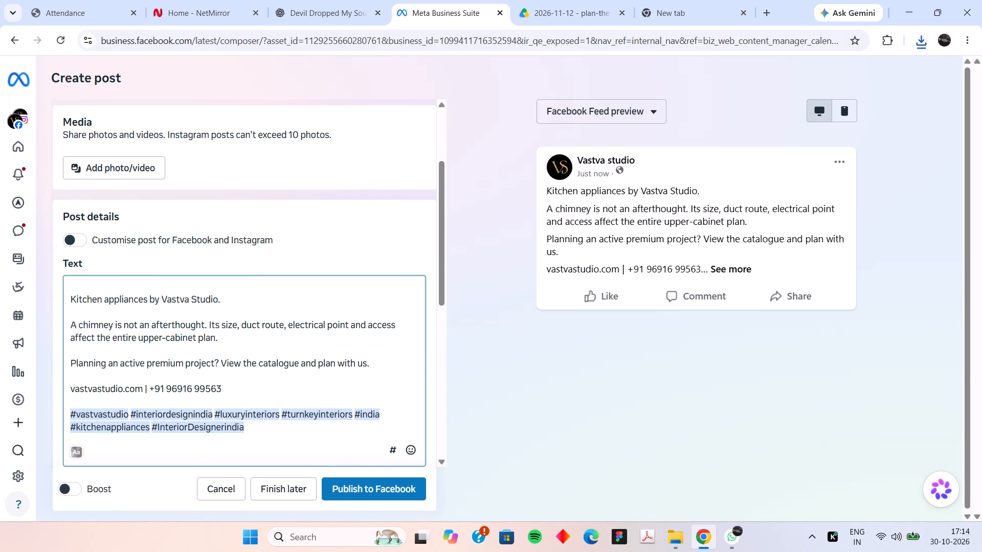
key("BackSpace")
key("i")
key("Right")
key("Right")
key("Right")
key("Right")
key("Right")
key("Right")
key("Right")
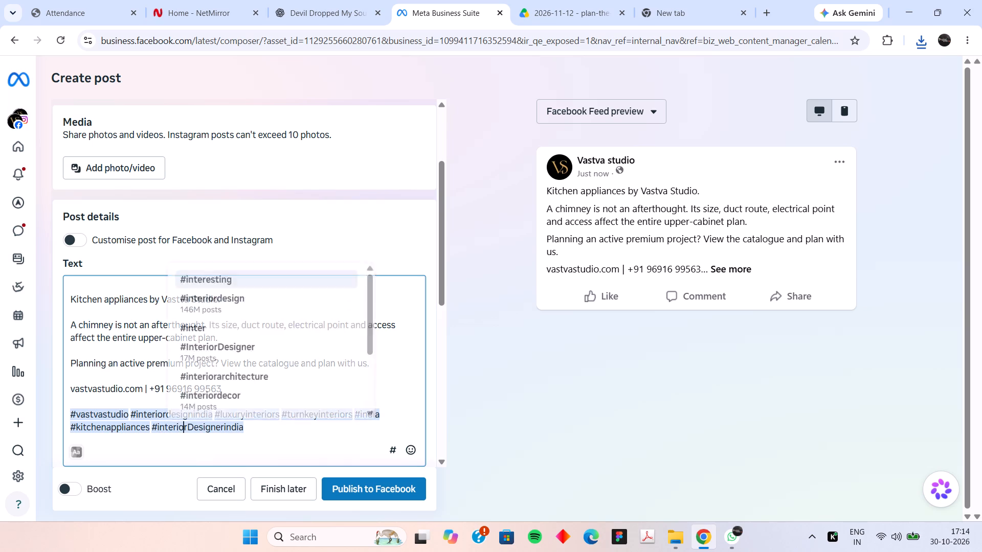
key("Right")
key("BackSpace")
key("d")
key("Right")
key("Right")
key("Right")
key("Right")
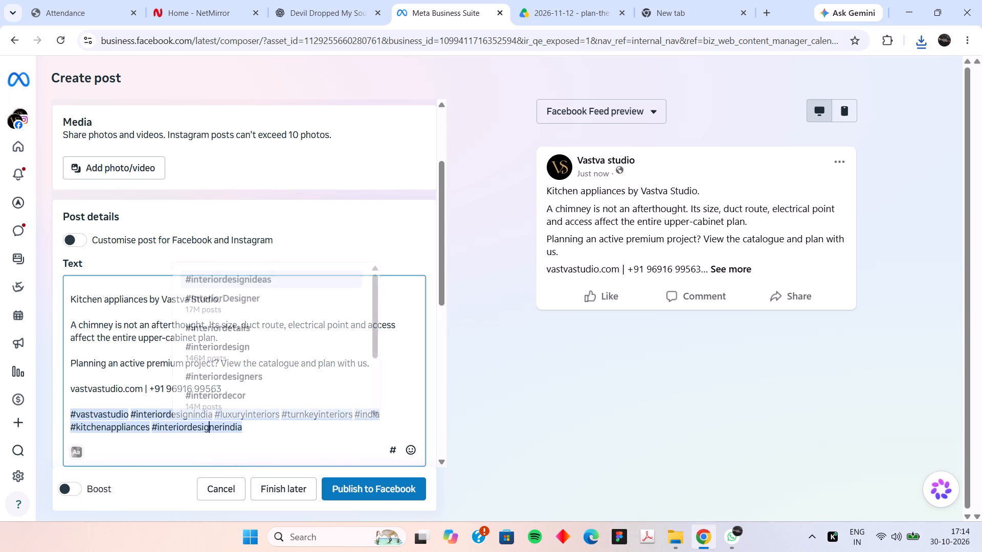
left_click(295, 436)
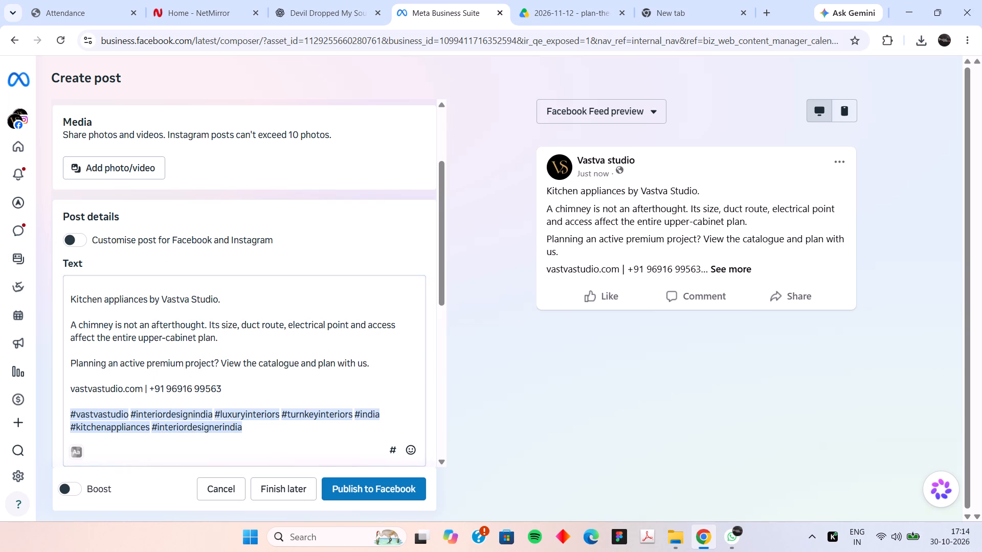
Add the seven chimney carousel images from Downloads, 01-cover (26) through 07-enquire (5), to the post.
scroll(229, 415, "down", 3)
scroll(228, 413, "up", 4)
left_click(94, 231)
left_click(63, 170)
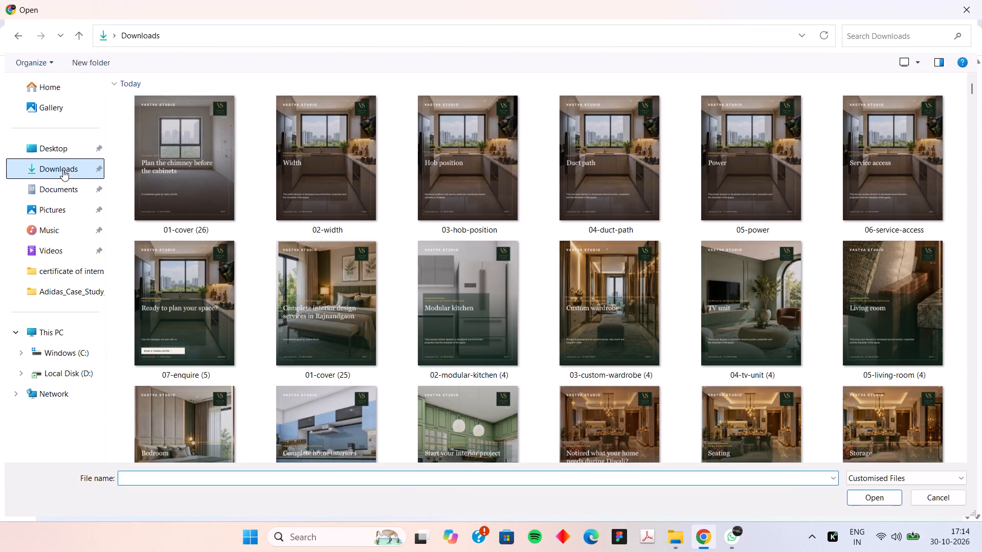
left_click(186, 182)
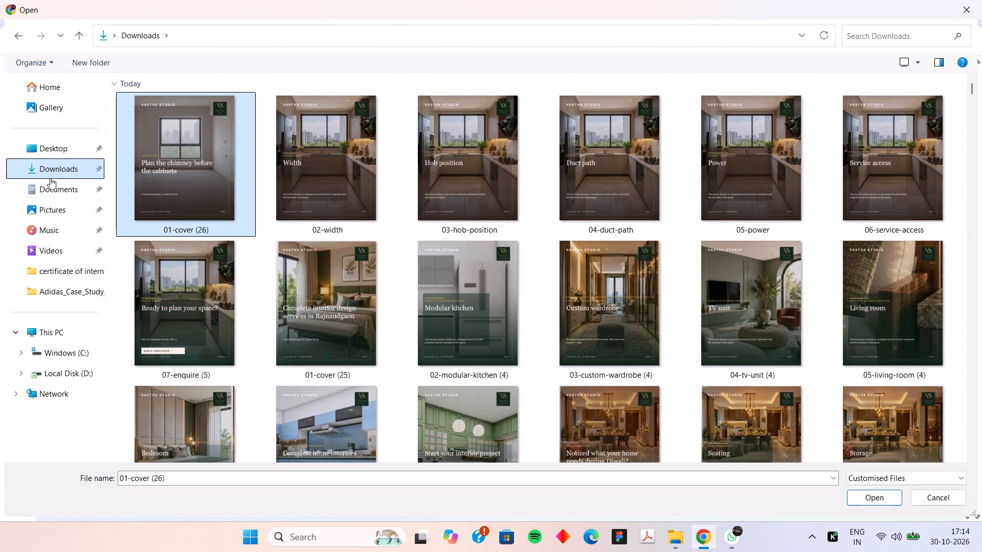
left_click(54, 158)
left_click(182, 157)
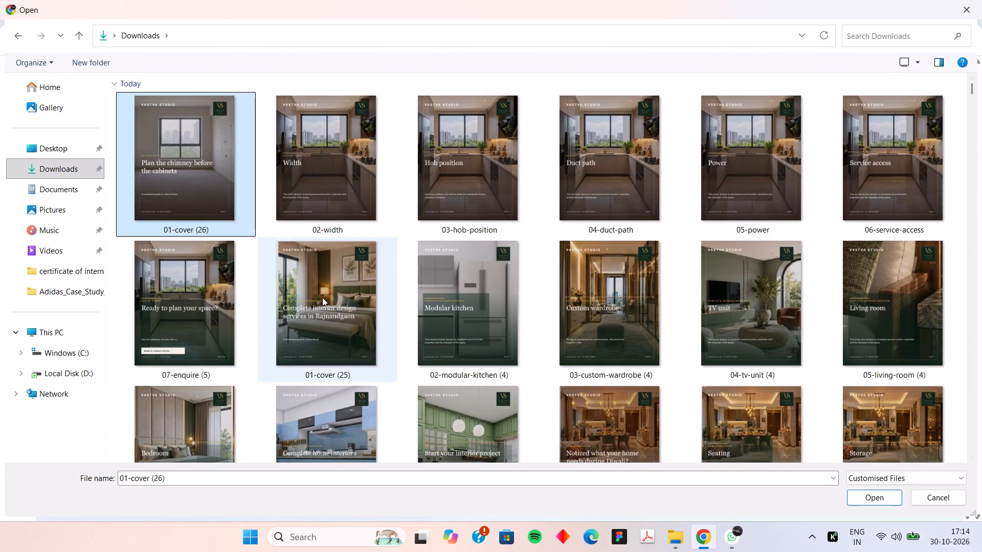
left_click(145, 346, "shift")
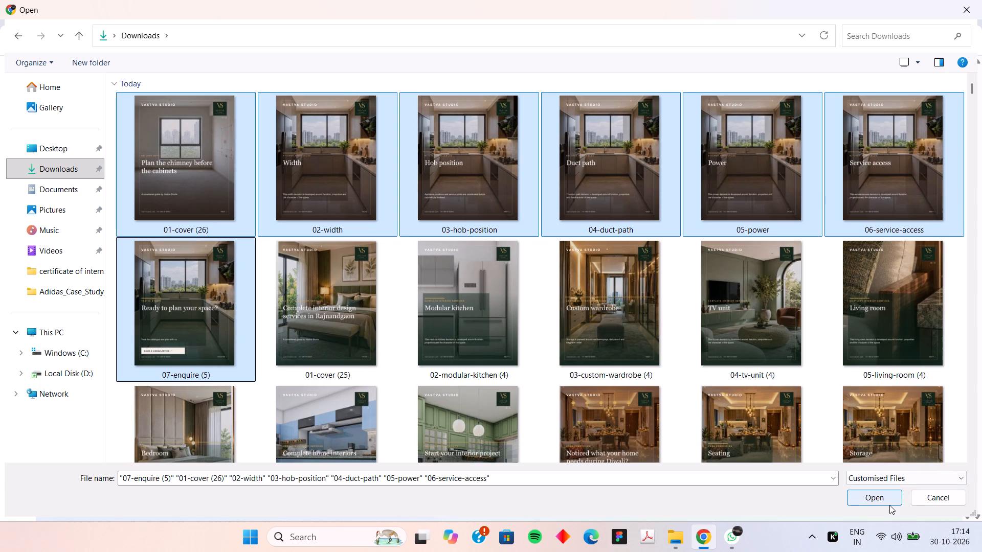
left_click(889, 505)
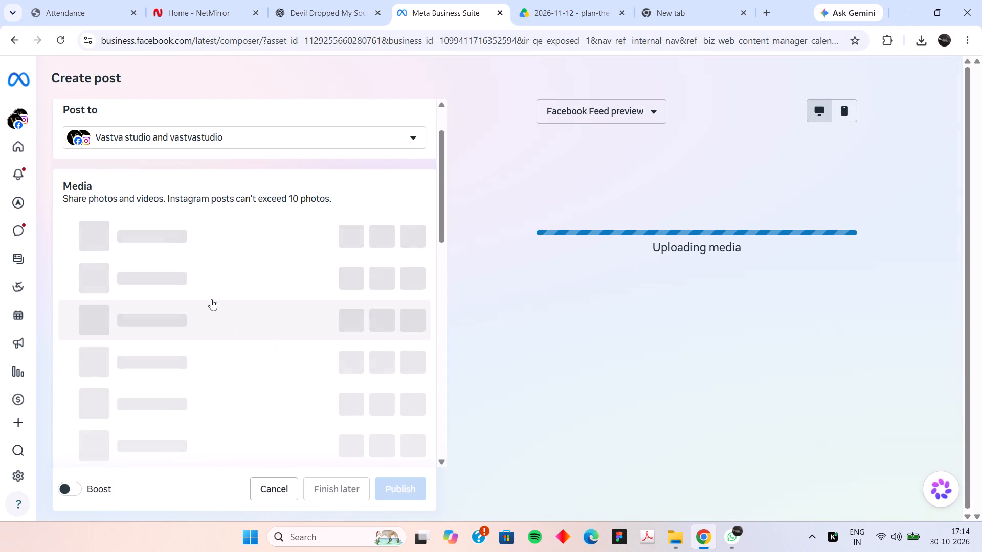
Turn on scheduling and set both the Facebook and Instagram dates to 12 November 2026.
scroll(211, 299, "down", 5)
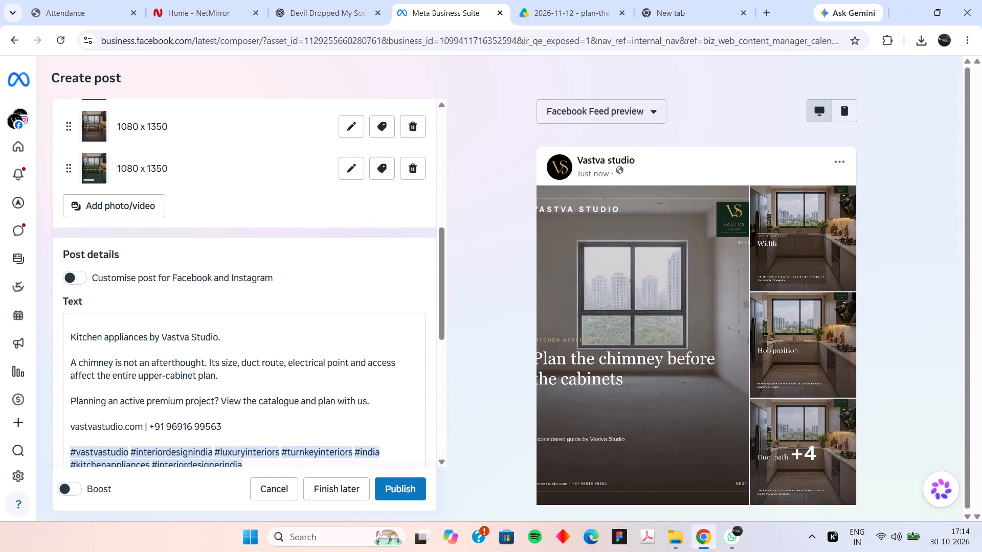
scroll(186, 335, "up", 6)
scroll(186, 335, "down", 5)
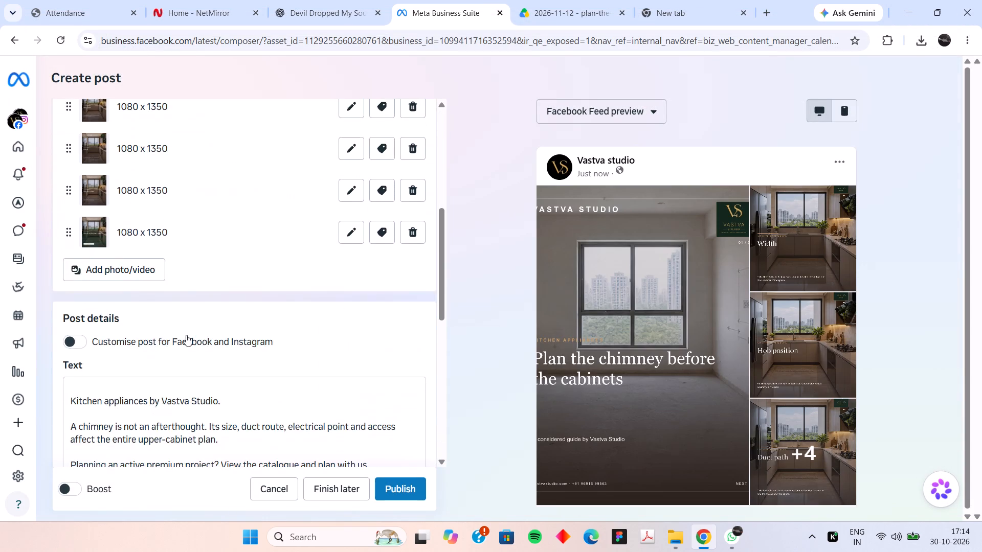
scroll(186, 335, "down", 8)
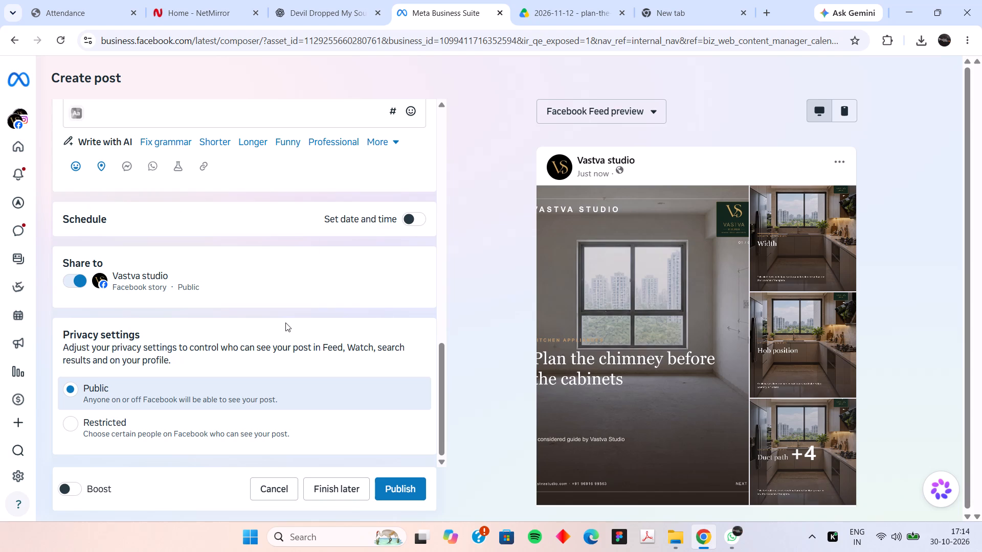
scroll(285, 323, "down", 3)
left_click(397, 214)
left_click(418, 220)
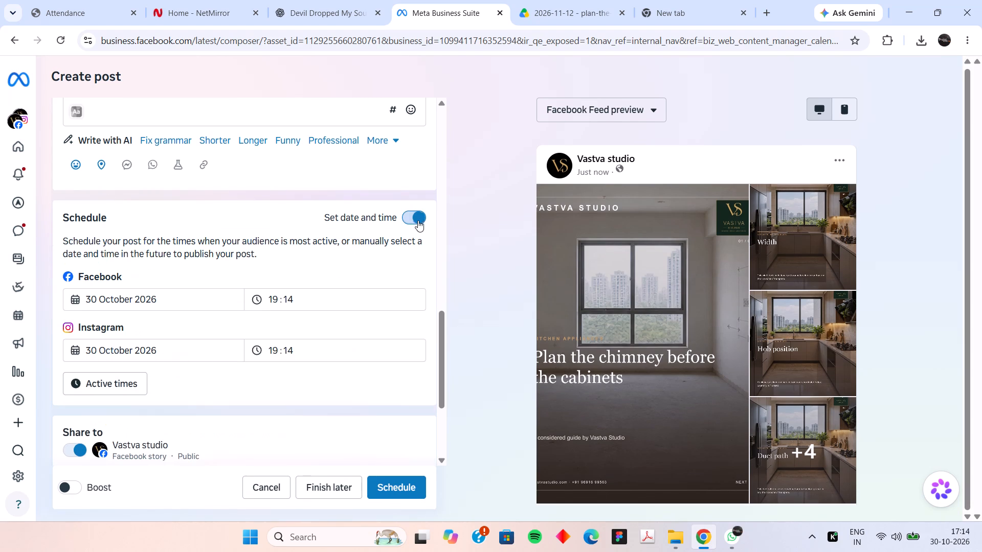
left_click(141, 296)
left_click(203, 331)
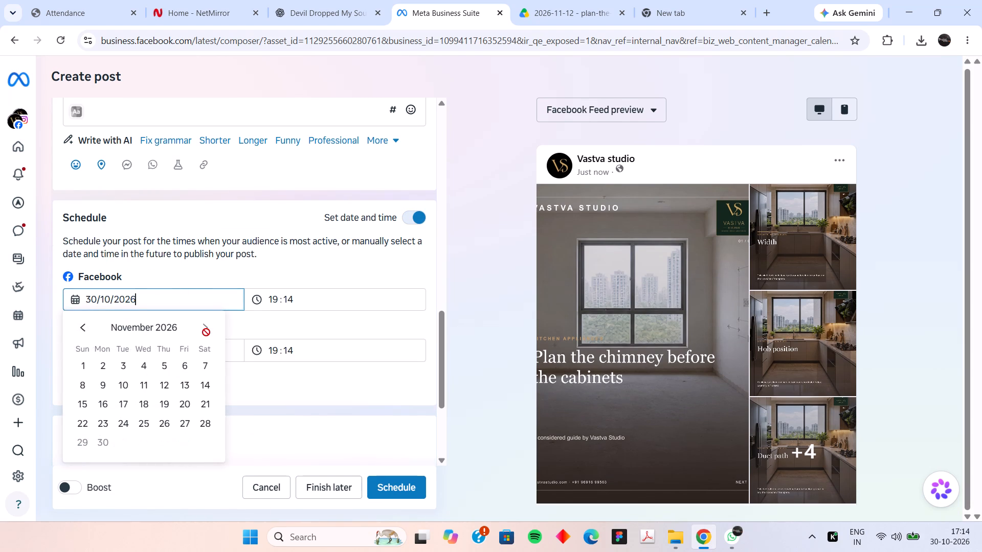
left_click(161, 380)
left_click(172, 357)
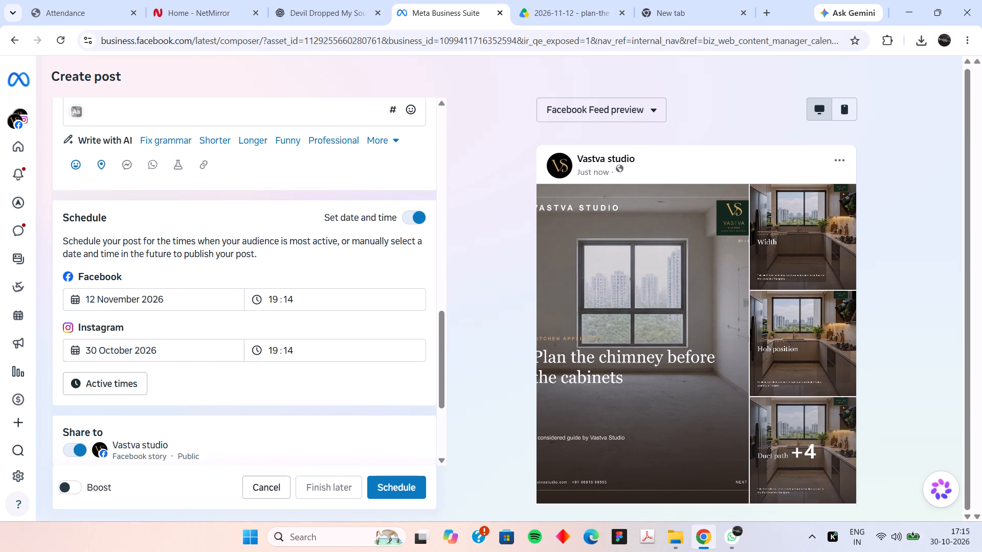
left_click(172, 355)
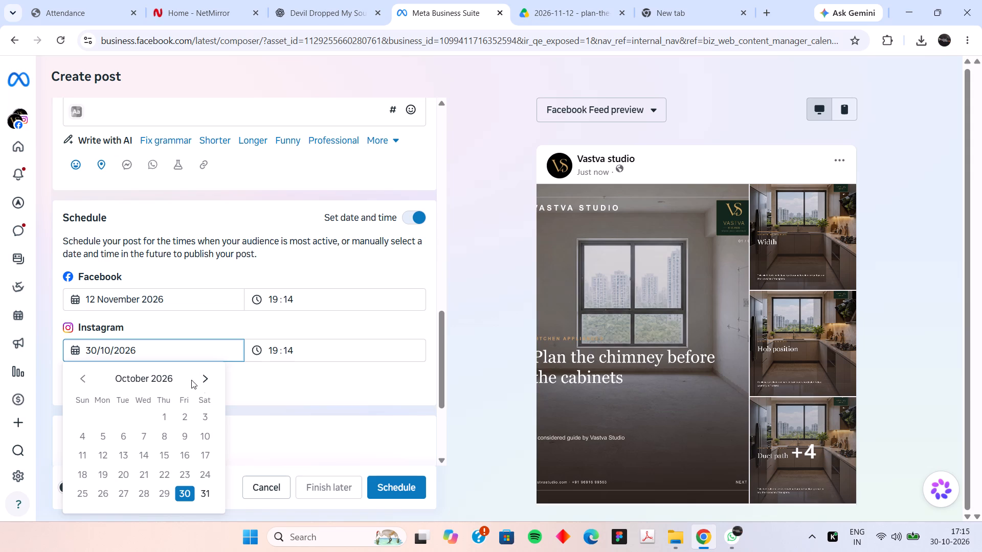
left_click(199, 382)
left_click(166, 439)
Switch to Google Drive, close the caption.txt preview and go back to the 2026-11 - November 2026 folder.
left_click(519, 0)
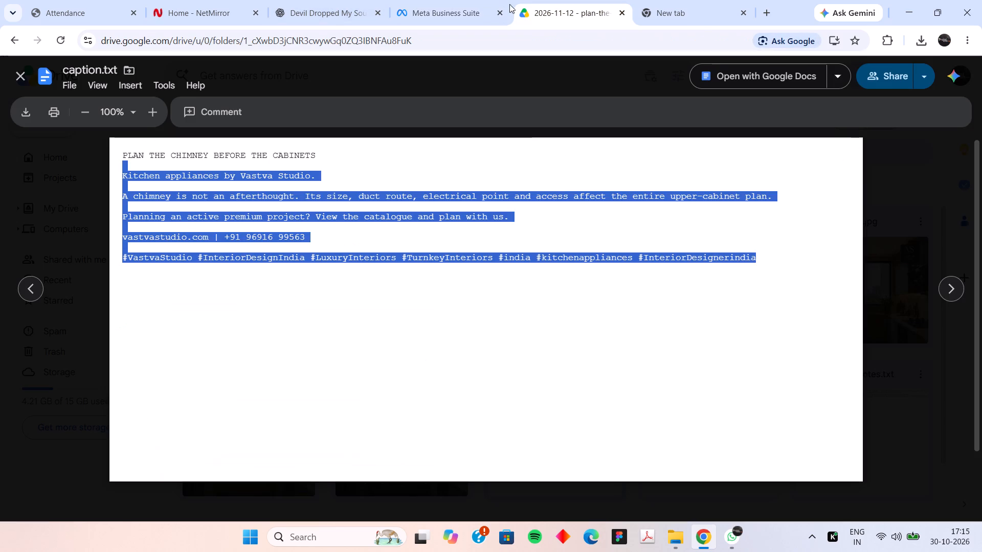
left_click(878, 169)
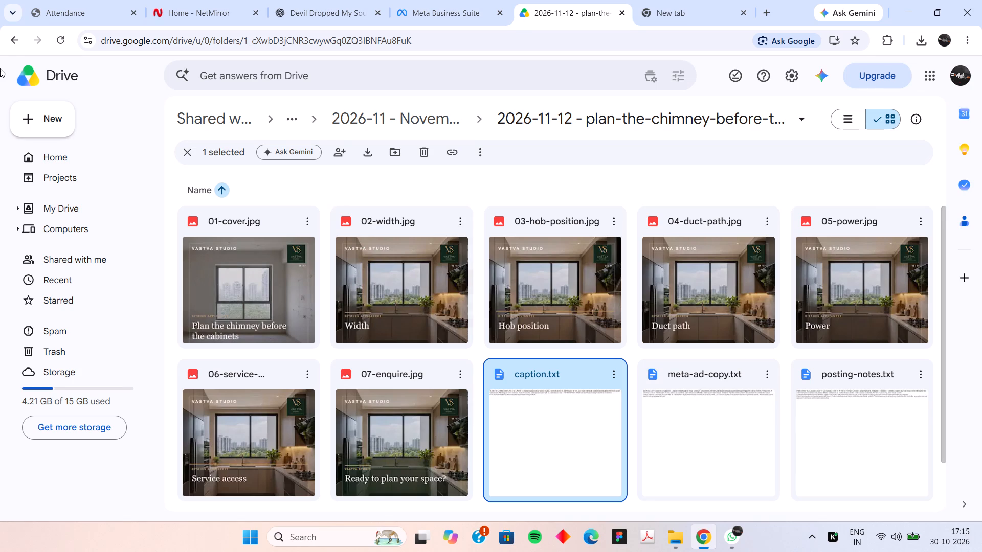
left_click(20, 45)
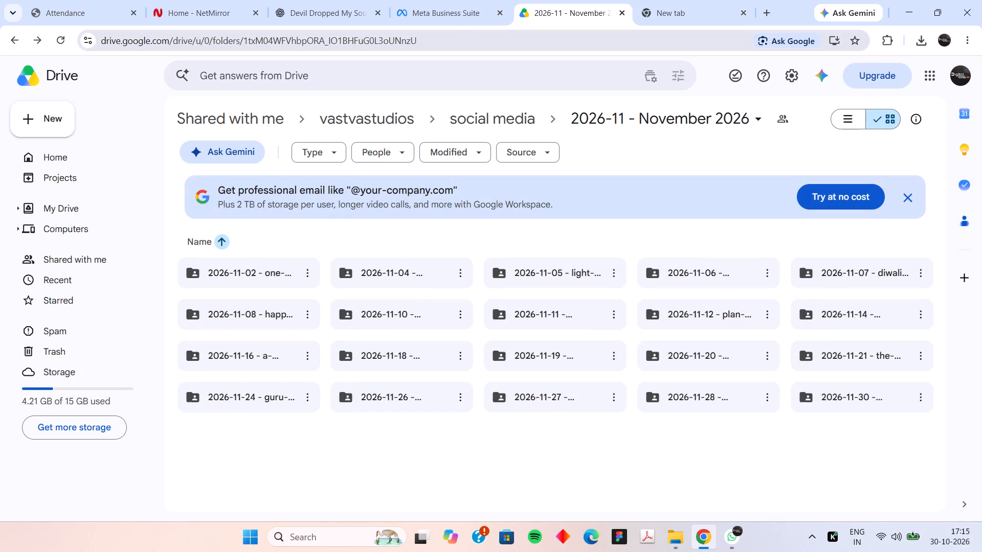
Back in Meta Business Suite, set both the Facebook and Instagram publishing times to 11:00.
left_click(443, 10)
left_click(273, 302)
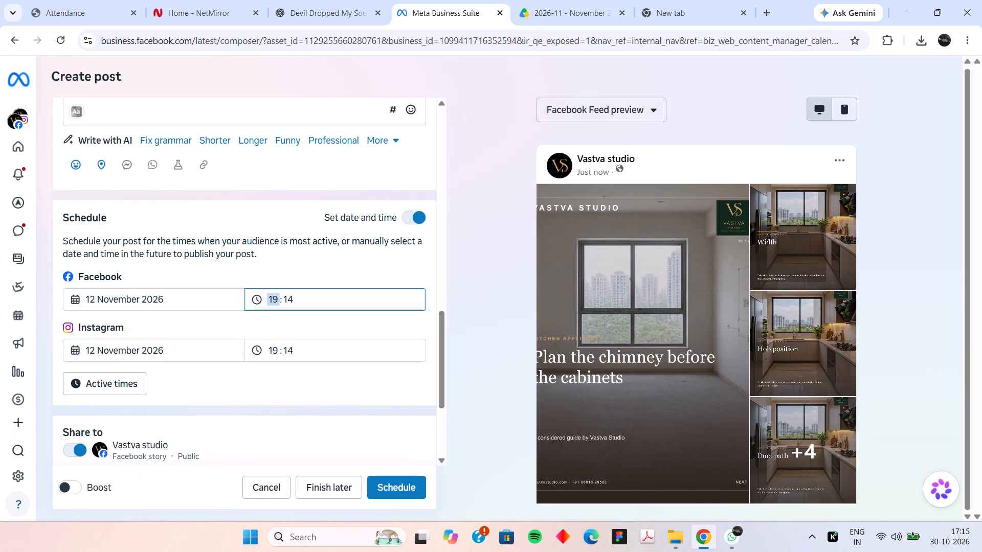
left_click(130, 385)
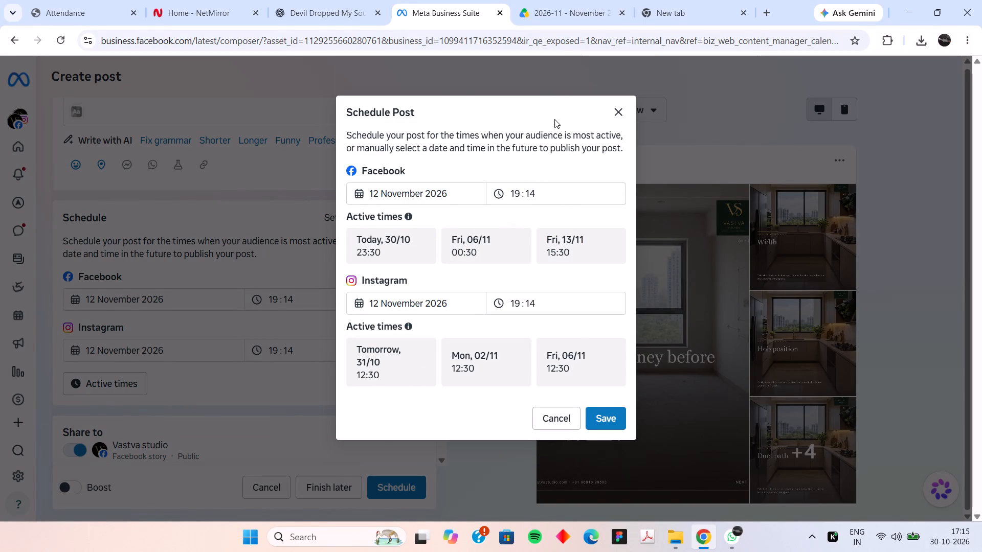
left_click(617, 113)
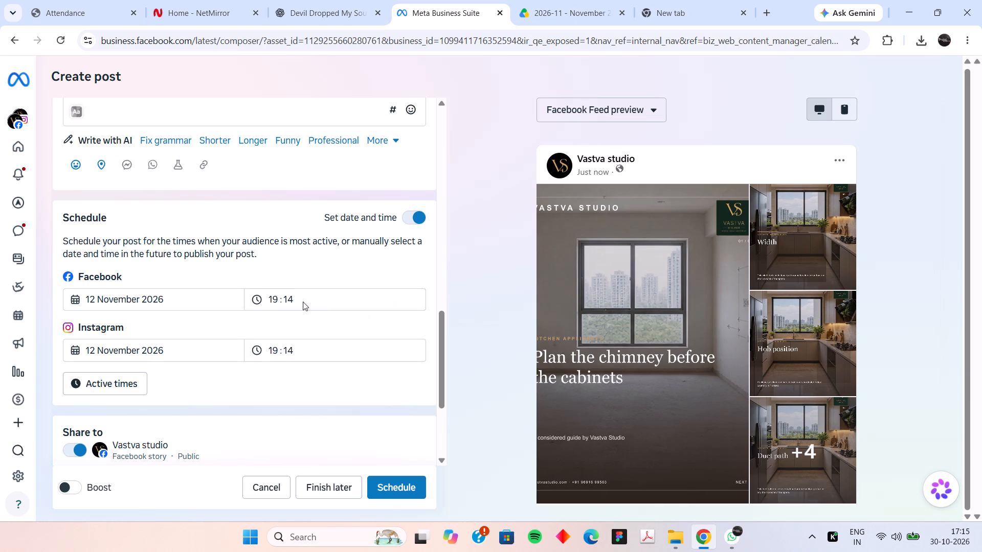
left_click(273, 300)
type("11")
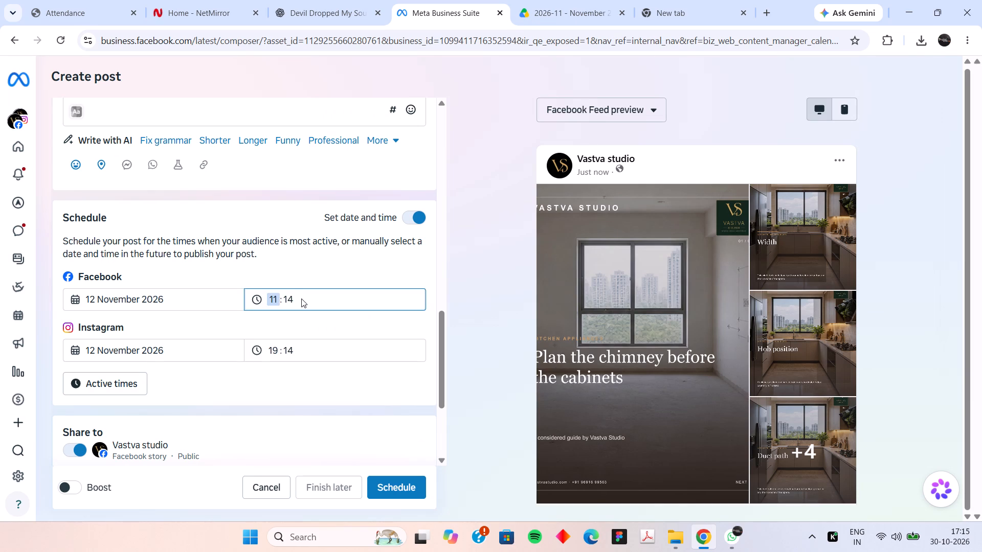
left_click(291, 301)
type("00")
left_click(275, 351)
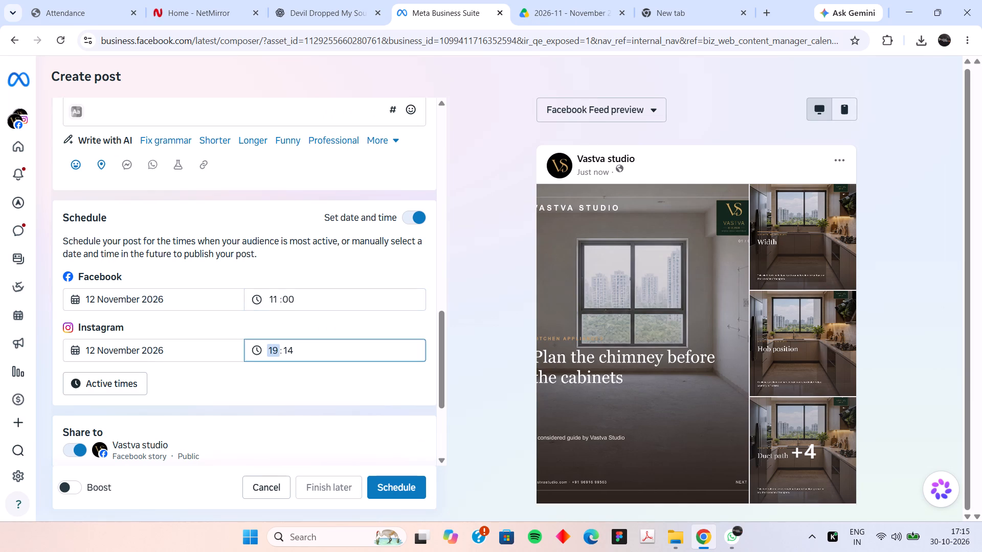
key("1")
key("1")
left_click(291, 350)
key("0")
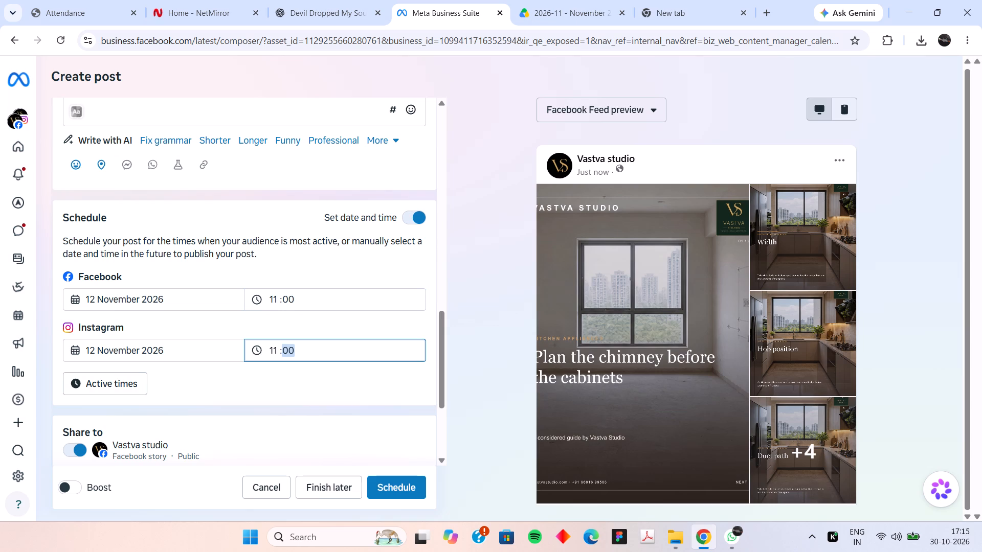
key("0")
Review the post settings and schedule the plan-the-chimney post for Facebook and Instagram.
scroll(293, 341, "down", 2)
scroll(222, 274, "up", 2)
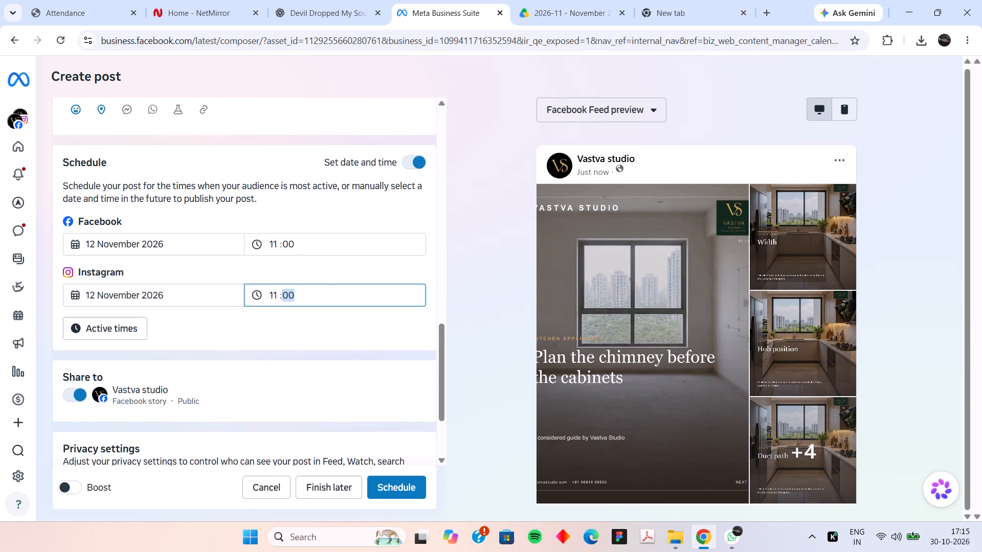
scroll(213, 288, "up", 1)
scroll(212, 288, "down", 3)
scroll(212, 288, "up", 1)
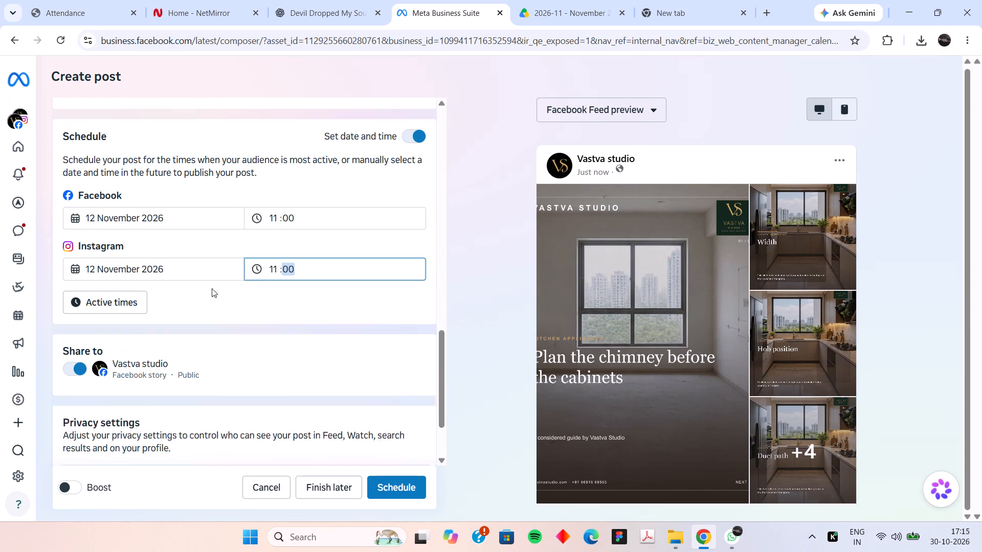
left_click(176, 313)
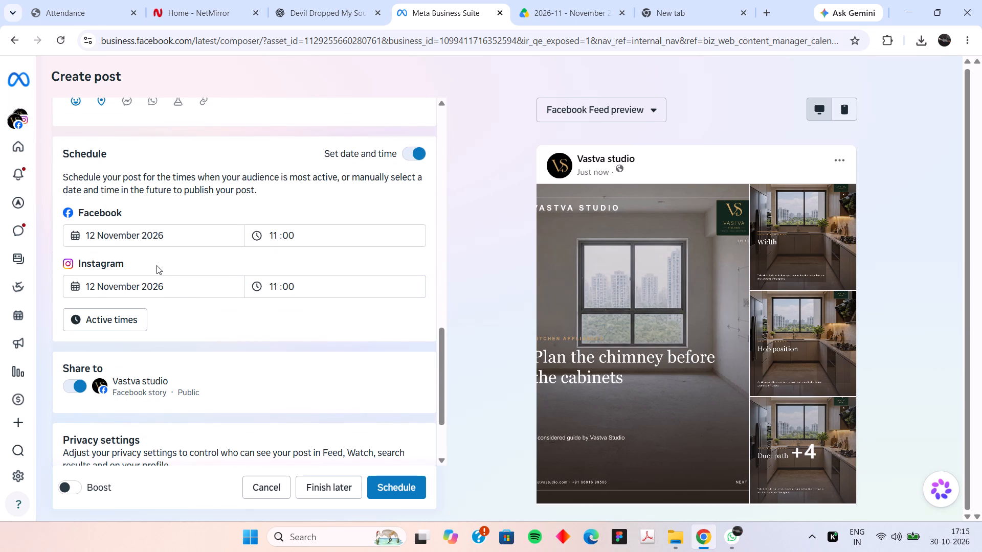
scroll(157, 265, "down", 5)
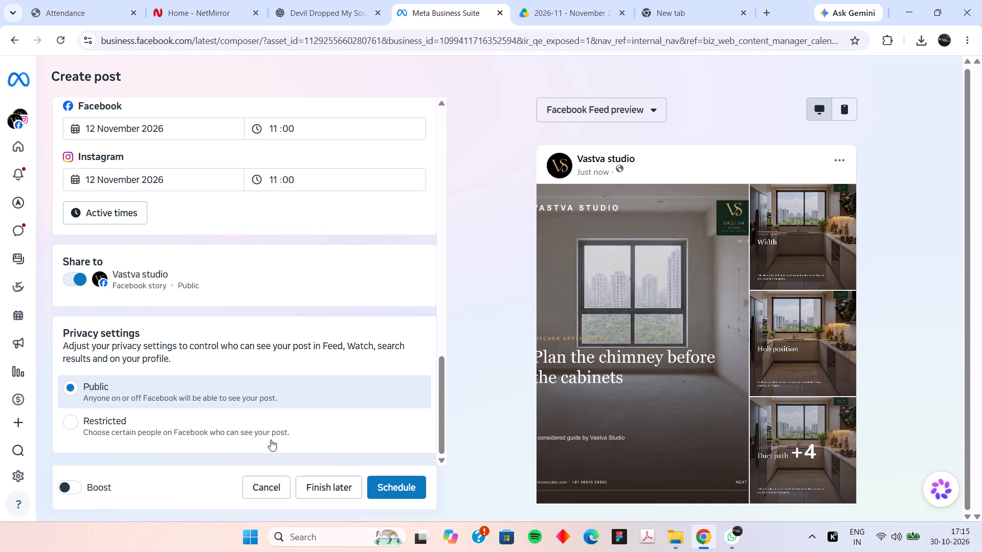
scroll(338, 352, "down", 1)
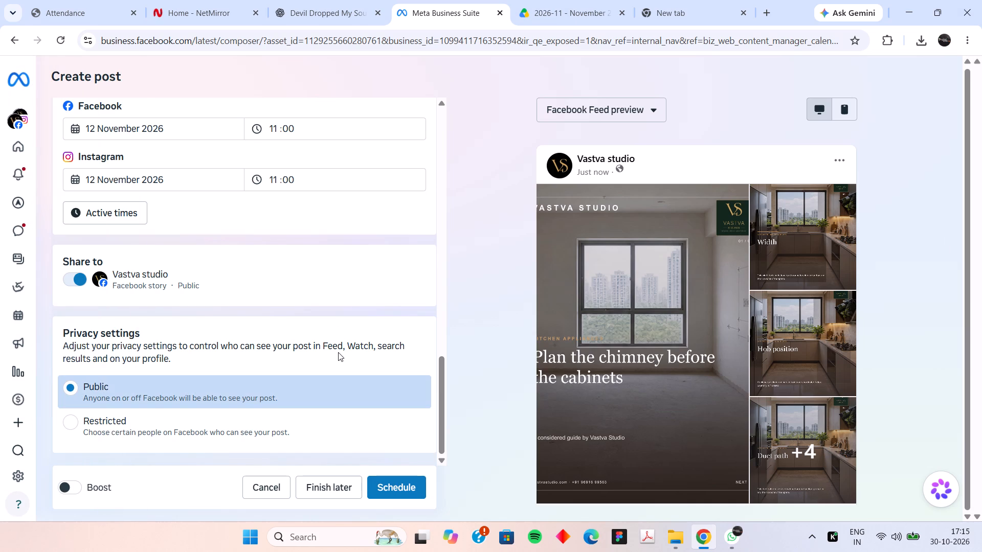
scroll(341, 353, "down", 3)
scroll(341, 353, "up", 3)
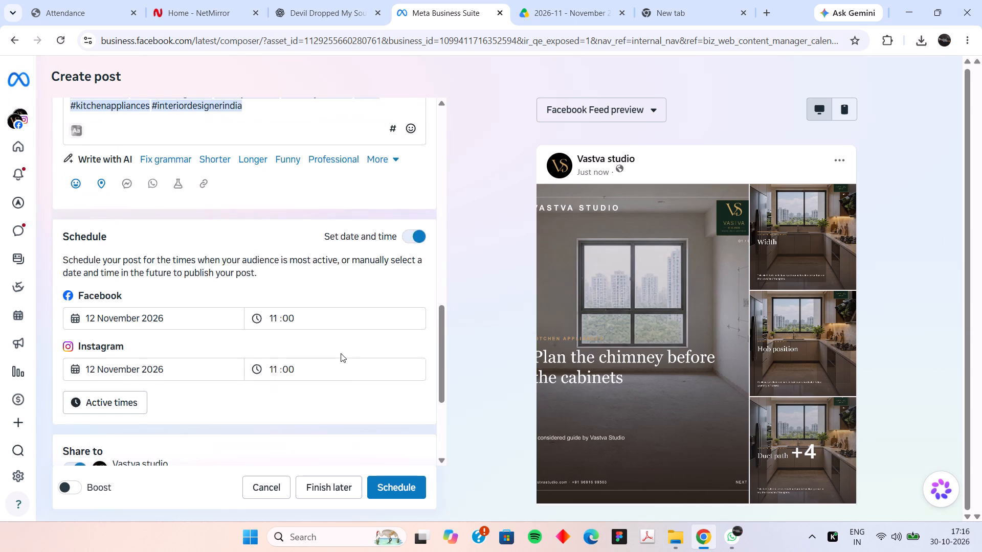
scroll(341, 353, "down", 1)
left_click(403, 494)
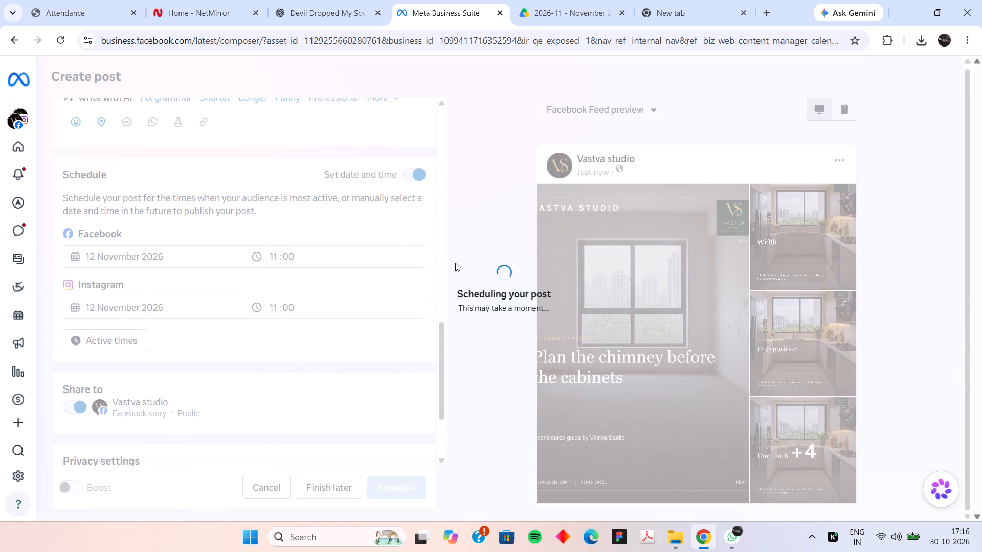
left_click(622, 418)
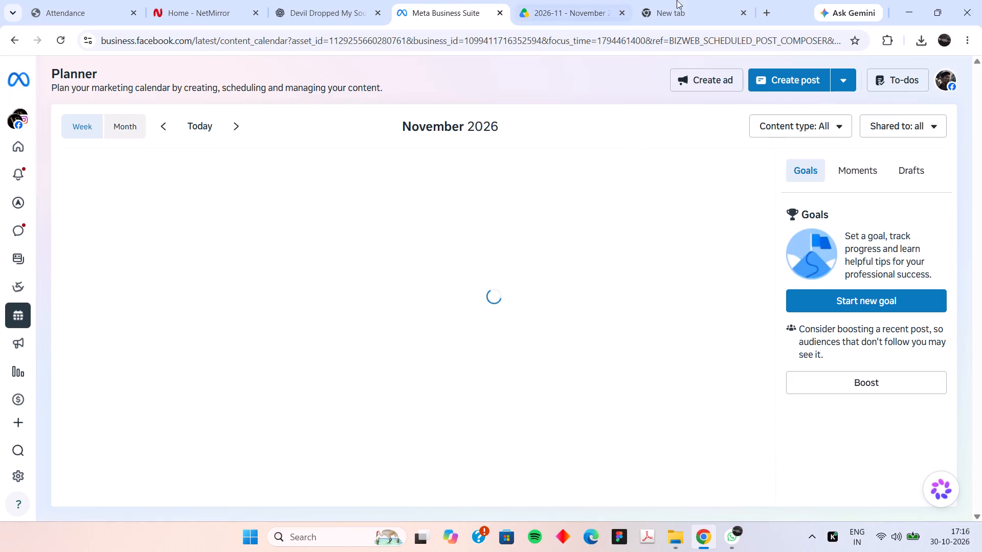
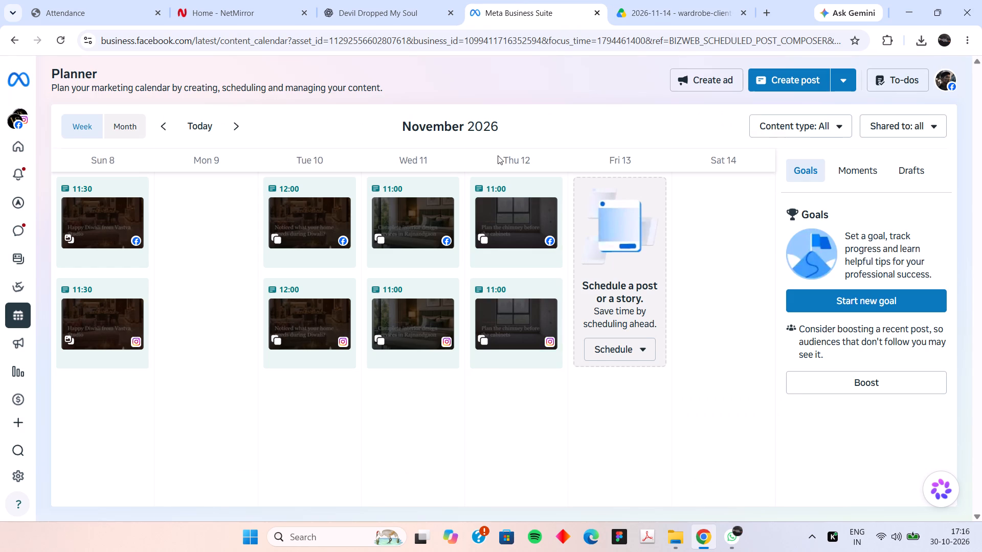
Switch to Google Drive and download the 06-enquire, 05-finished and 04-internal images from the 2026-11-14 wardrobe client testimonial folder.
left_click(678, 4)
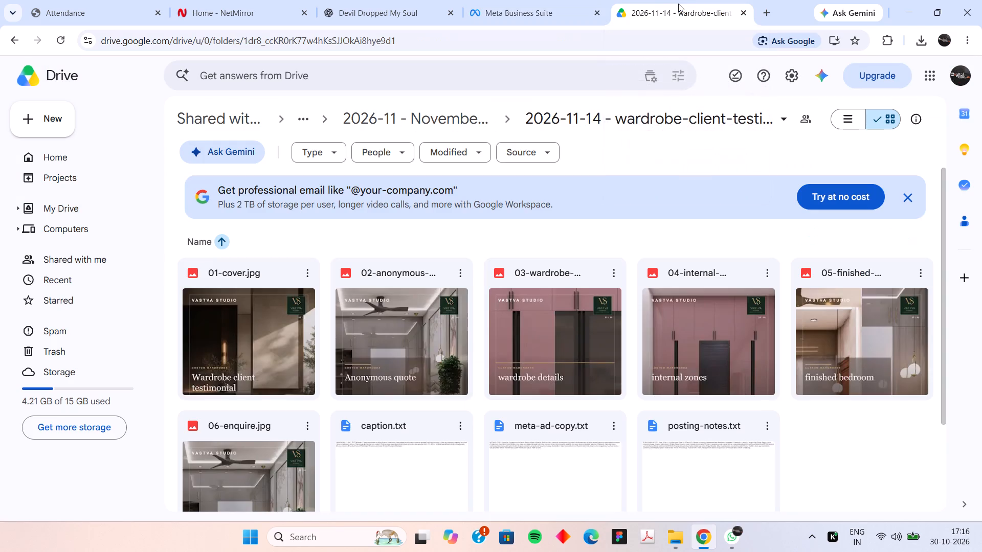
scroll(336, 362, "down", 1)
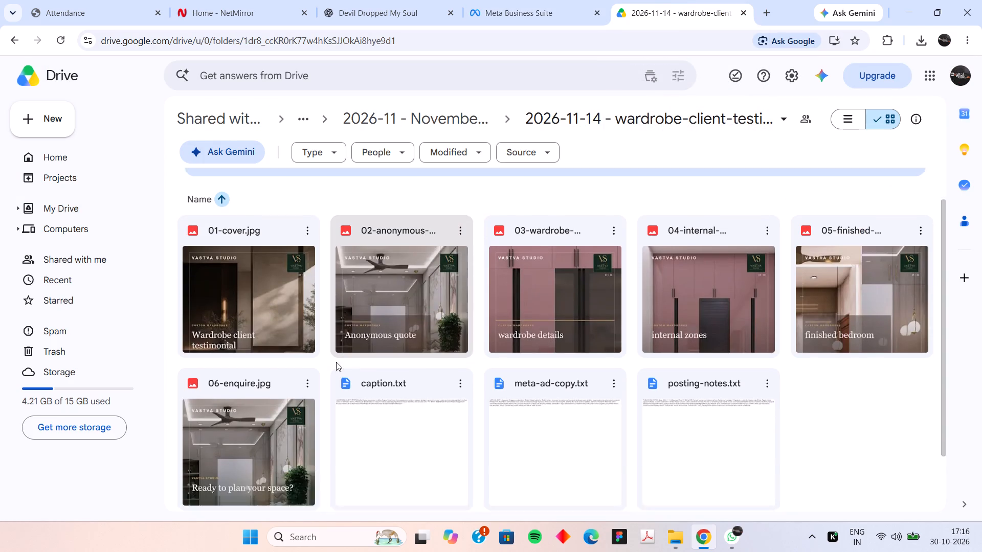
left_click(305, 369)
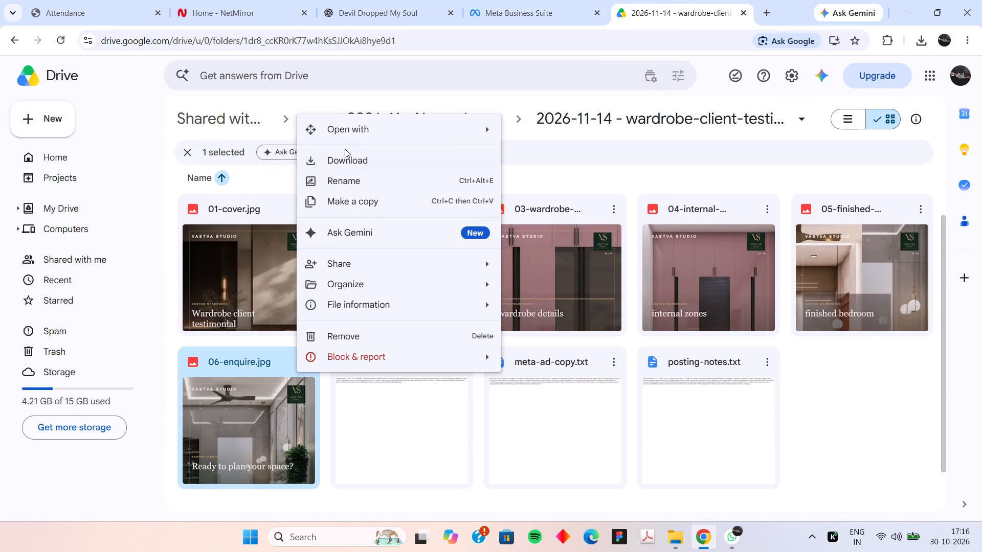
left_click(348, 164)
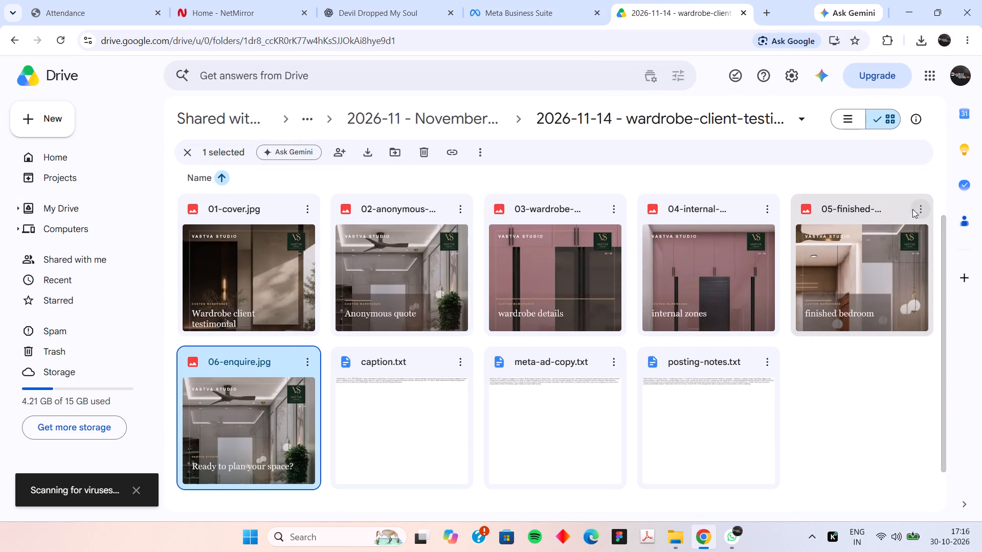
left_click(916, 209)
left_click(806, 266)
left_click(772, 209)
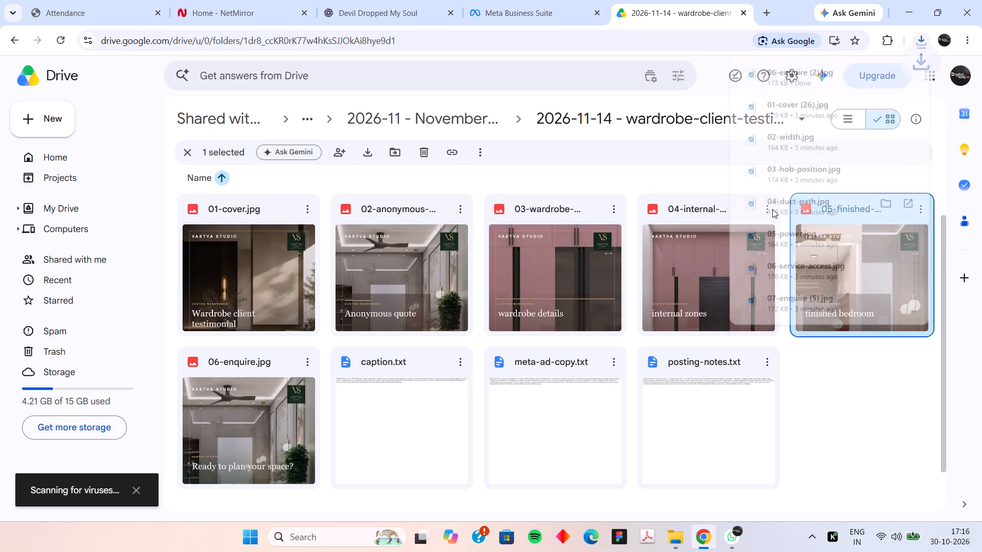
Download the 04-internal, 03-wardrobe, 02-anonymous and 01-cover images from the 2026-11-14 wardrobe client testimonial folder.
left_click(823, 375)
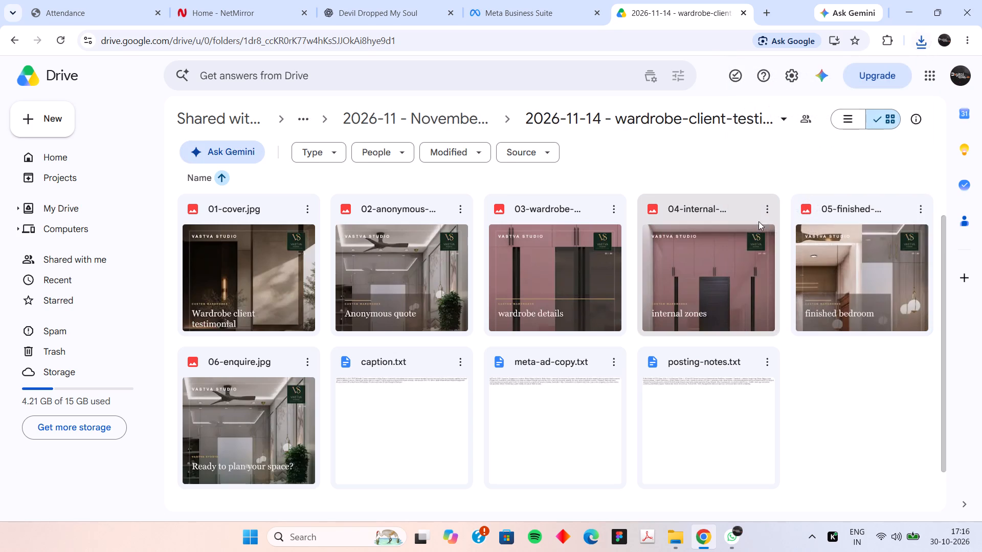
left_click(764, 201)
left_click(794, 266)
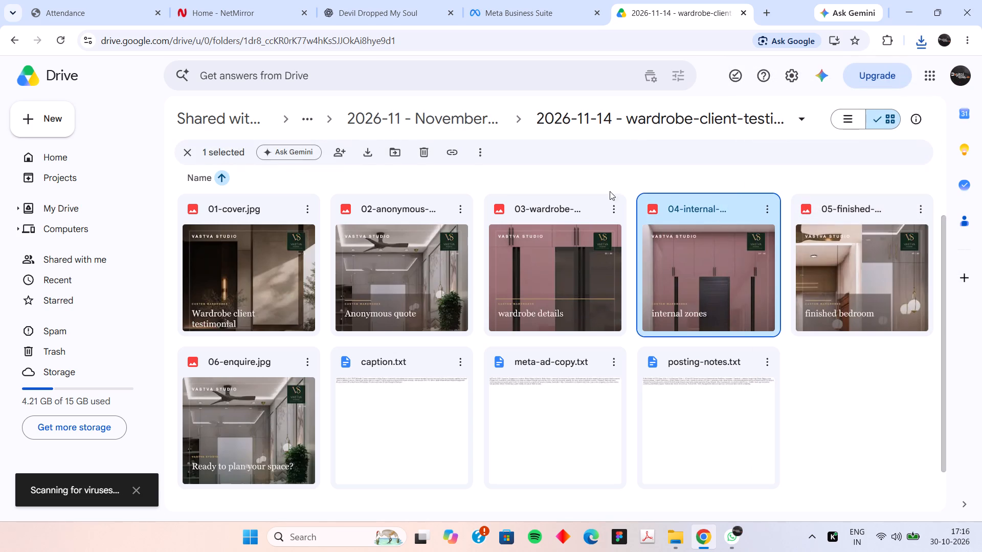
left_click(615, 202)
left_click(661, 266)
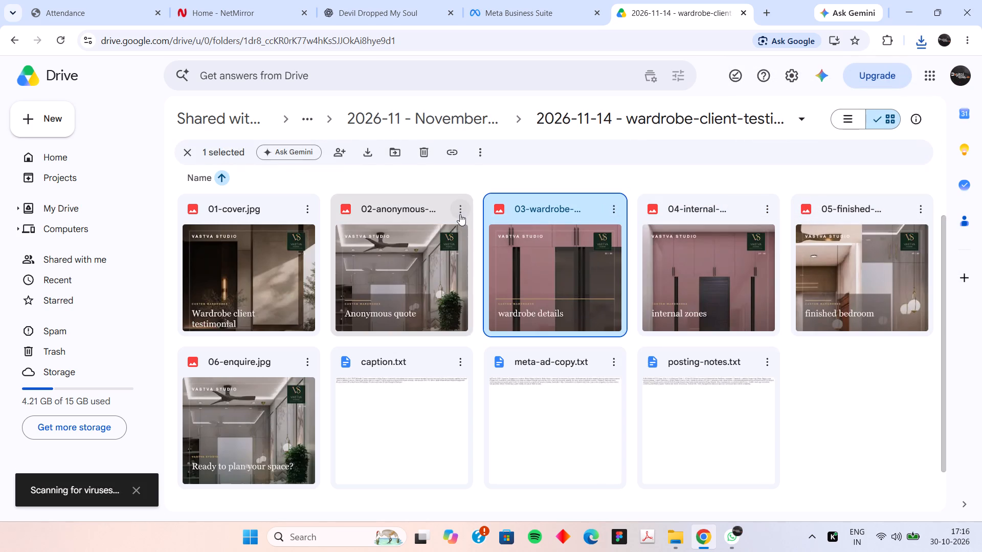
left_click(460, 214)
left_click(495, 262)
left_click(300, 210)
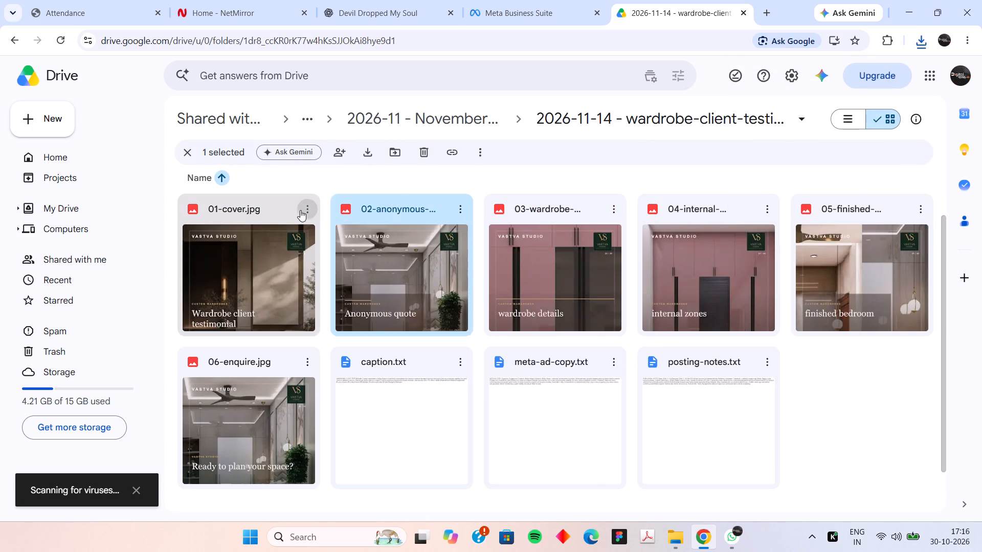
left_click(342, 267)
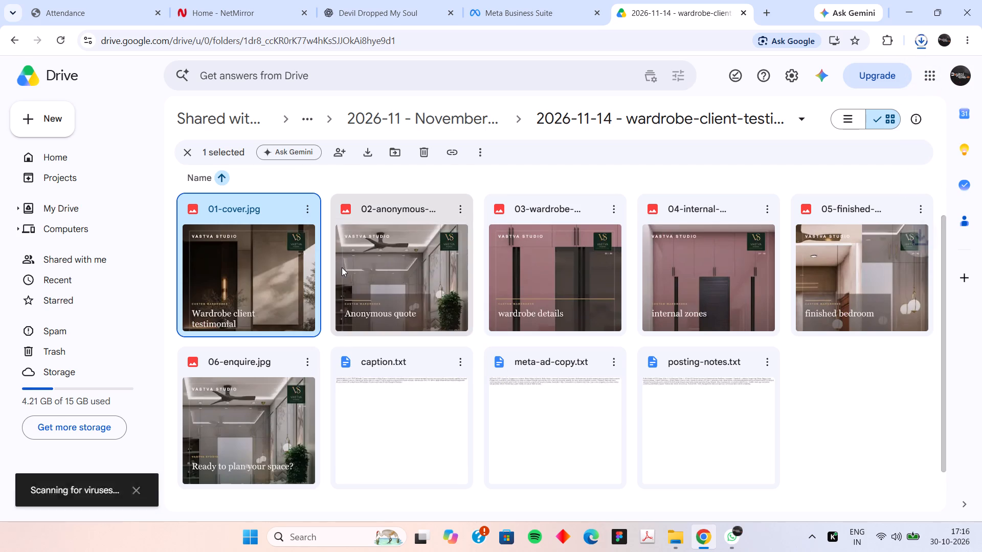
Copy the text of caption.txt from "Custom wardrobes in Bhilai–Raipur." through the hashtags, leaving out the heading.
double_click(403, 399)
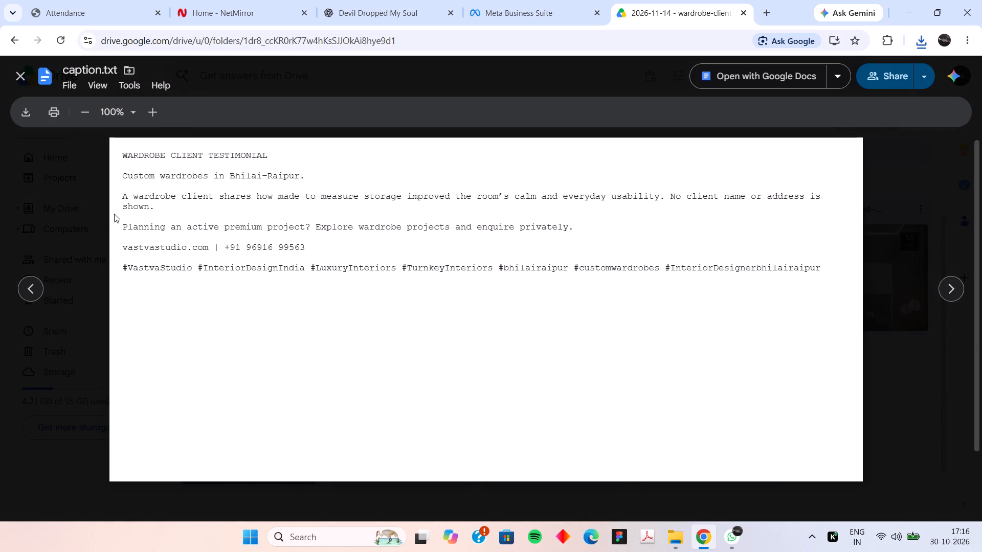
left_click_drag(125, 176, 221, 185)
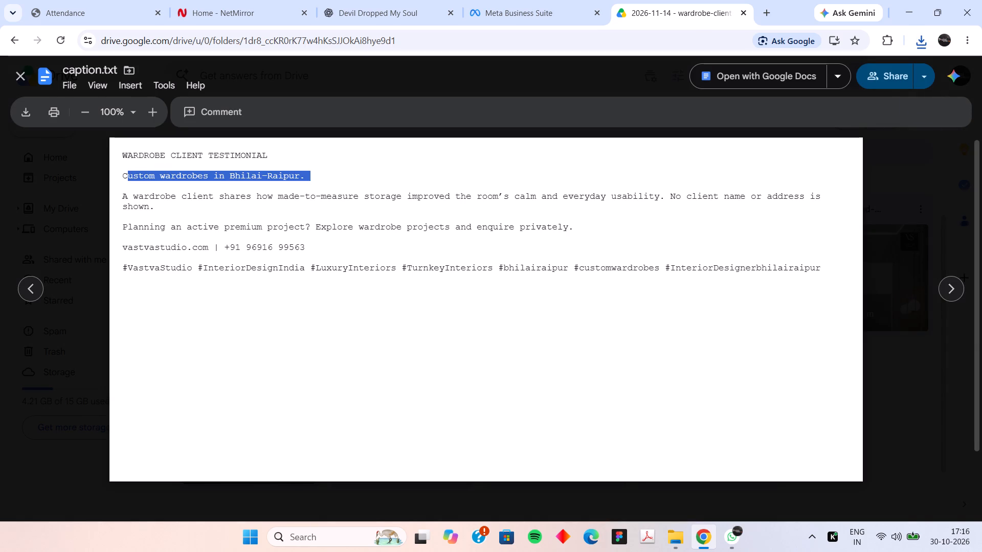
left_click_drag(122, 175, 836, 269)
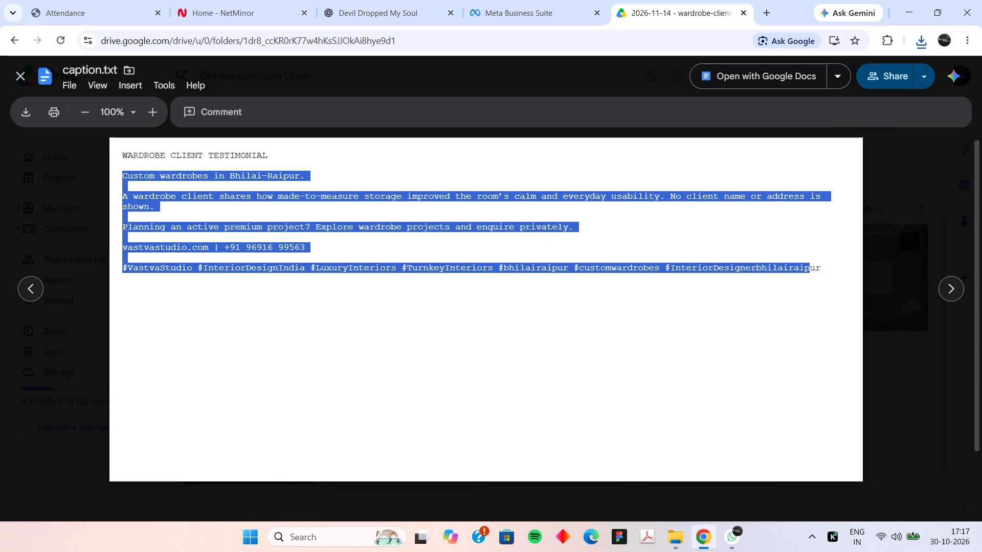
right_click(796, 270)
left_click(561, 288)
Switch to Meta Business Suite, create a new post and paste the copied custom wardrobes caption as its text.
left_click(532, 0)
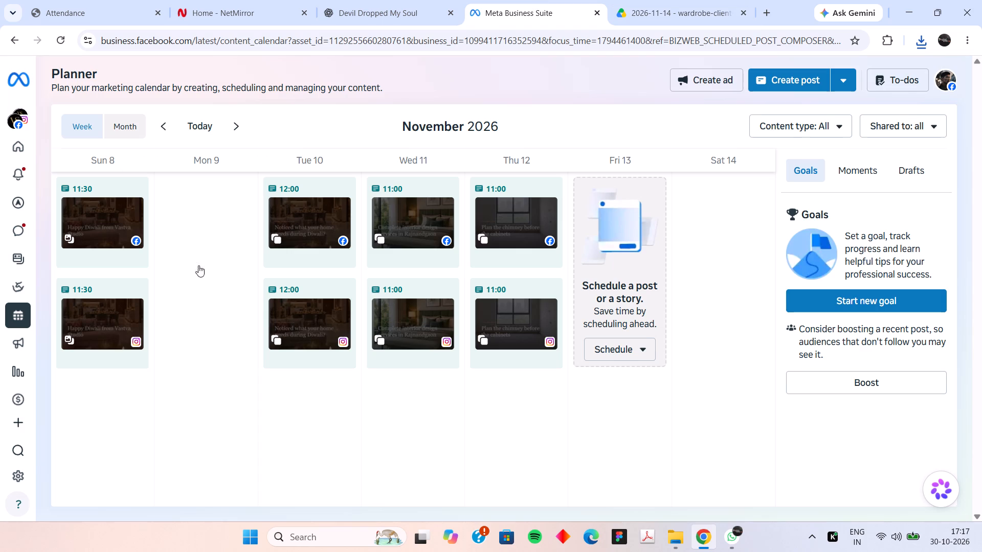
left_click(435, 0)
left_click(636, 0)
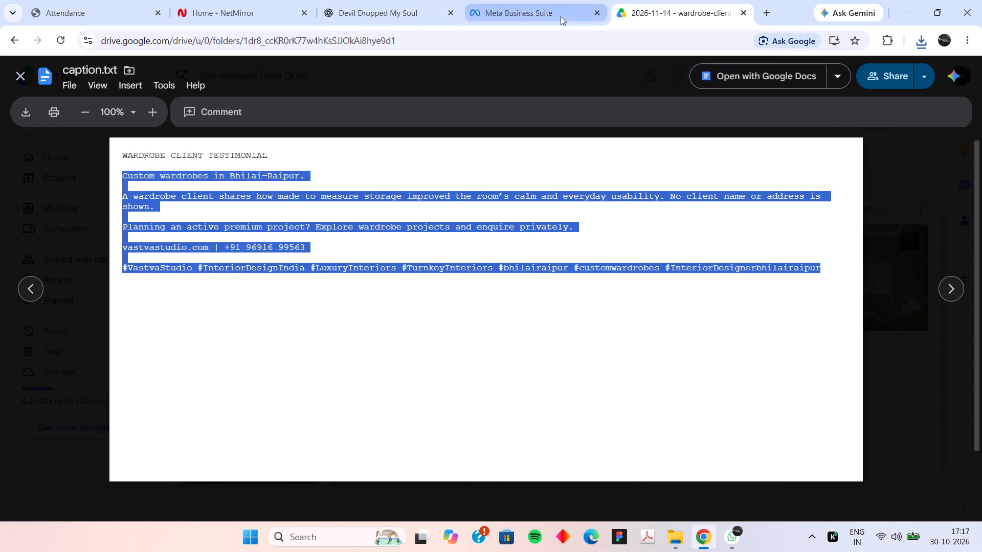
left_click(561, 16)
left_click(764, 76)
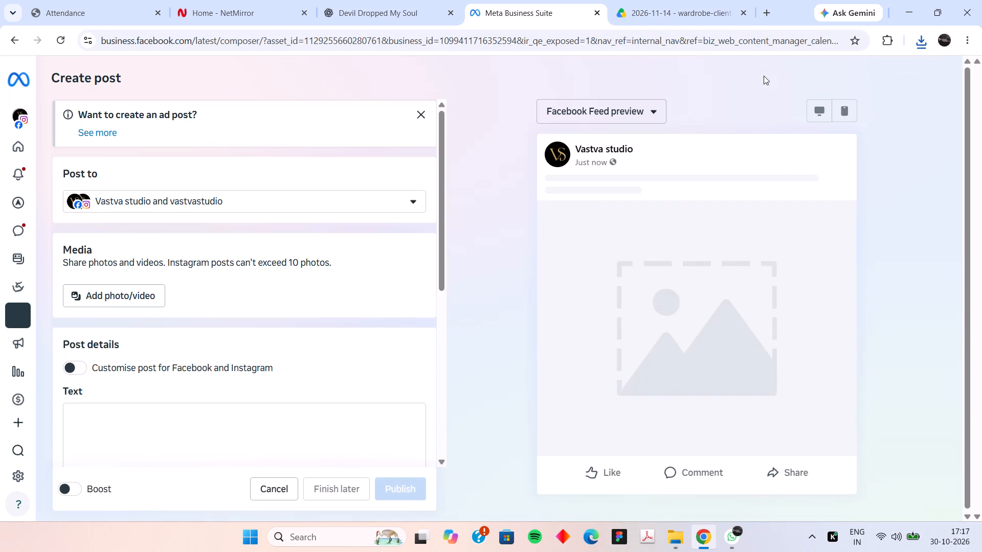
right_click(94, 416)
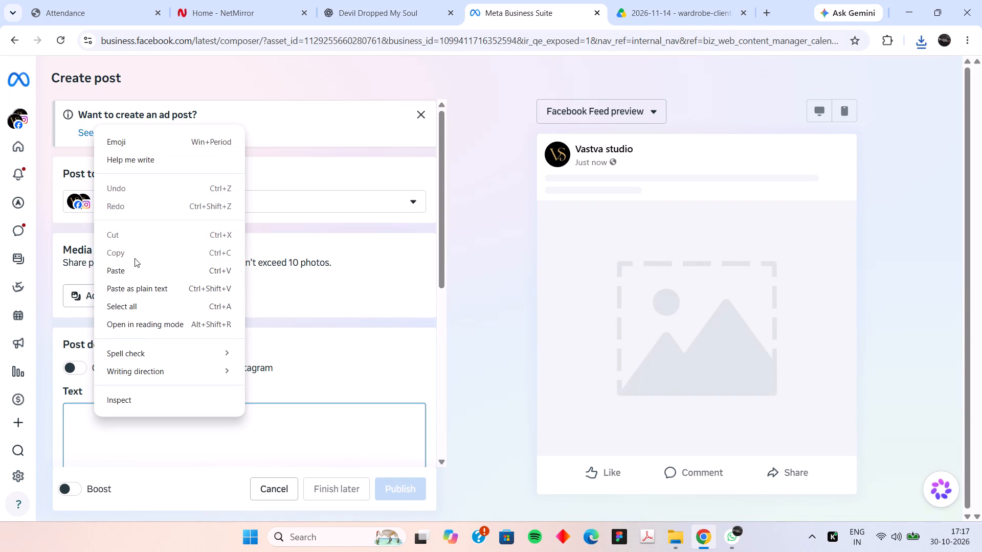
left_click(135, 263)
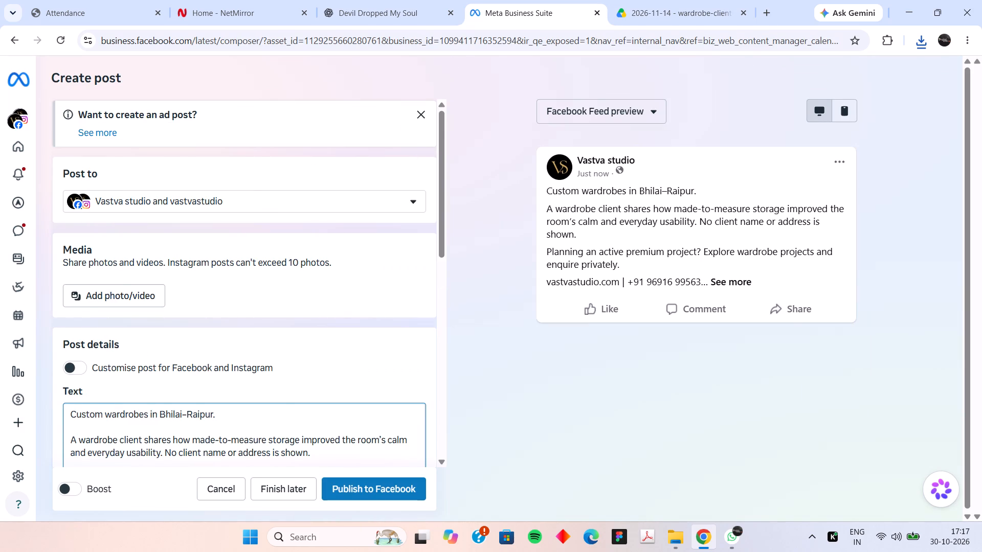
Lowercase the capital letters in the first hashtag of the post text so it reads #vastvastudio.
scroll(229, 442, "down", 2)
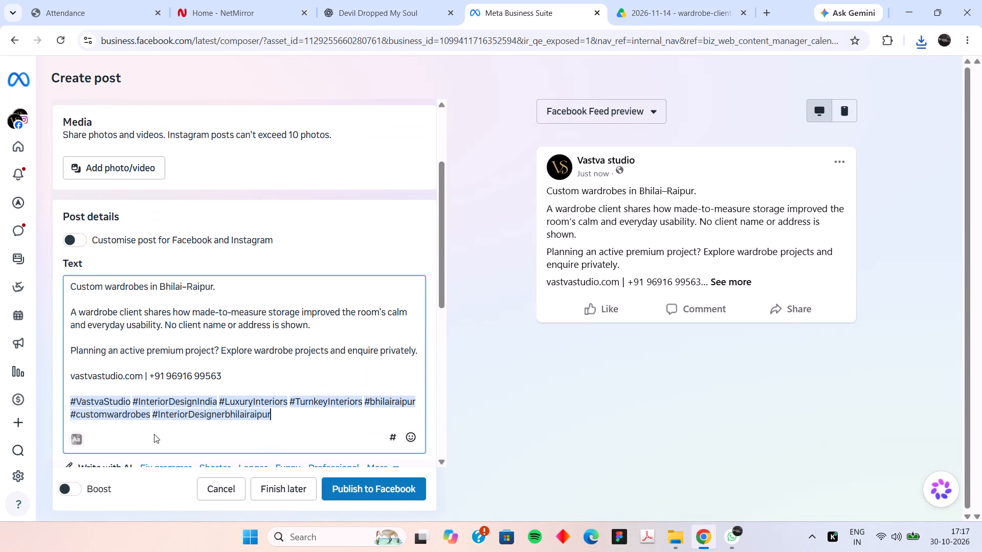
left_click(79, 398)
key("BackSpace")
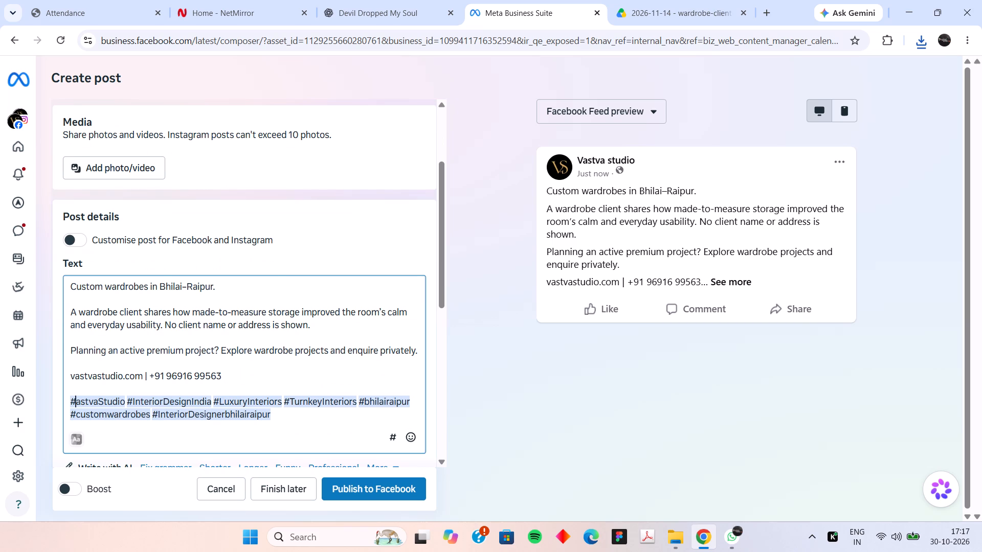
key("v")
key("Right")
key("Right")
key("Right")
key("Right")
key("Right")
key("Right")
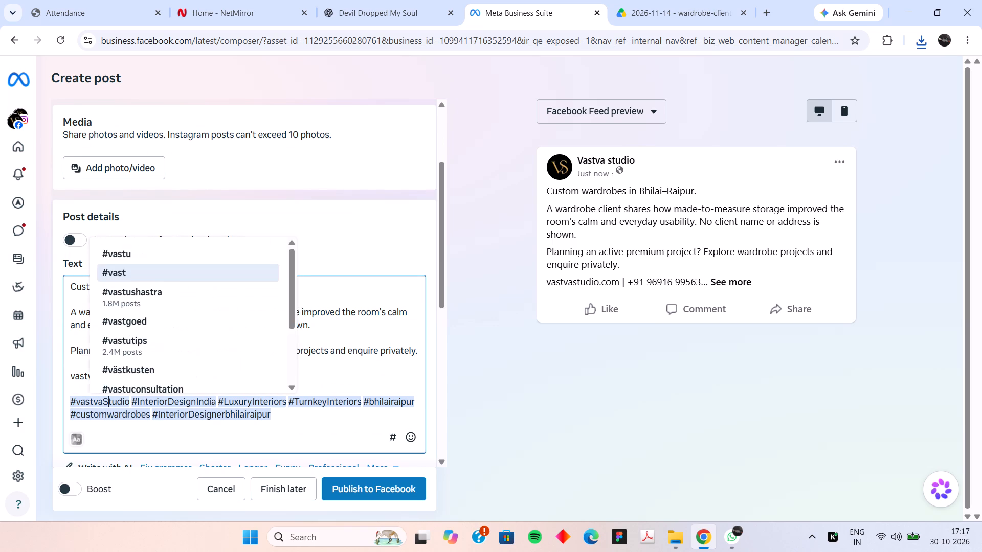
key("BackSpace")
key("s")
Lowercase the capital letters in the second hashtag so it reads #interiordesignindia.
key("Right")
key("Right")
key("Right")
key("Right")
key("Right")
key("Right")
key("Right")
key("Right")
key("BackSpace")
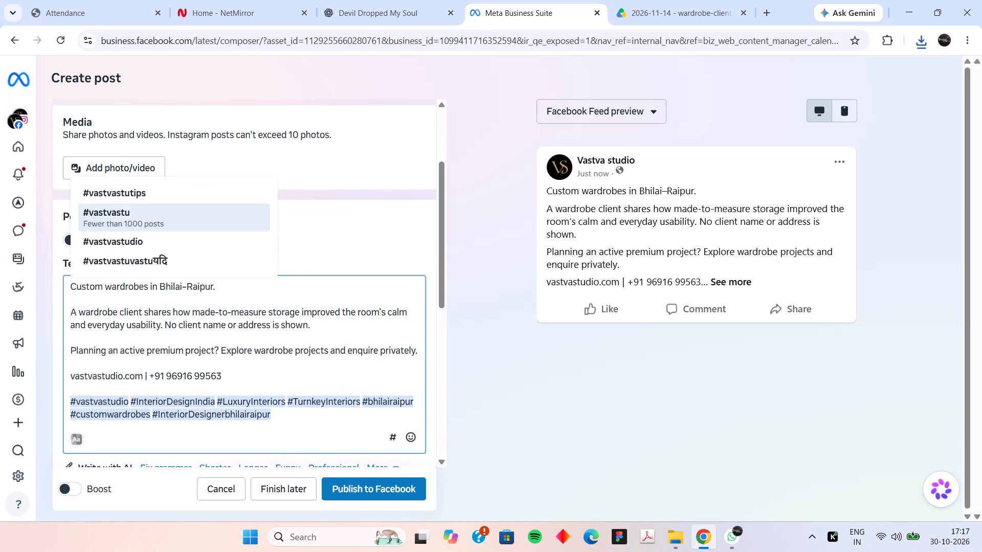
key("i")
key("Right")
key("Right")
key("Right")
key("Right")
key("Right")
key("Right")
key("Right")
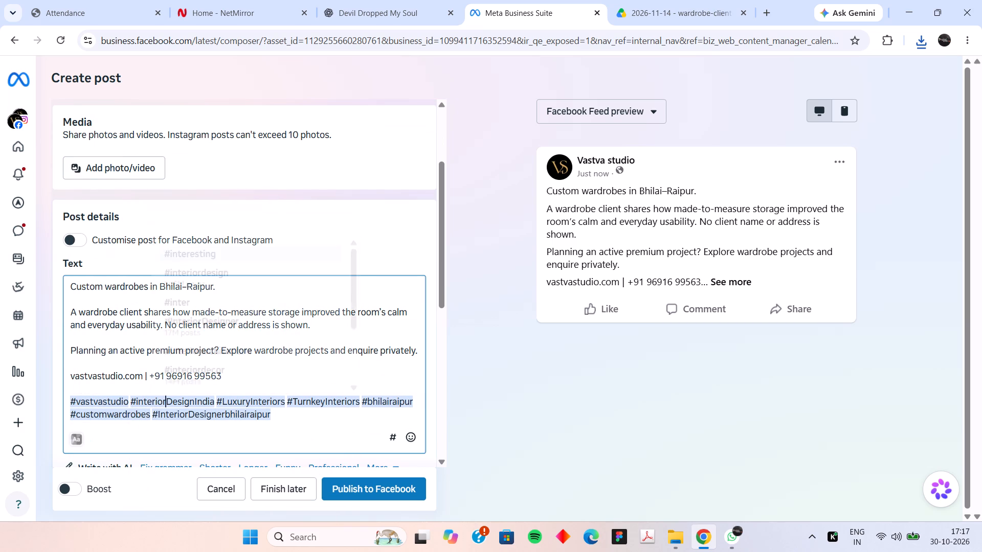
key("Right")
key("BackSpace")
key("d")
key("Right")
key("Right")
key("Right")
key("Right")
key("Right")
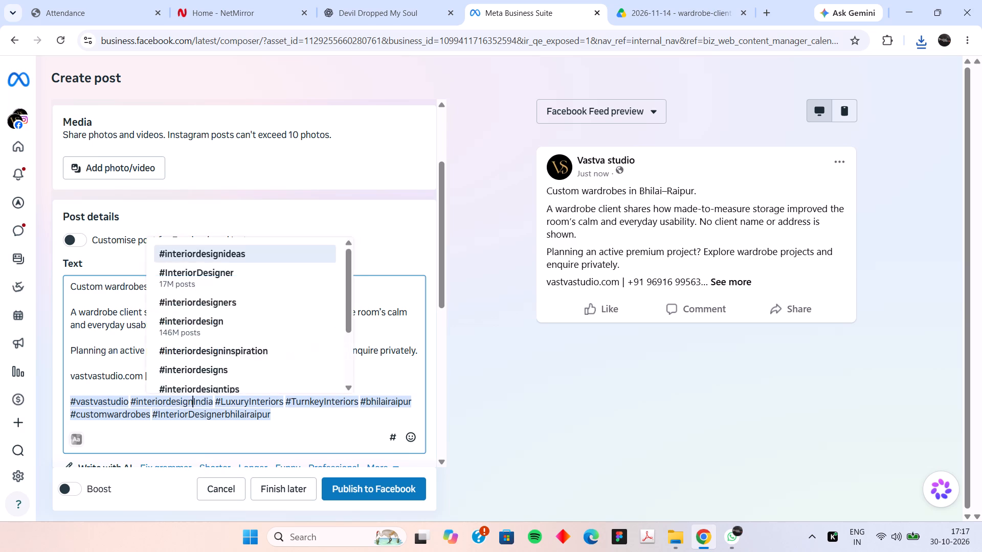
key("Right")
key("BackSpace")
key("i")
Lowercase the capital letters in the third hashtag so it reads #luxuryinteriors.
key("Right")
key("Right")
key("Right")
key("Right")
key("Right")
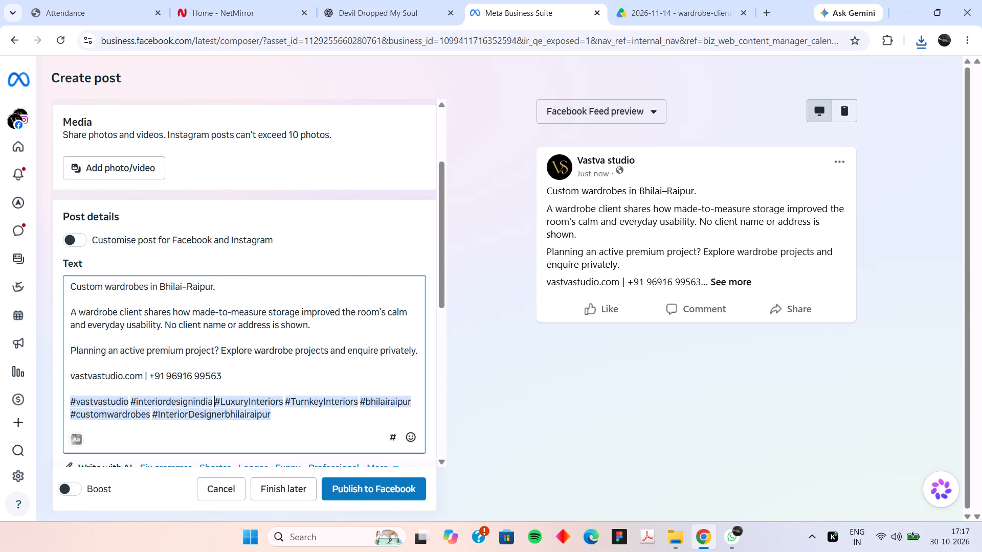
key("Right")
key("Right")
key("BackSpace")
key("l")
key("Right")
key("Right")
key("Right")
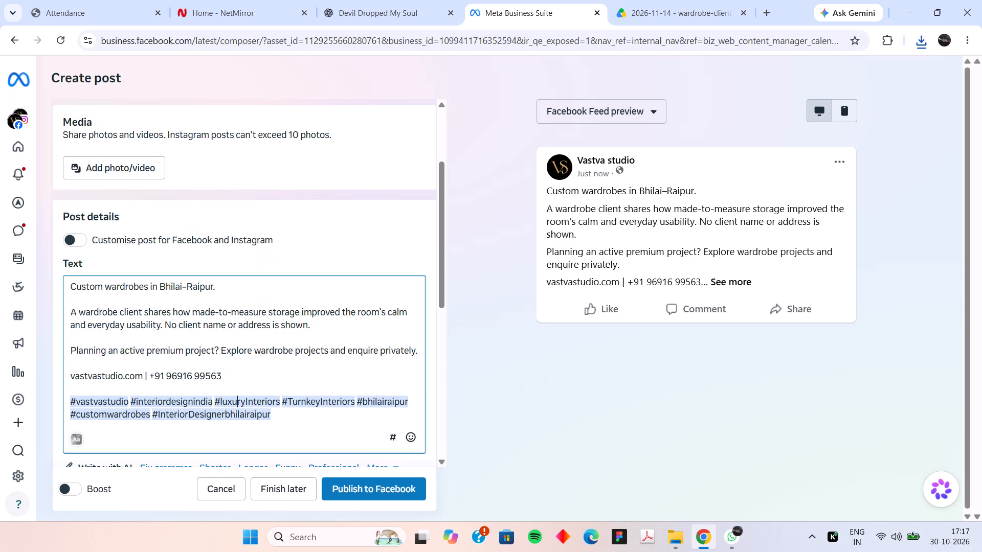
key("Right")
key("Right")
key("Right")
key("BackSpace")
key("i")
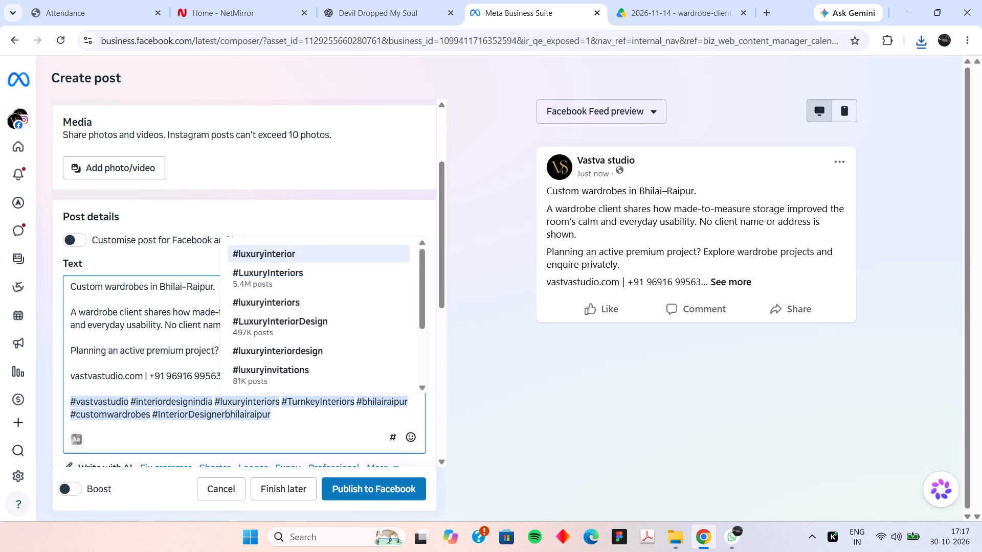
Lowercase the capital letters in the fourth hashtag so it reads #turnkeyinteriors.
key("Right")
key("Right")
key("Right")
key("Right")
key("Right")
key("Right")
key("Right")
key("Right")
key("Right")
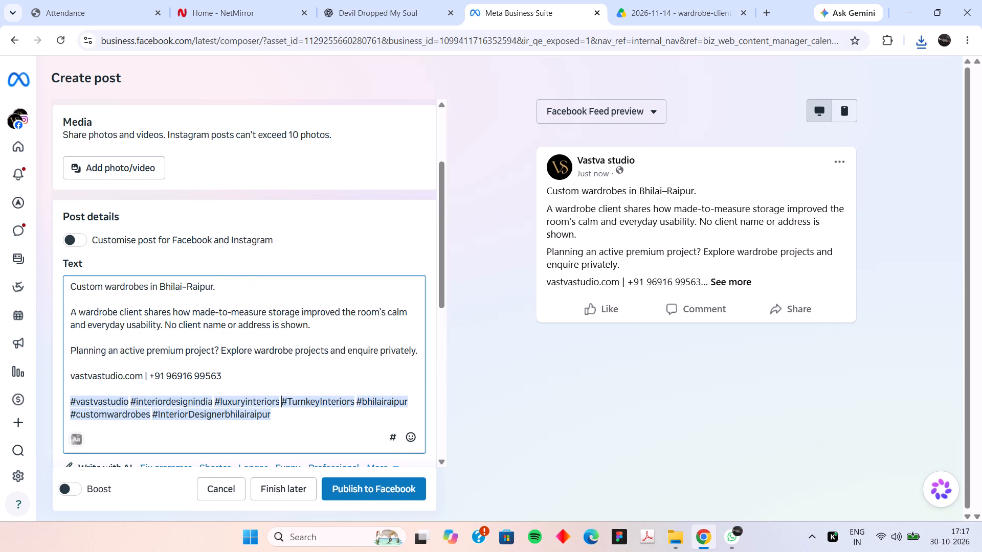
key("Right")
key("Right")
key("BackSpace")
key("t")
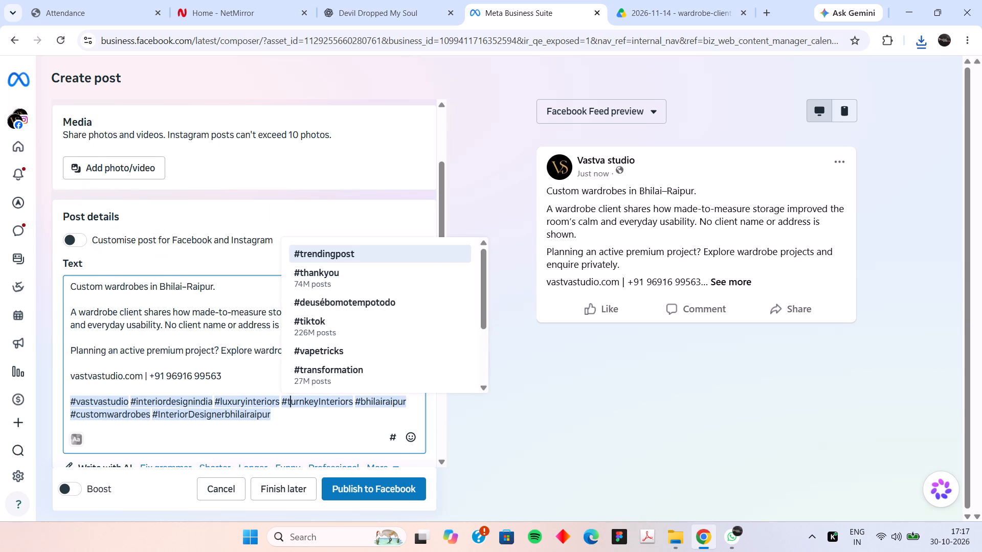
key("Right")
key("Right")
key("Right")
key("Right")
key("Right")
key("Right")
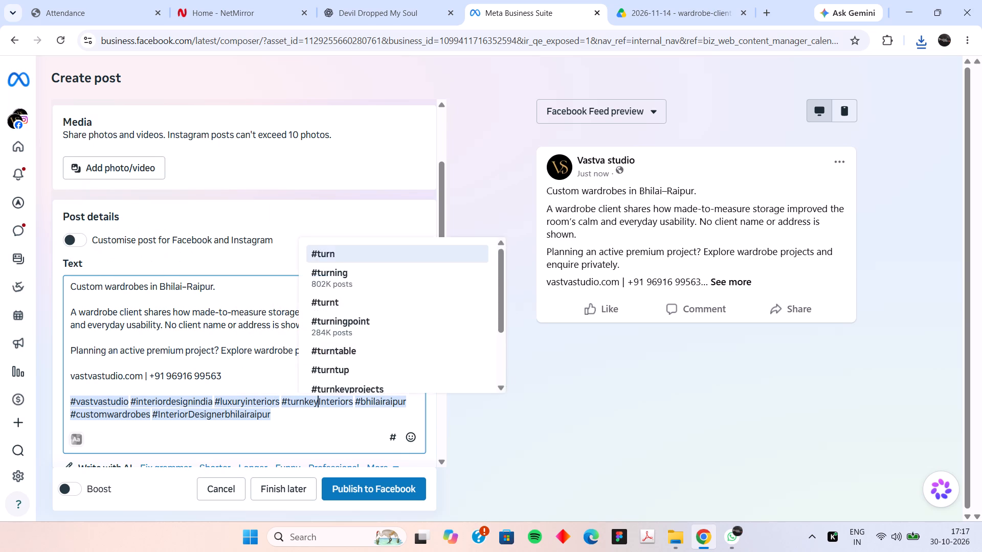
key("Right")
key("BackSpace")
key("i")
Lowercase the capital letters in the last hashtag of the post text so it reads #interiordesignerbhilairaipur.
key("Right")
key("Right")
key("Right")
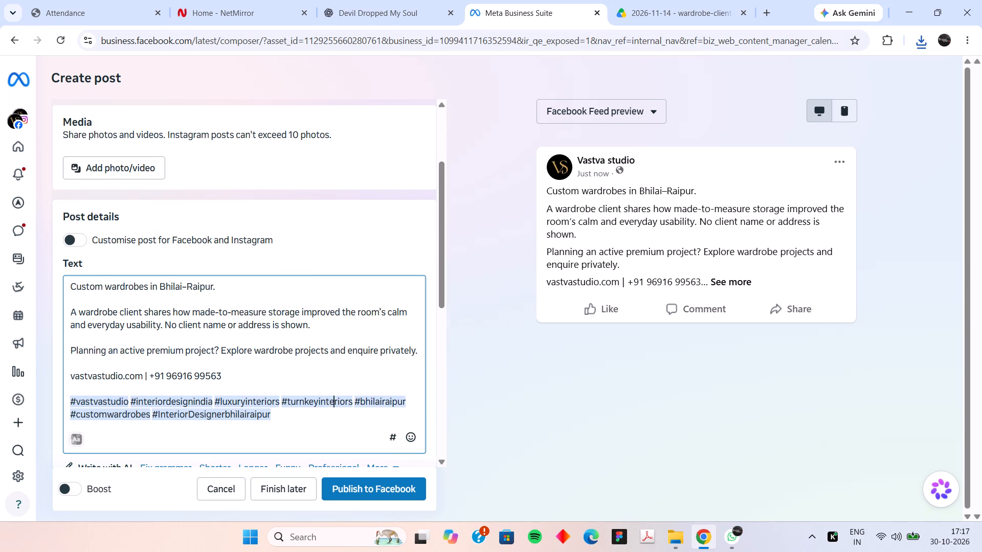
key("Right")
key("Right")
key("Right")
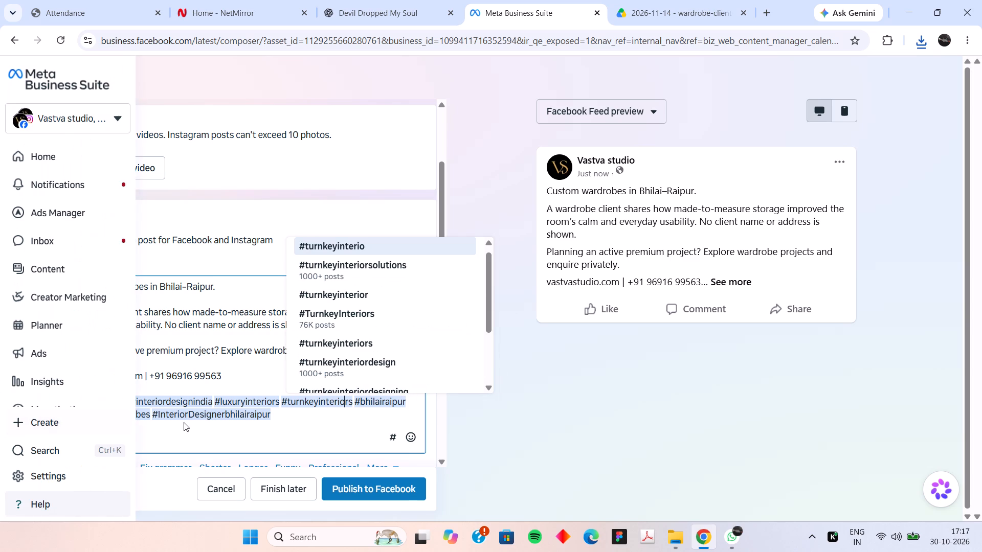
left_click(163, 413)
key("Left")
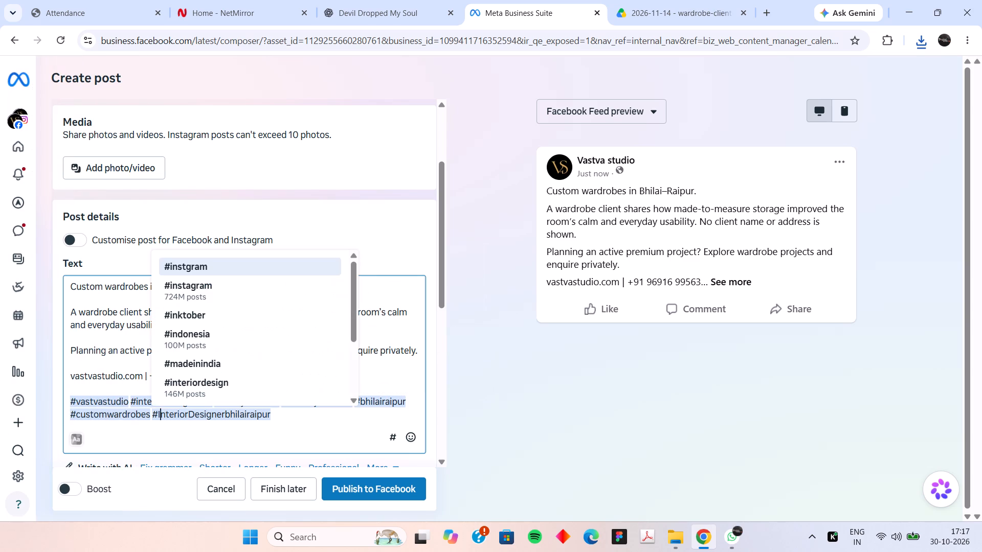
key("BackSpace")
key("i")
key("Right")
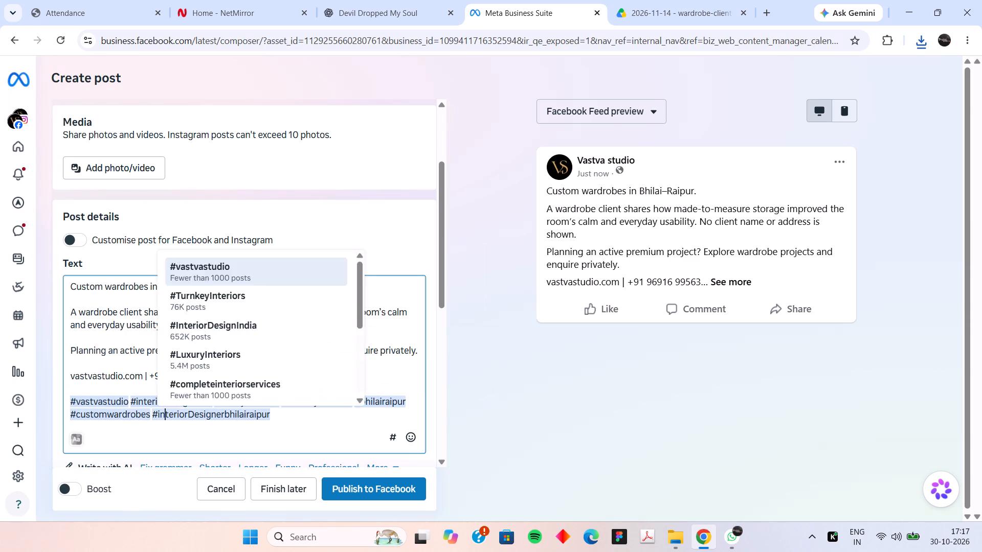
key("Right")
key("Right")
key("Right")
key("Right")
key("Right")
key("Right")
key("Right")
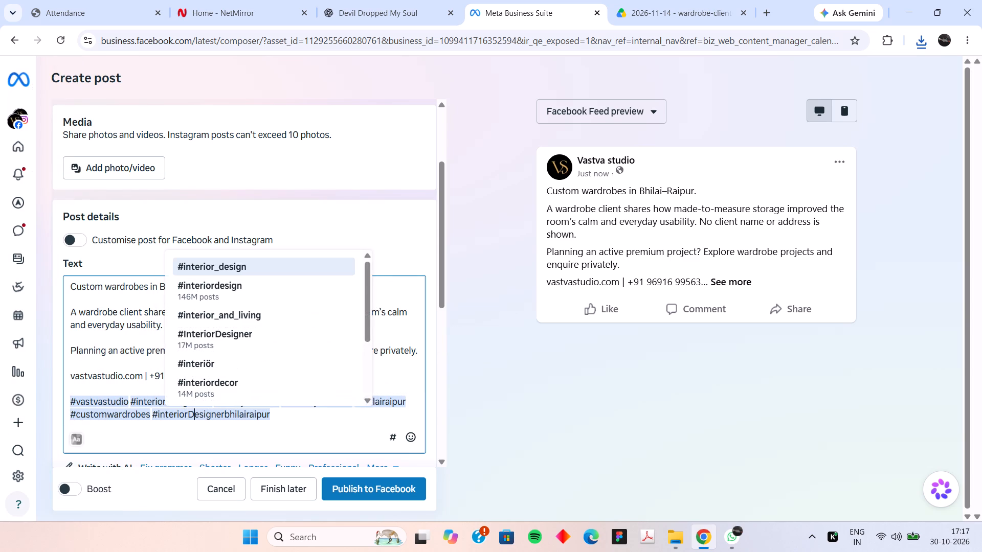
key("BackSpace")
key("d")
key("Right")
key("Right")
key("Right")
key("Right")
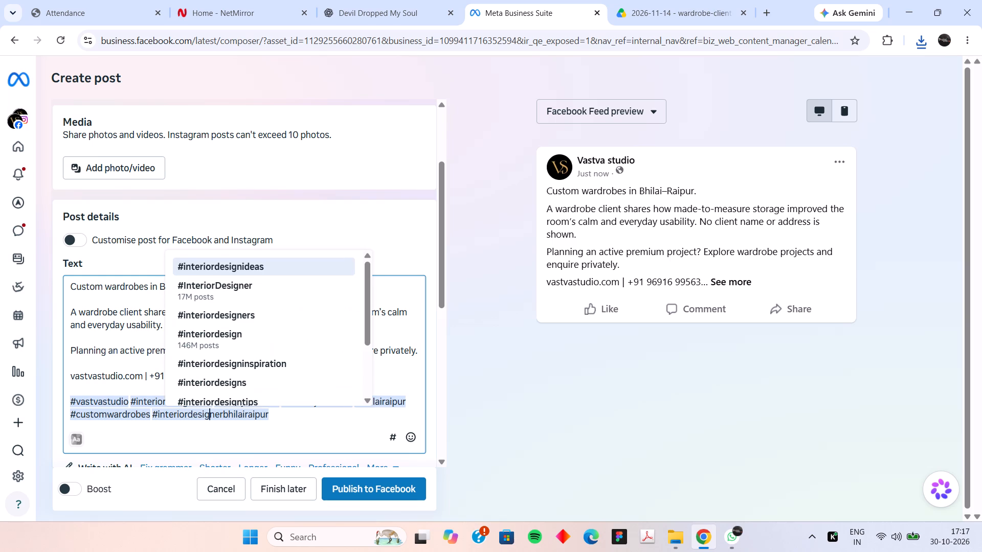
Search for "bhilai - raipur" as the post's location and save Bhilai.Durg.Raipur.
left_click(502, 394)
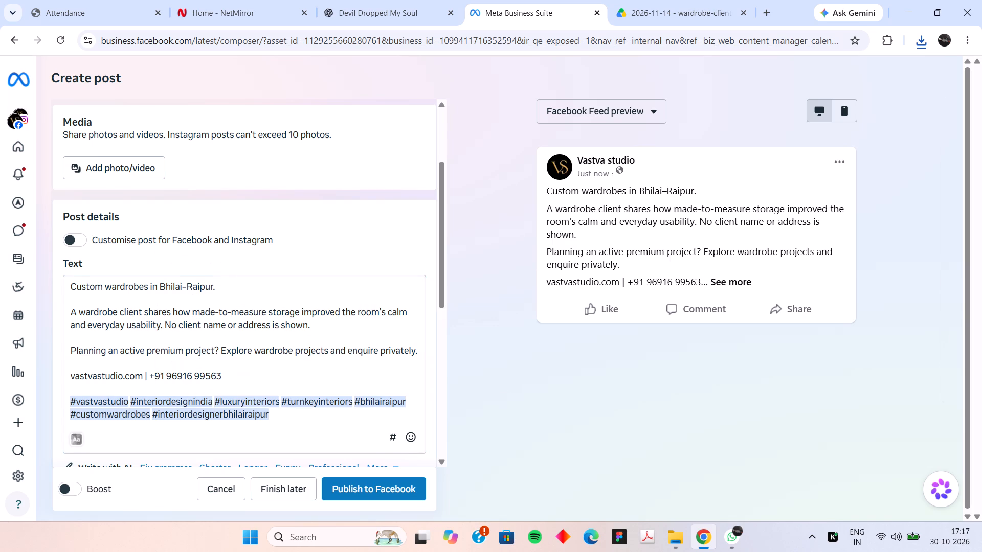
scroll(172, 348, "down", 2)
left_click(97, 364)
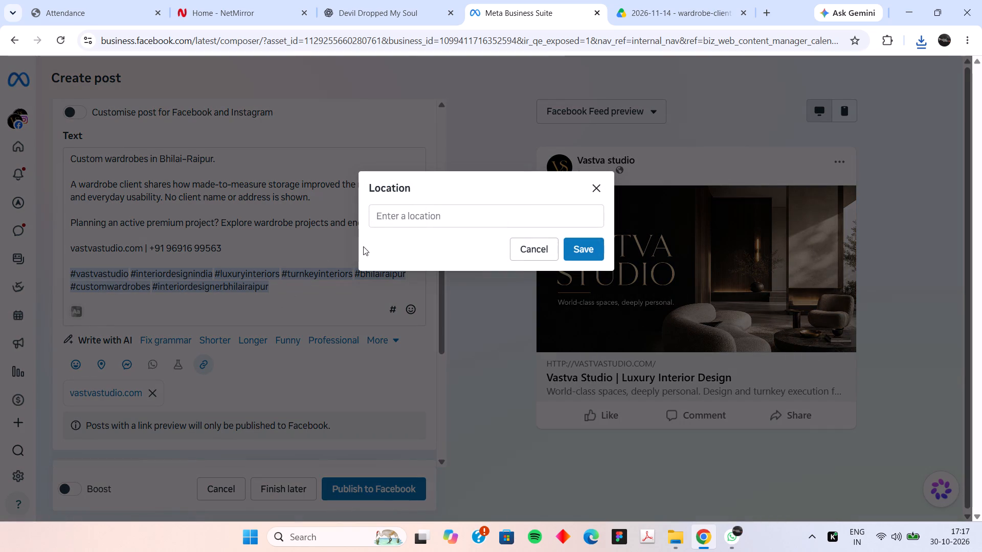
left_click(396, 220)
type("bhilai - raipur")
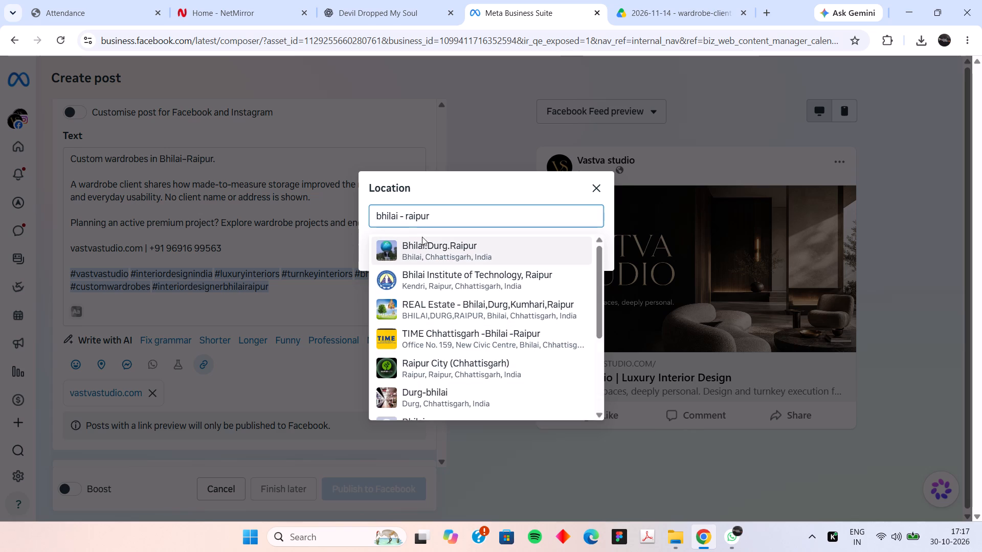
left_click(420, 243)
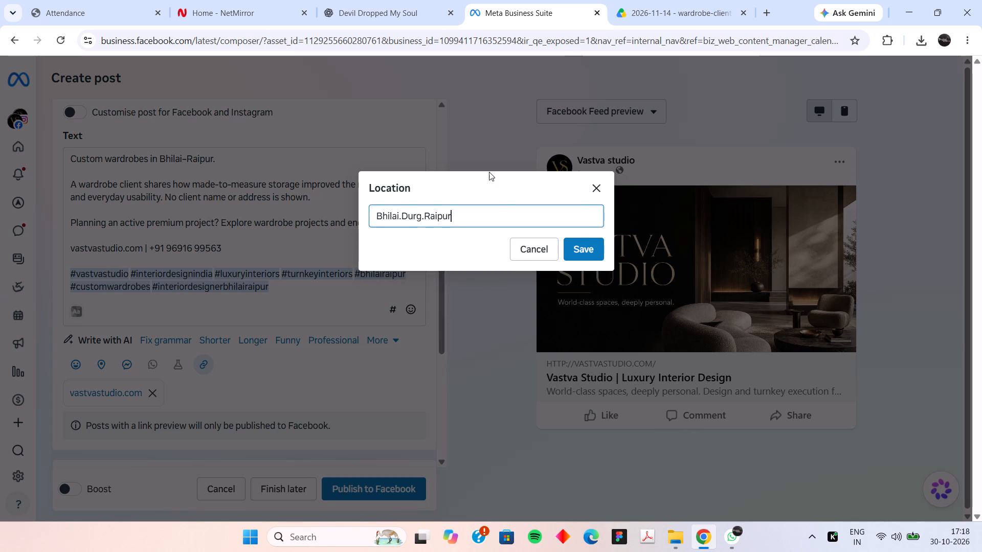
left_click(593, 250)
Choose photos for the post's media from Downloads, selecting the wardrobe testimonial cover 01-cover (27).
scroll(262, 357, "up", 3)
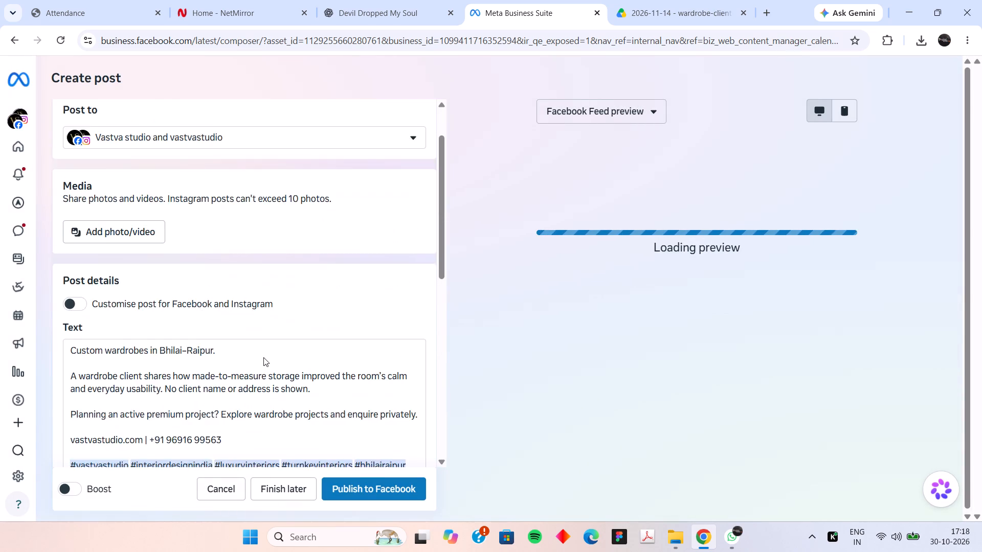
scroll(263, 357, "up", 2)
left_click(94, 294)
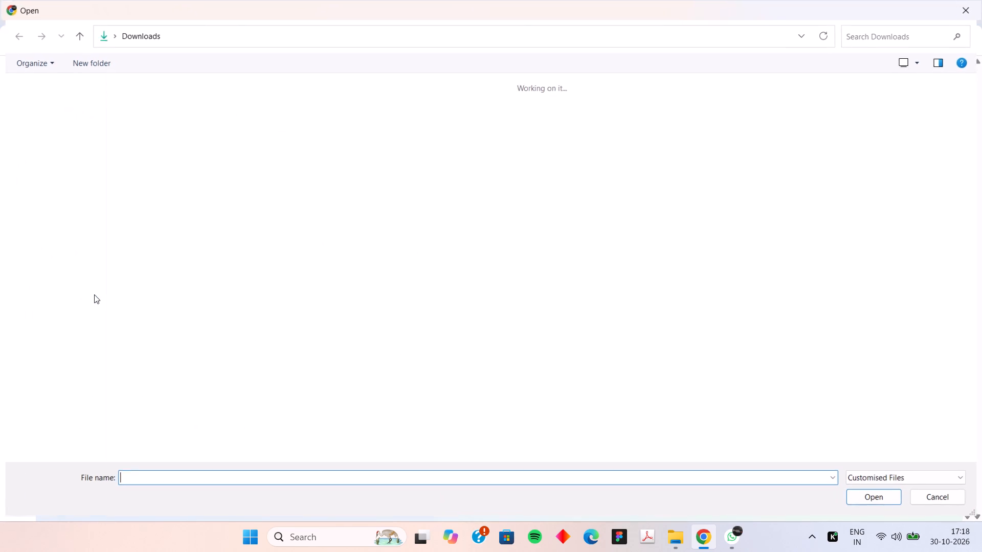
left_click(60, 169)
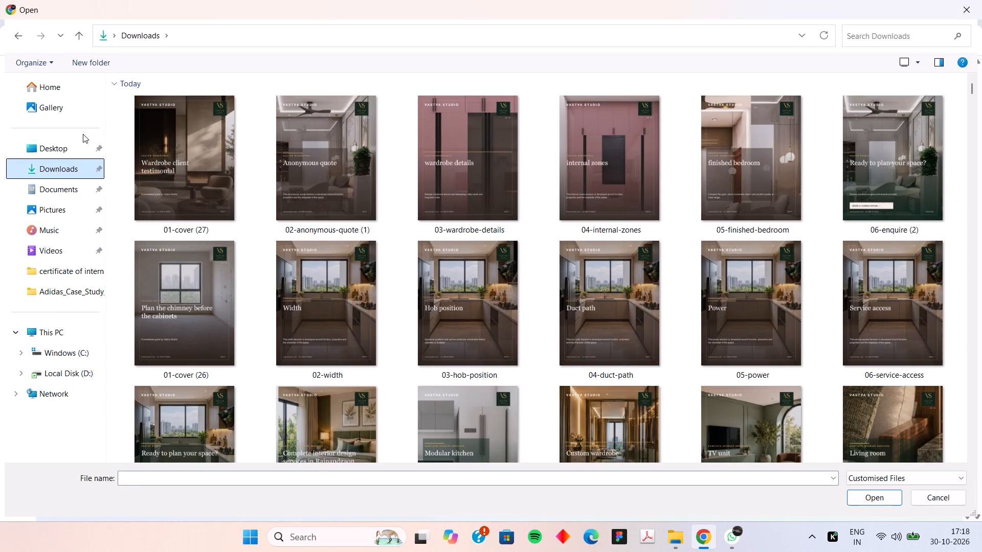
left_click(74, 147)
left_click(59, 168)
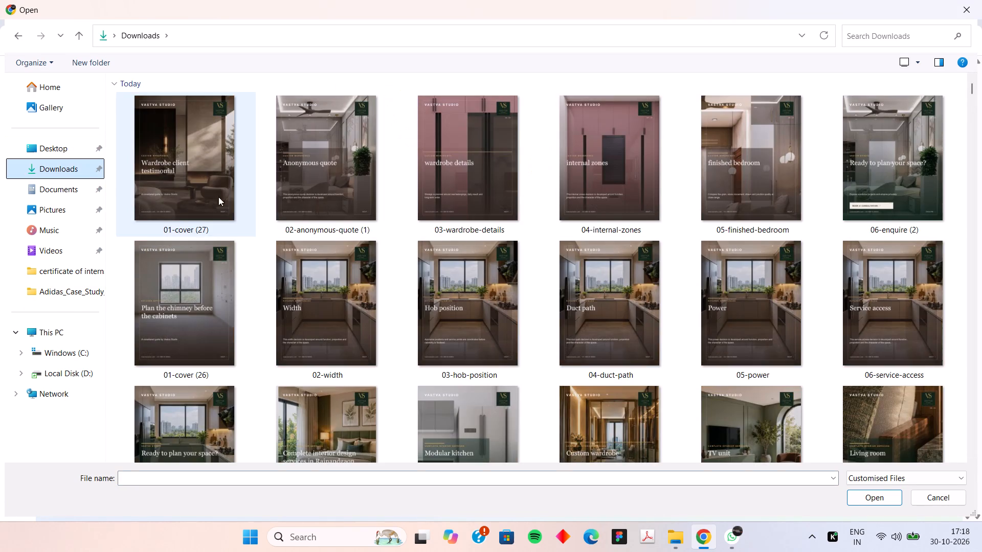
left_click(171, 180)
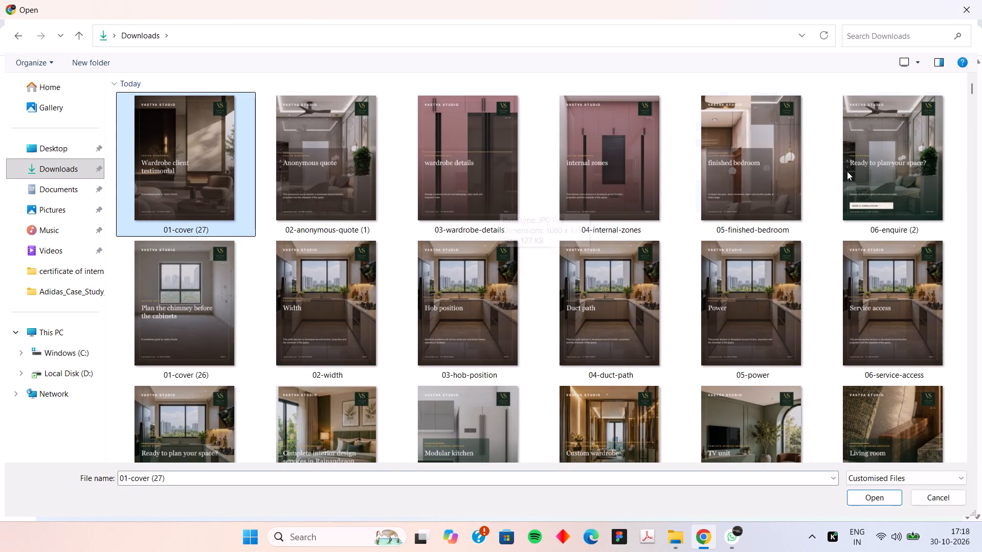
Extend the selection through 06-enquire (2) and add the six wardrobe testimonial images to the post's media.
left_click(868, 168, "shift")
left_click(888, 499)
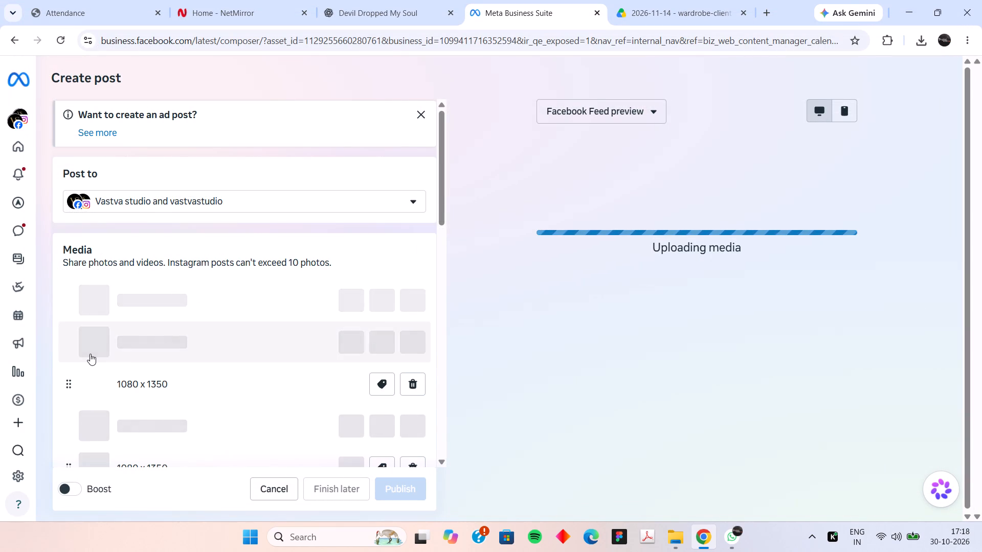
scroll(128, 354, "up", 1)
scroll(198, 369, "up", 3)
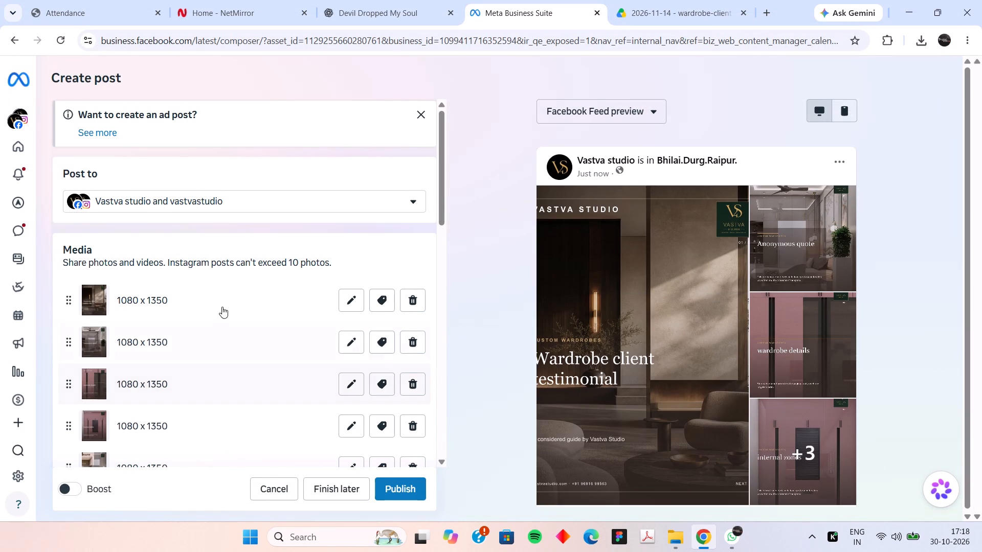
Turn on scheduling for the post and set both the Facebook and Instagram dates to 12 November 2026.
scroll(222, 307, "down", 6)
scroll(325, 394, "down", 6)
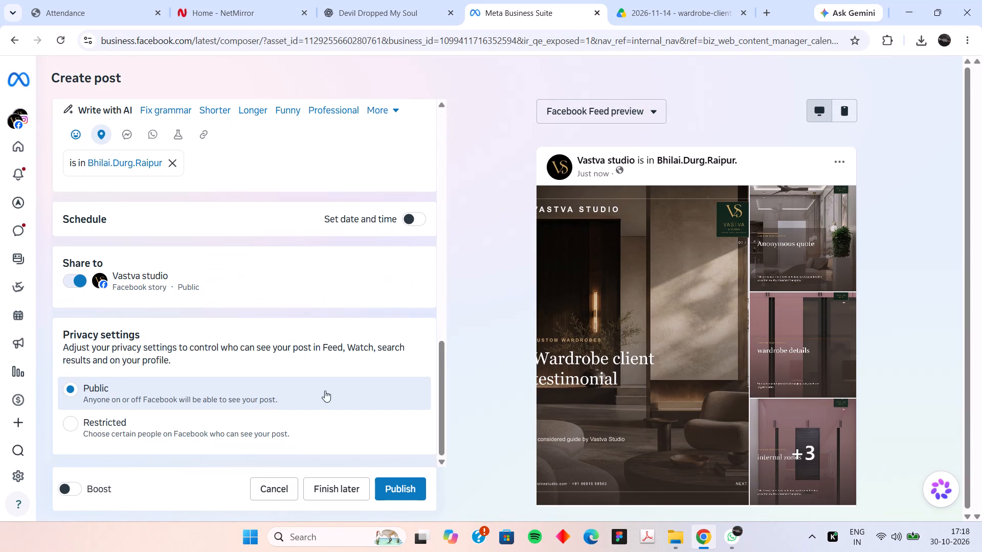
left_click(410, 221)
left_click(164, 304)
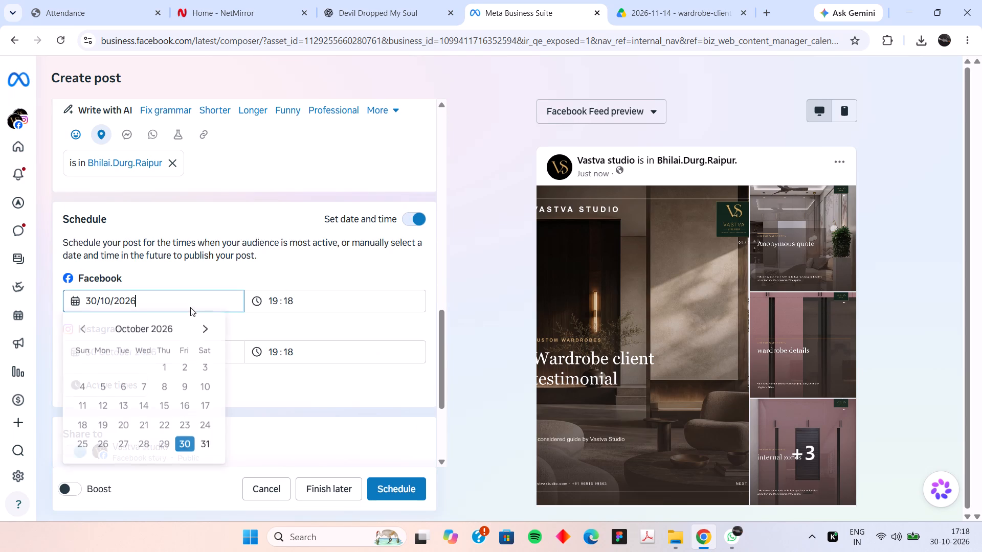
left_click(196, 325)
left_click(167, 379)
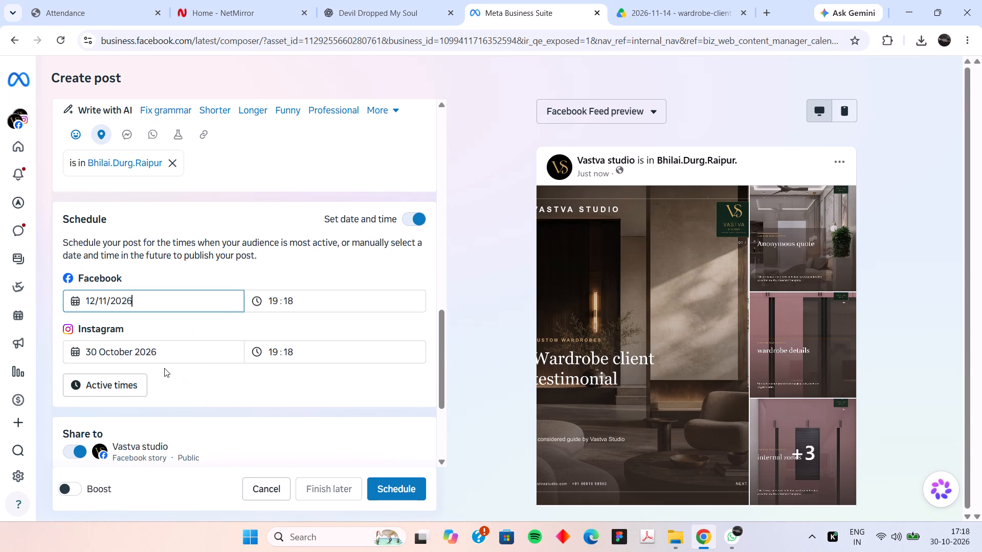
left_click(157, 346)
left_click(204, 387)
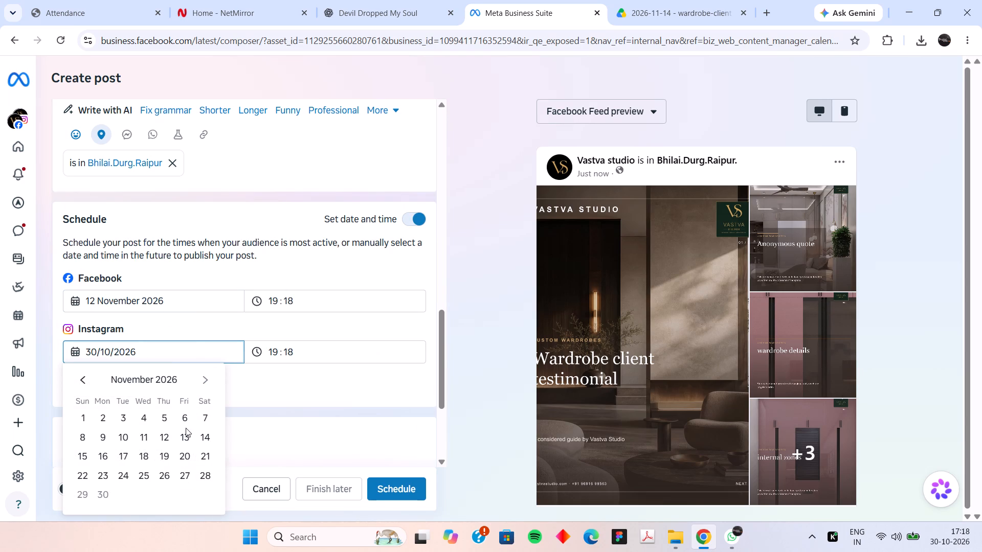
left_click(165, 438)
Set the scheduled time to 05:00 for both Facebook and Instagram.
left_click(285, 297)
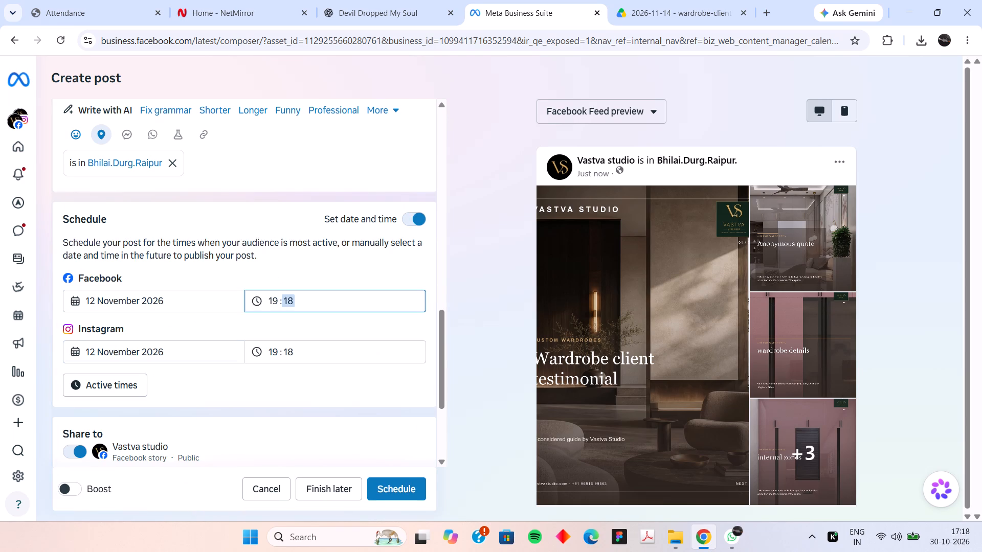
left_click(269, 302)
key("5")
left_click(288, 298)
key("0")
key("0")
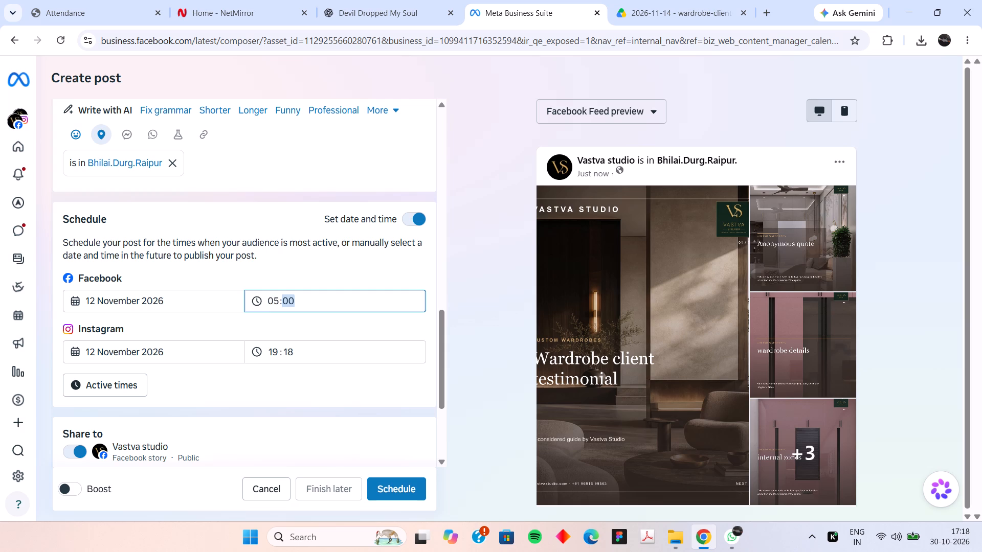
left_click(275, 357)
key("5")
left_click(289, 353)
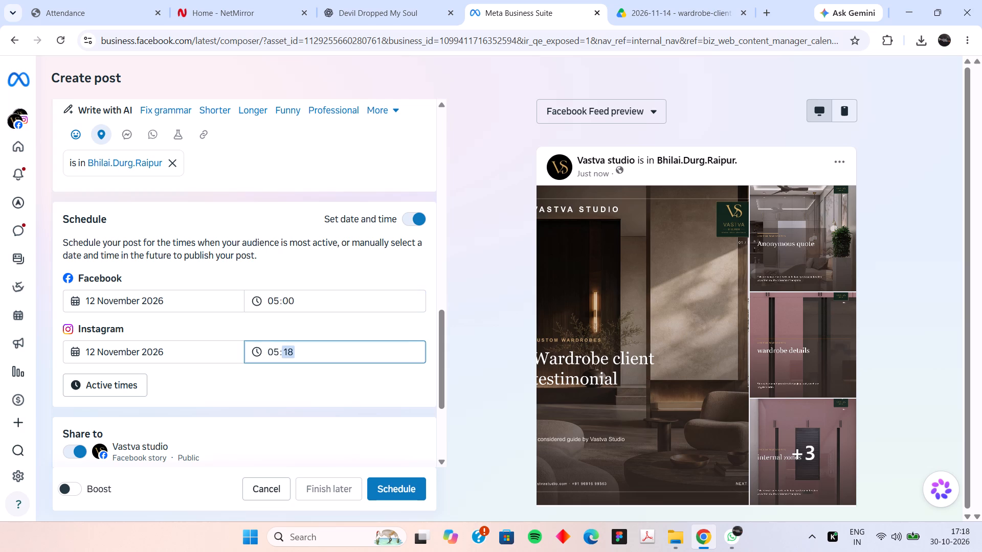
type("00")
Schedule the wardrobe client testimonial post.
scroll(346, 329, "down", 1)
left_click(383, 478)
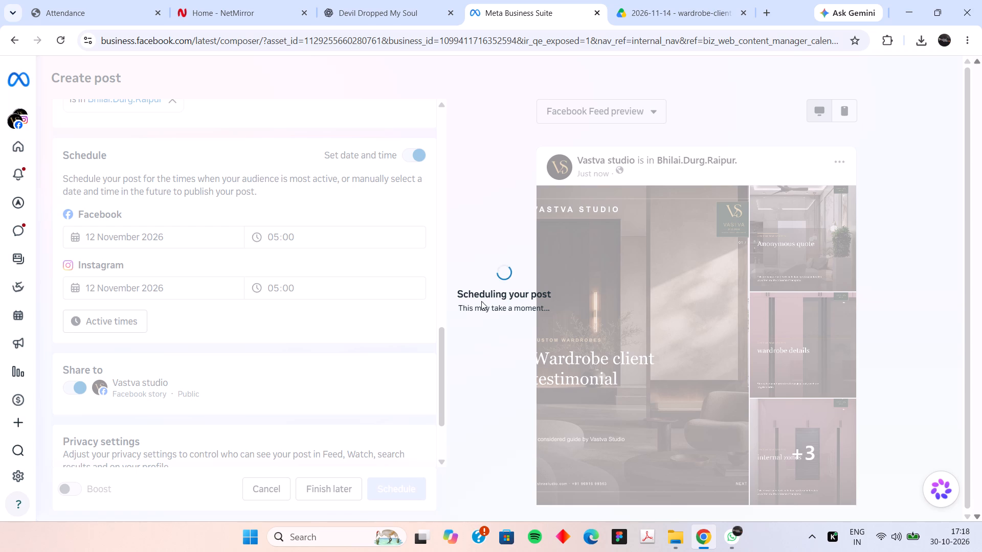
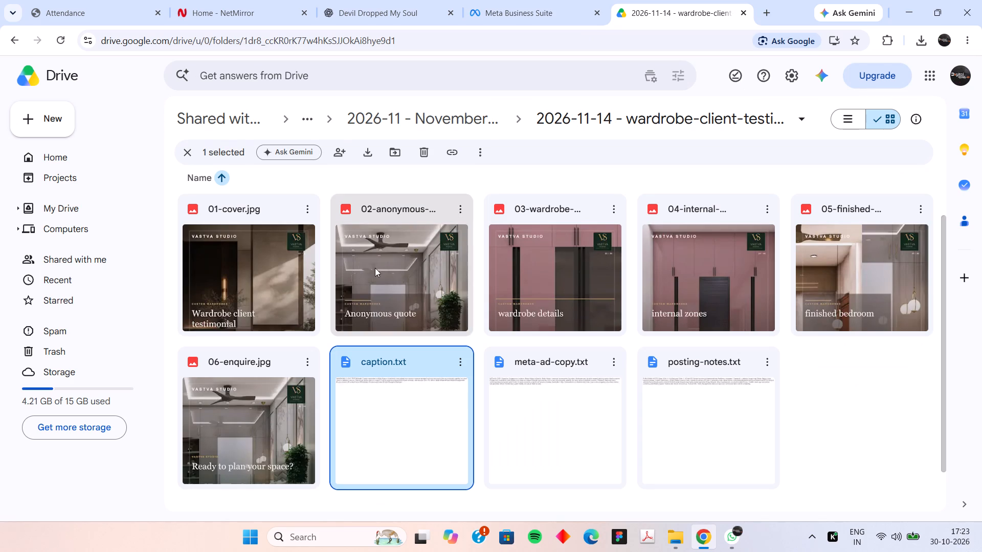
Return to the 2026-11 November 2026 folder in Drive and reopen the 2026-11-14 wardrobe client testimonial folder.
left_click(13, 40)
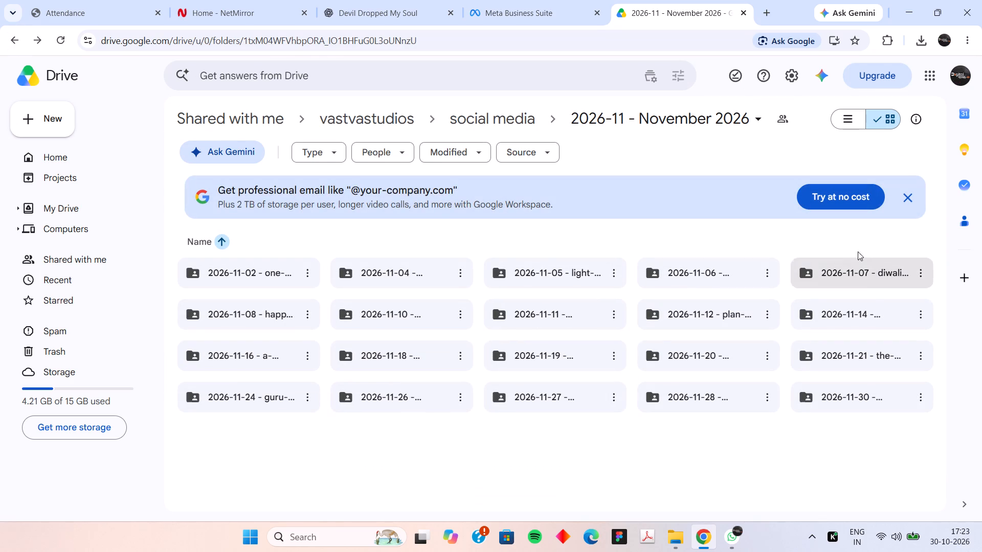
double_click(871, 310)
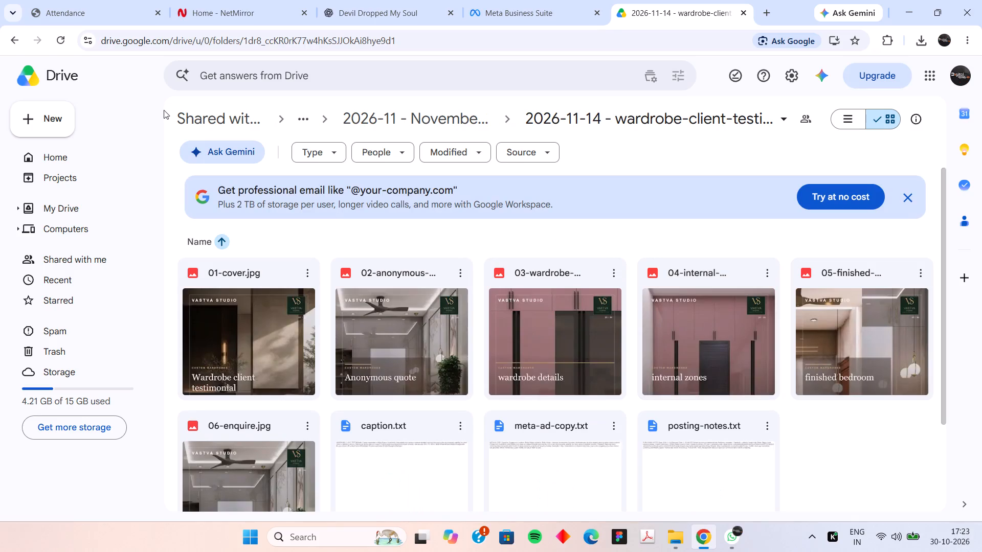
Download the 08-enquire, 07-calm-palette, 06-charging and 05-light-control images from the 2026-11-16 restful bedroom folder.
left_click(8, 38)
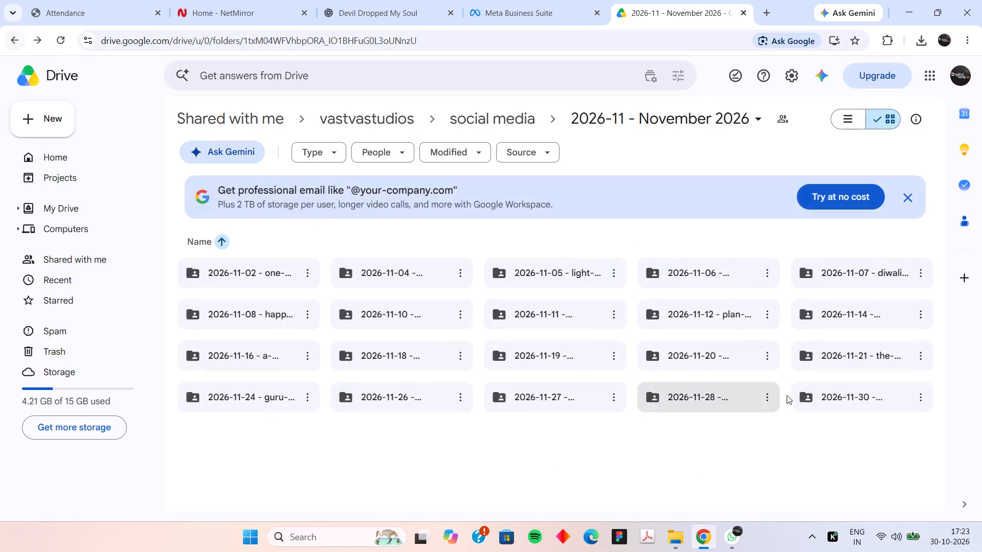
double_click(266, 358)
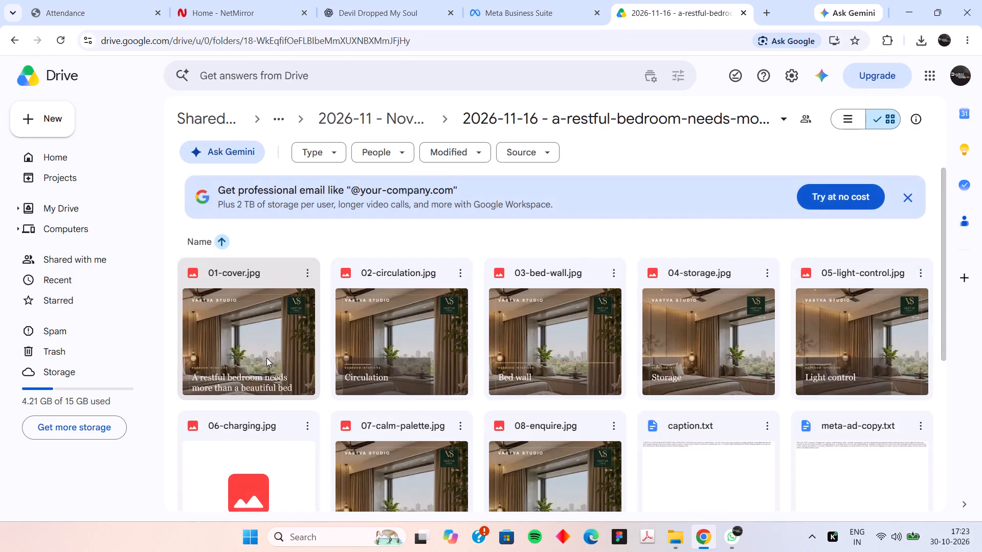
scroll(339, 379, "down", 2)
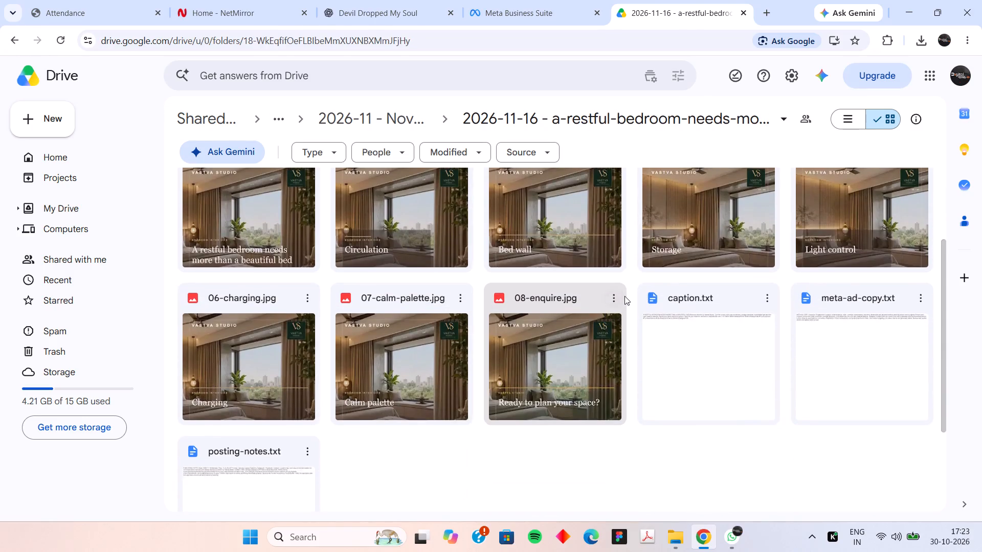
left_click(617, 300)
left_click(655, 105)
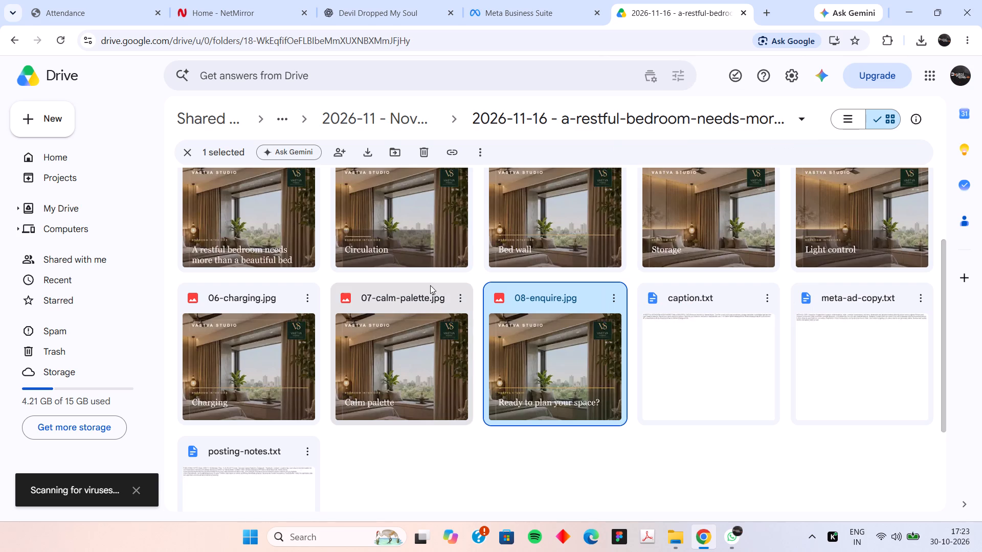
left_click(454, 306)
left_click(503, 111)
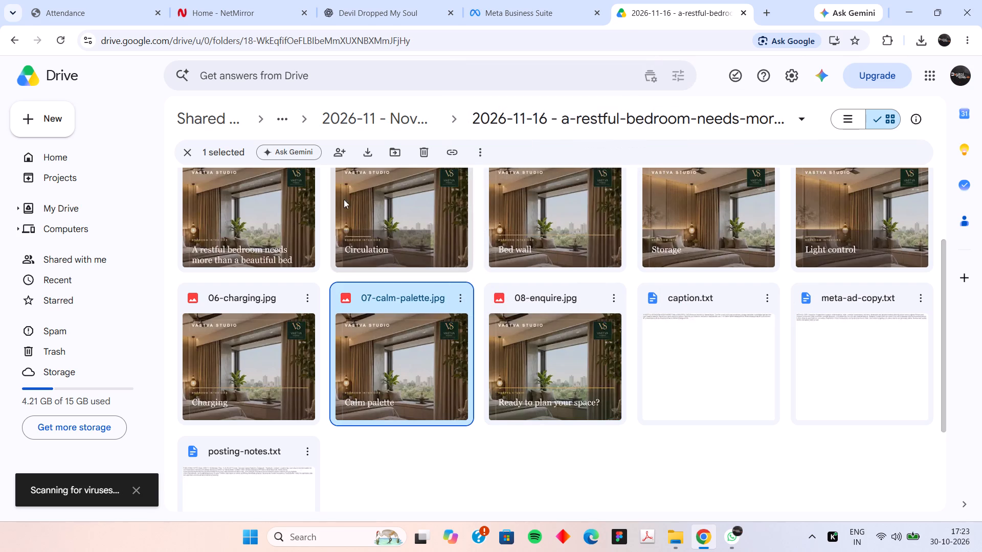
left_click(301, 303)
left_click(382, 109)
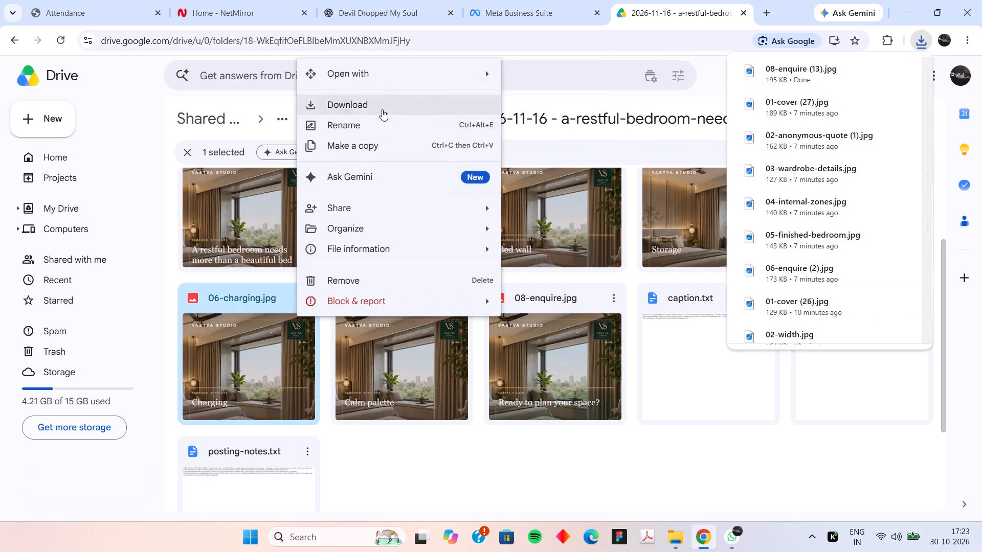
scroll(472, 326, "up", 1)
left_click(925, 207)
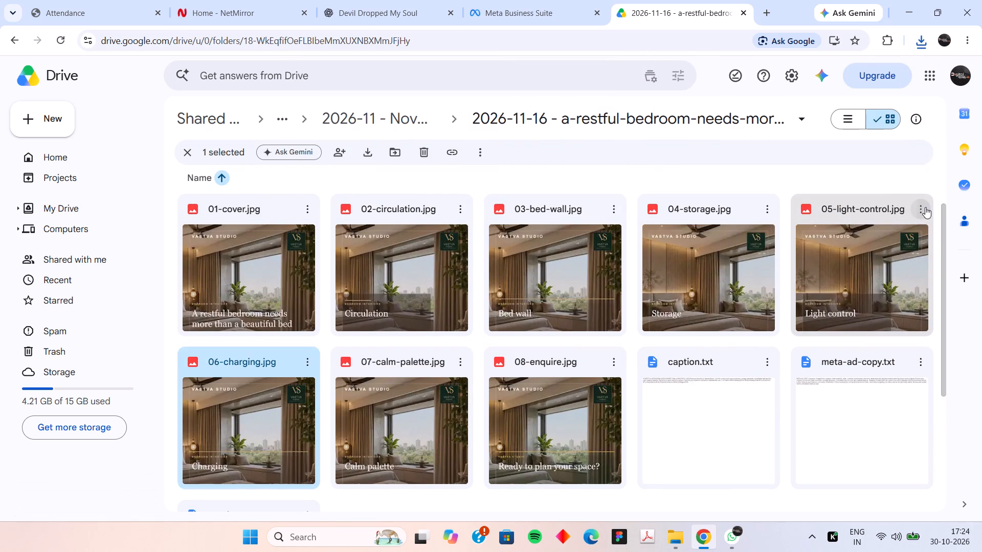
left_click(780, 265)
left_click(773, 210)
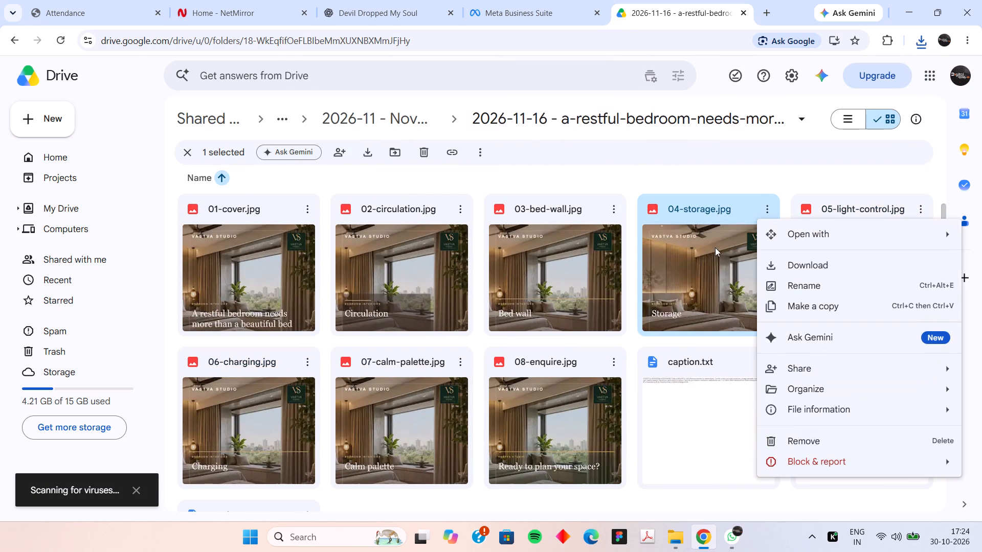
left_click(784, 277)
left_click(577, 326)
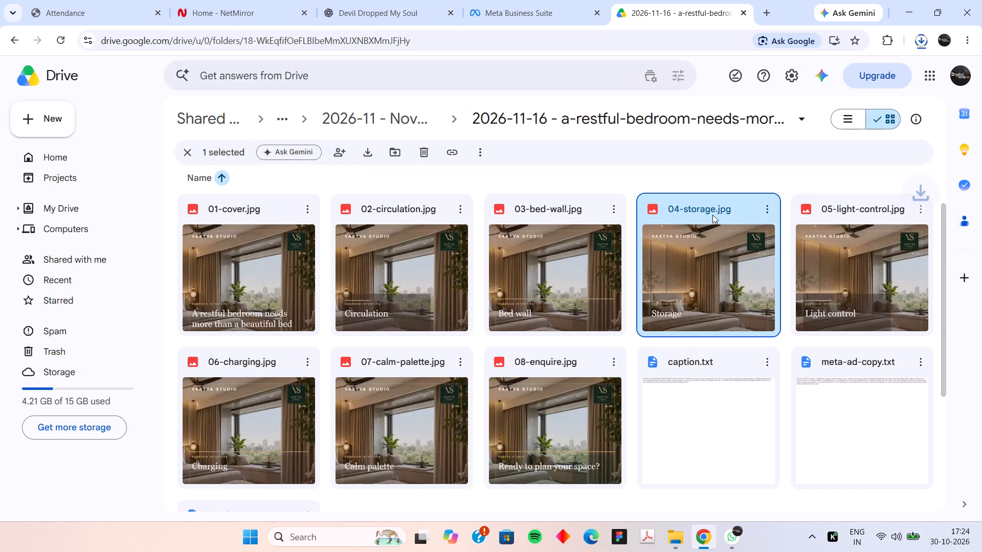
Download the 04-storage, 03-bed-wall, 02-circulation and 01-cover images from the 2026-11-16 restful bedroom folder.
left_click(761, 211)
left_click(783, 263)
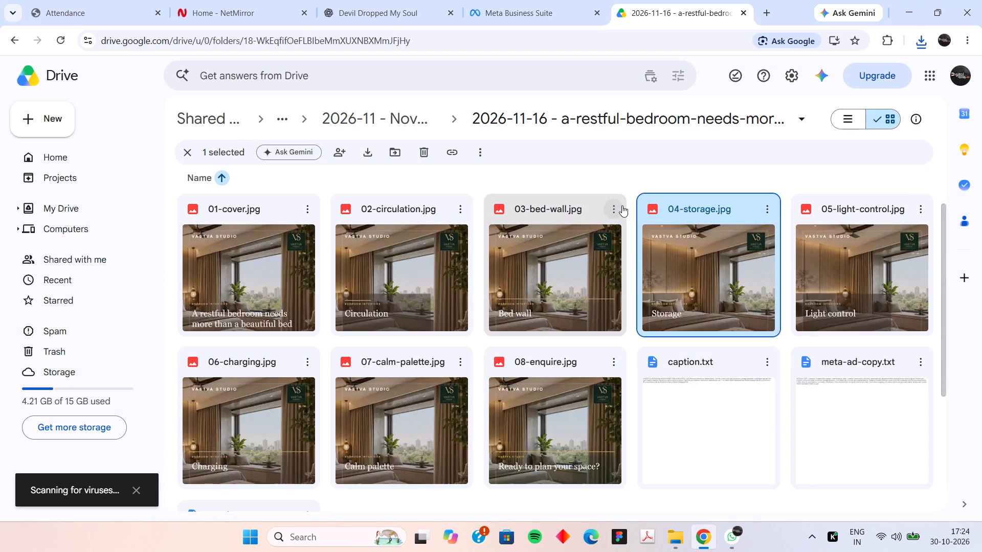
left_click(622, 205)
left_click(626, 270)
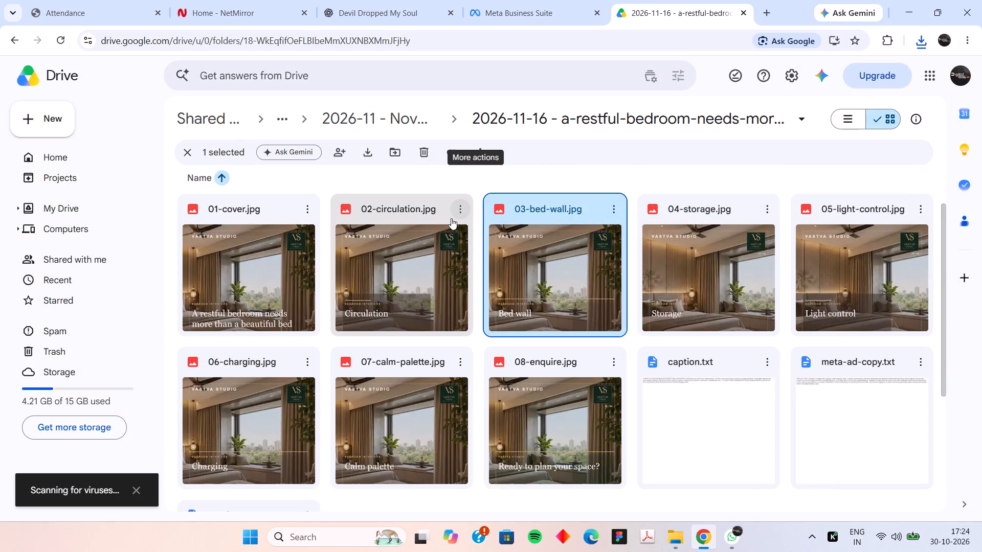
left_click(462, 214)
left_click(496, 259)
left_click(313, 203)
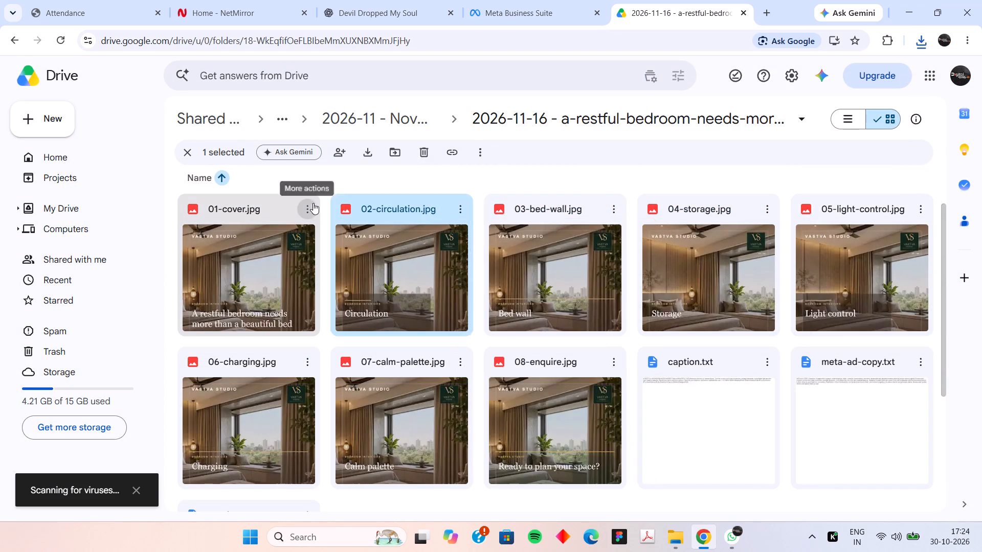
left_click(352, 260)
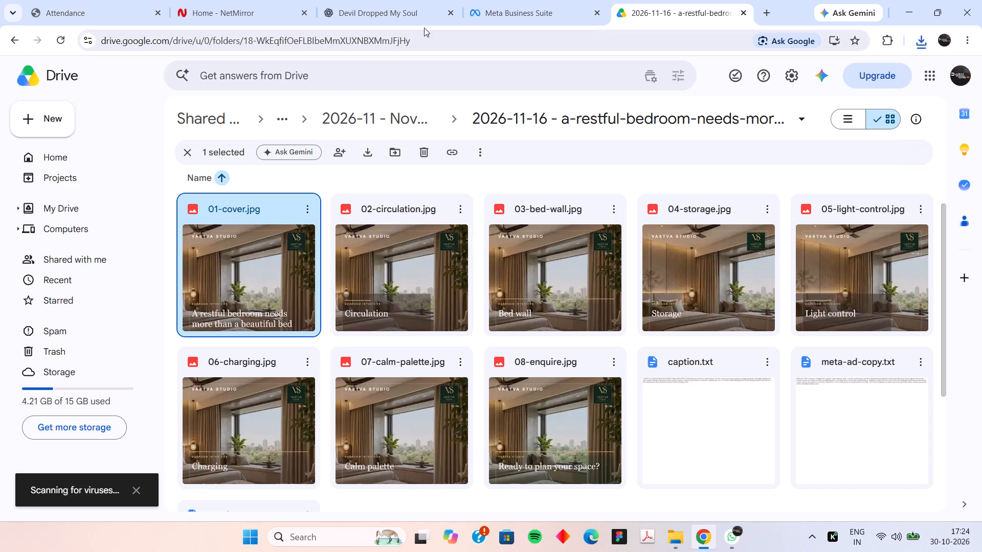
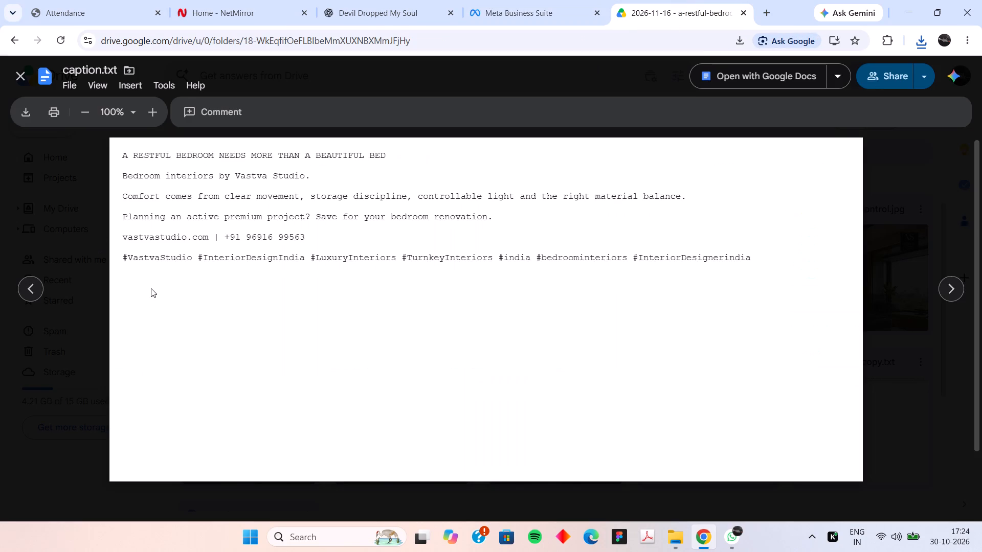
Copy the full restful bedroom caption, from its heading through the hashtags, out of caption.txt and close the file preview.
scroll(151, 288, "up", 1)
left_click_drag(125, 156, 216, 206)
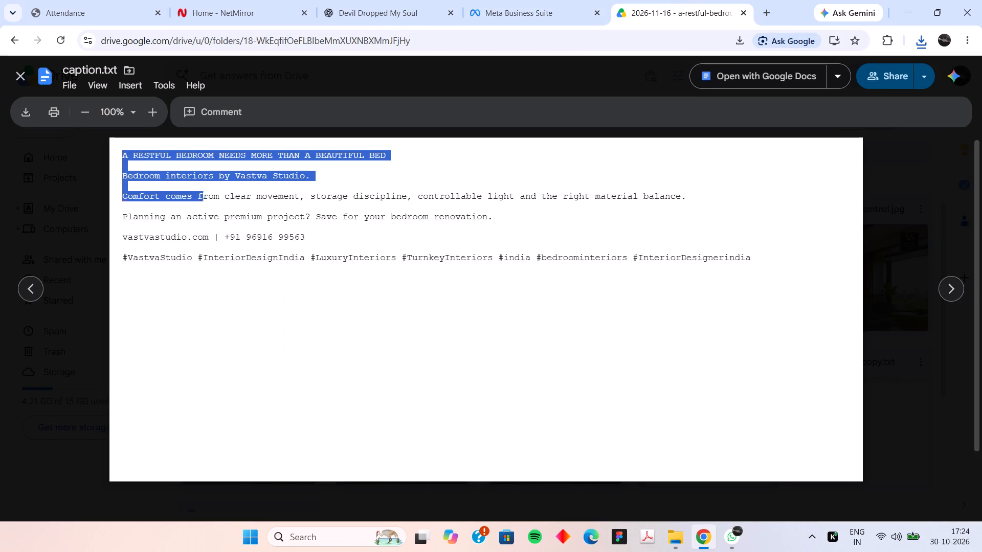
left_click_drag(216, 206, 775, 261)
right_click(691, 259)
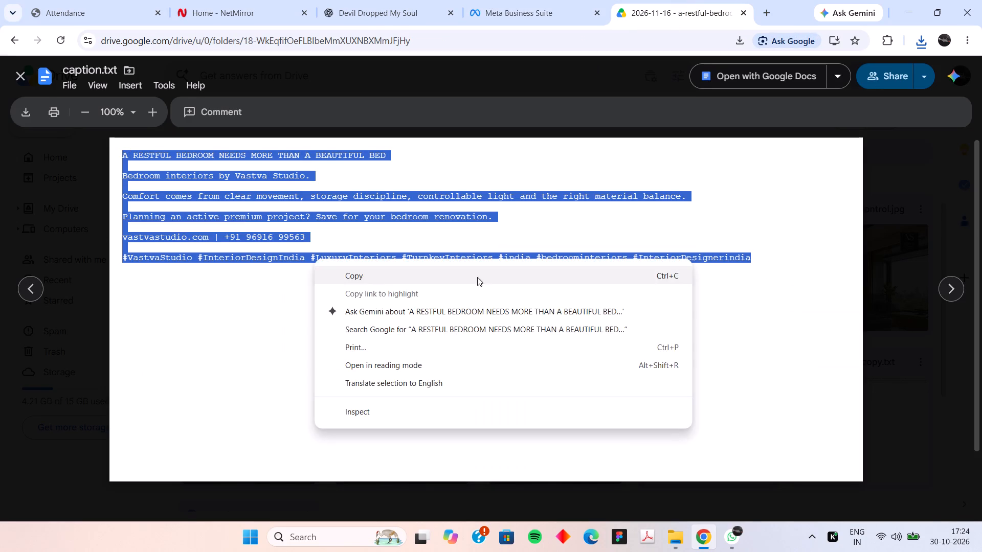
left_click(380, 282)
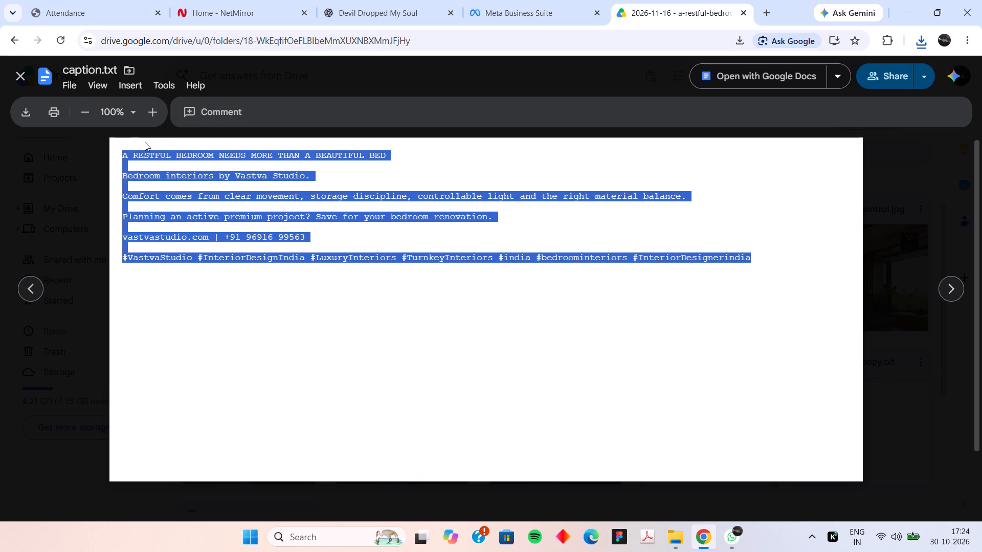
right_click(255, 192)
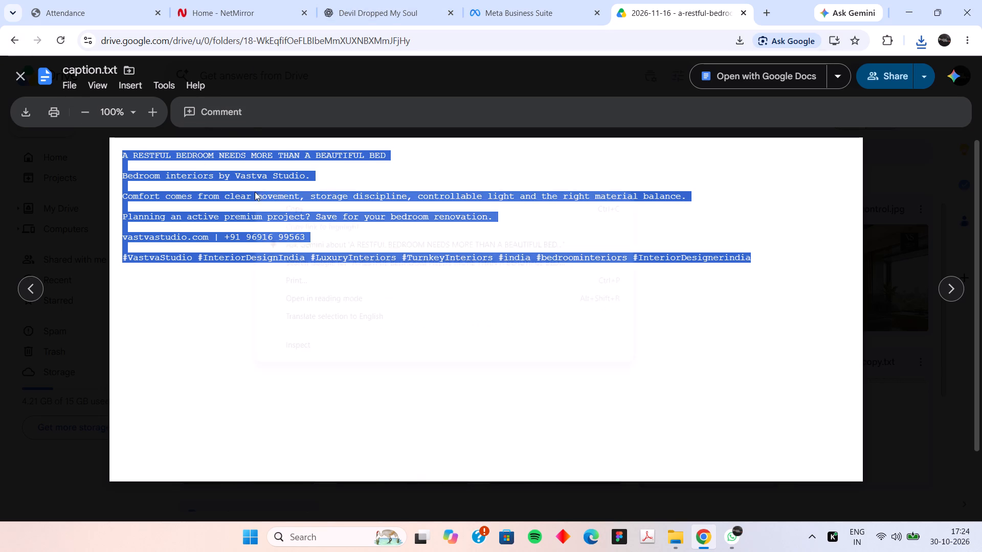
left_click(293, 209)
left_click(476, 0)
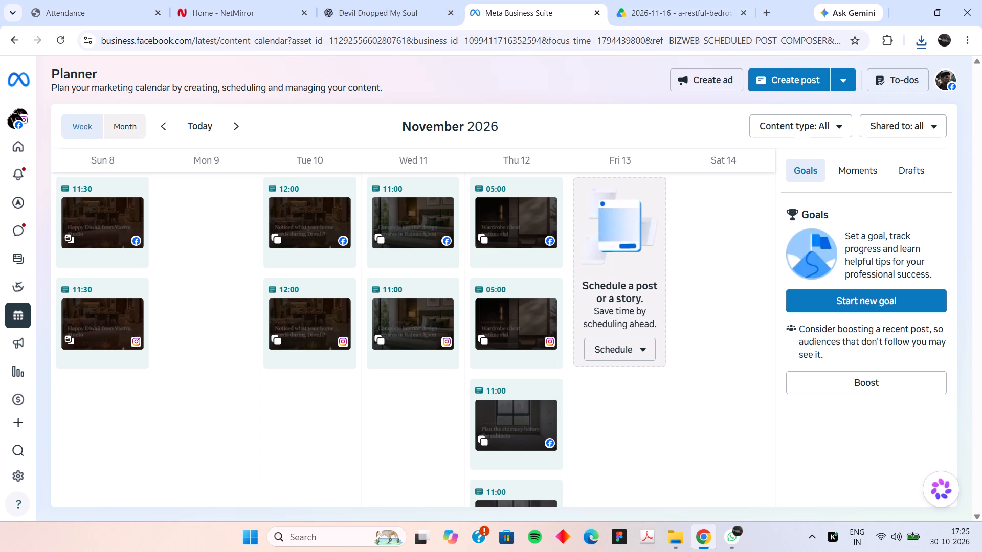
left_click(632, 0)
left_click(22, 73)
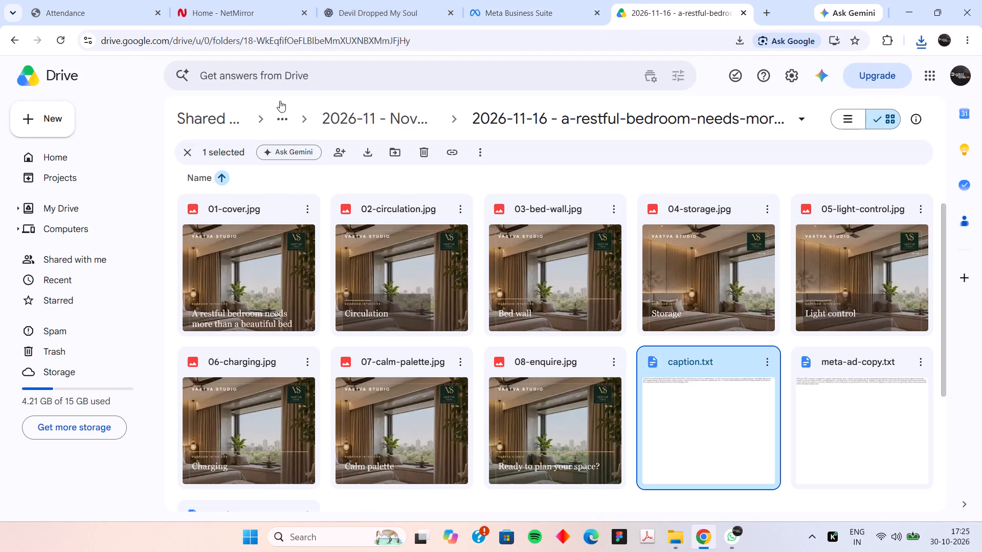
Start a new post in Meta Business Suite and add the eight restful bedroom images, 01-cover (28) through 08-enquire (13), from Downloads.
left_click(517, 11)
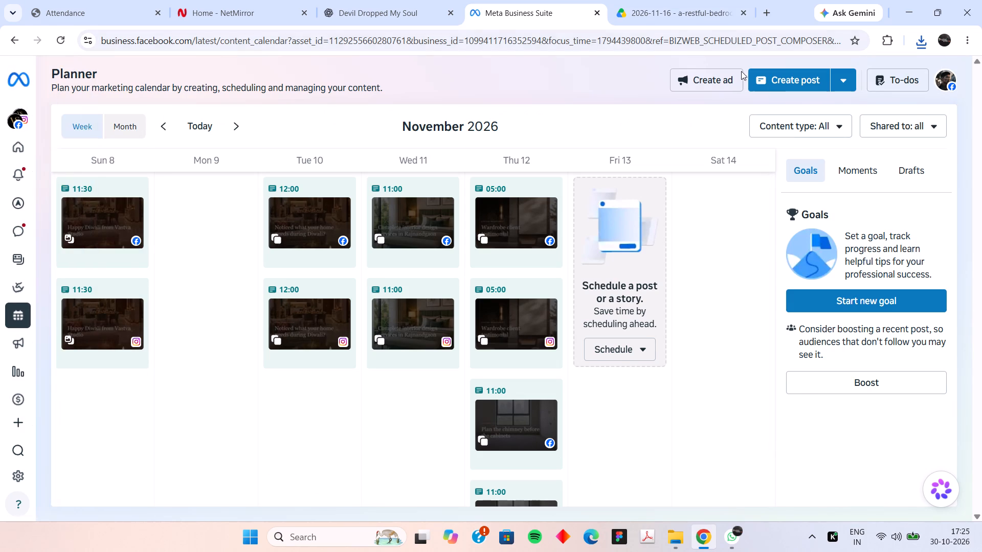
left_click(753, 76)
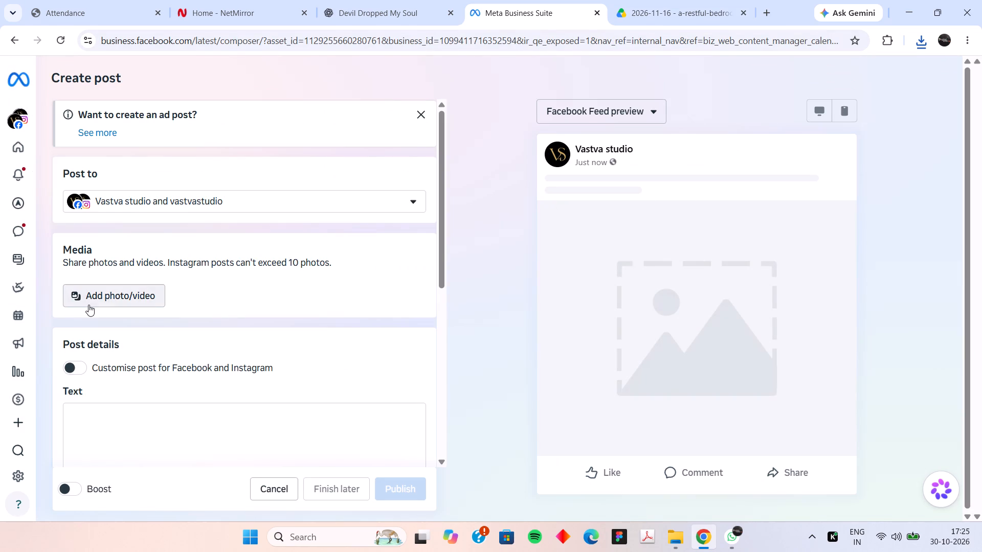
left_click(88, 305)
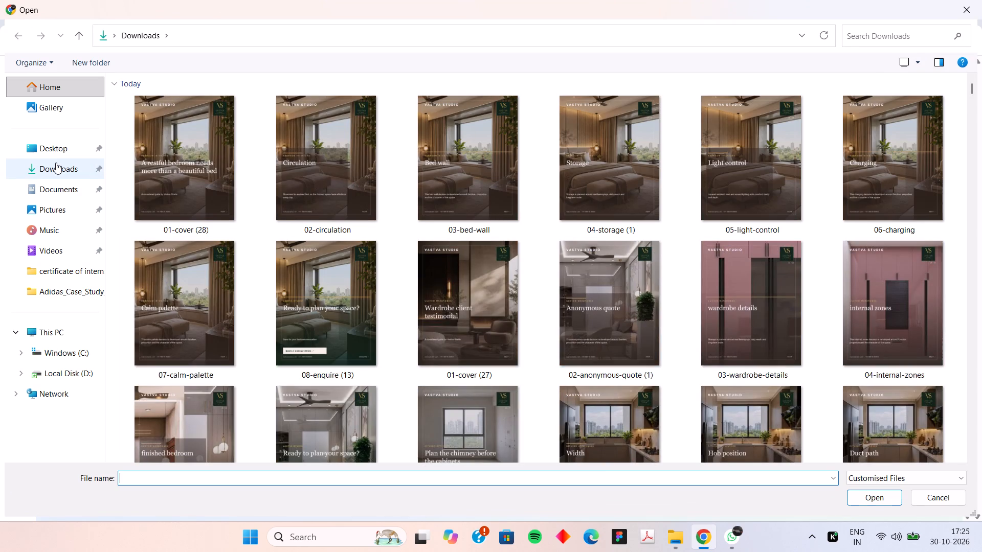
left_click(56, 163)
left_click(179, 172)
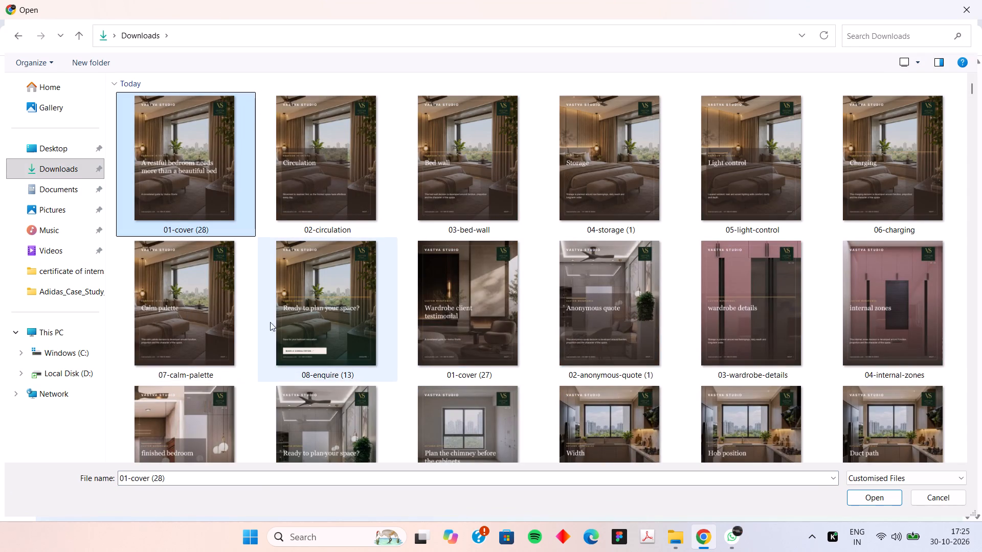
left_click(302, 301, "shift")
left_click(854, 499)
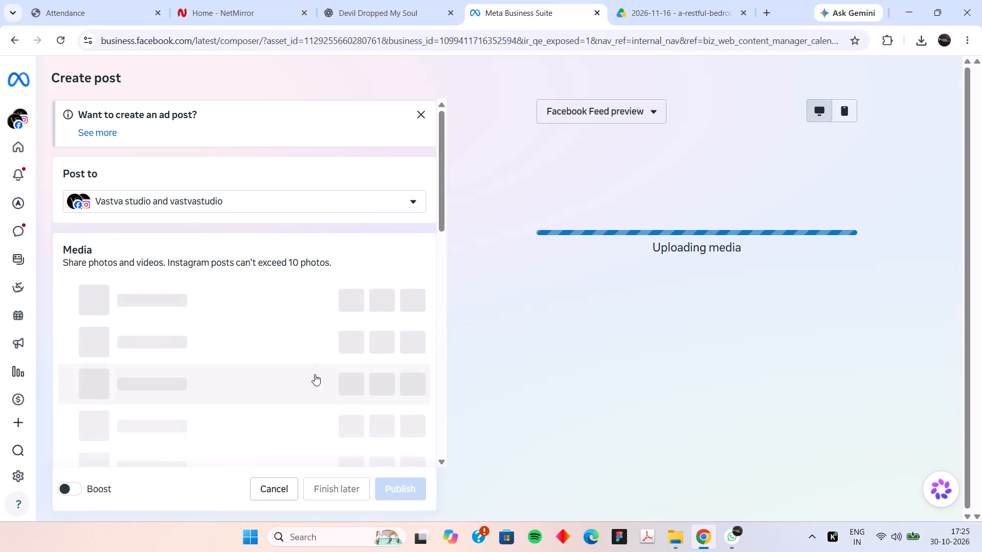
Paste the copied restful bedroom caption into the post's text.
scroll(258, 343, "down", 1)
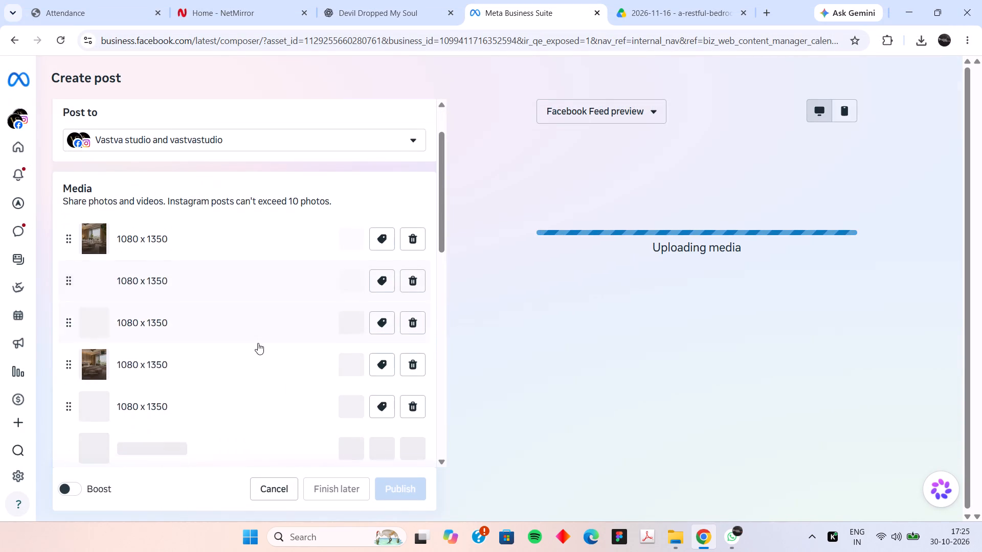
scroll(258, 343, "down", 5)
right_click(101, 383)
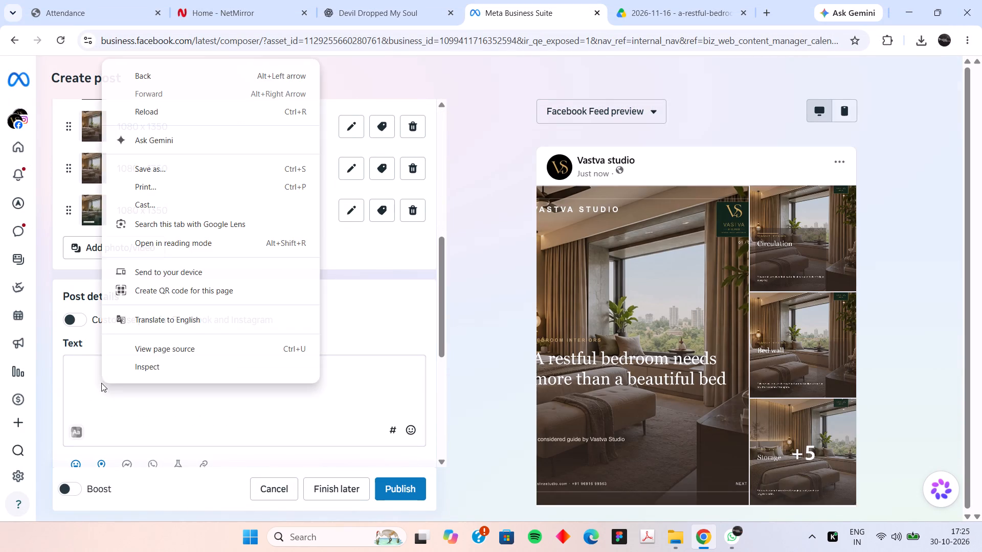
right_click(77, 365)
left_click(87, 221)
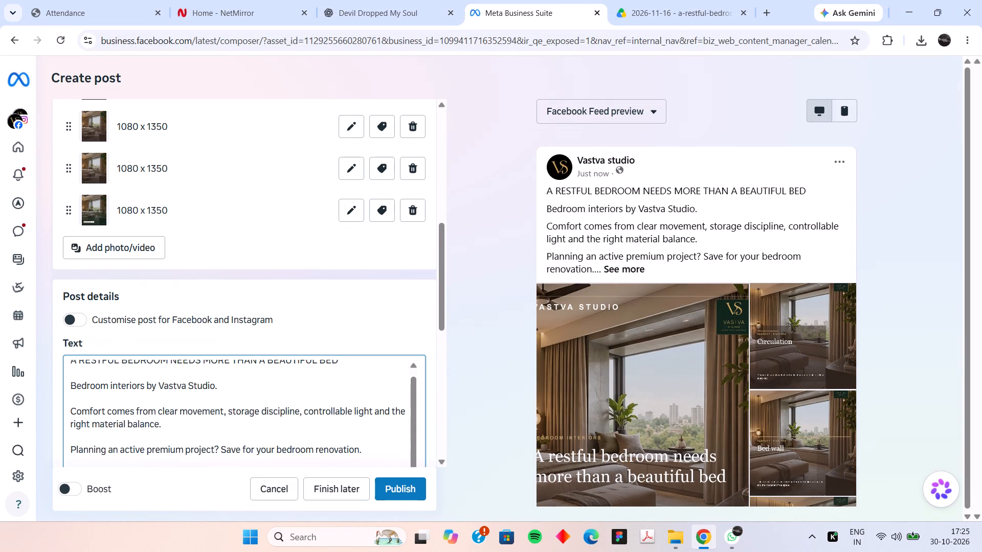
Delete the heading "A RESTFUL BEDROOM NEEDS MORE THAN A BEAUTIFUL BED" and the extra blank line beneath it from the caption.
scroll(90, 402, "up", 2)
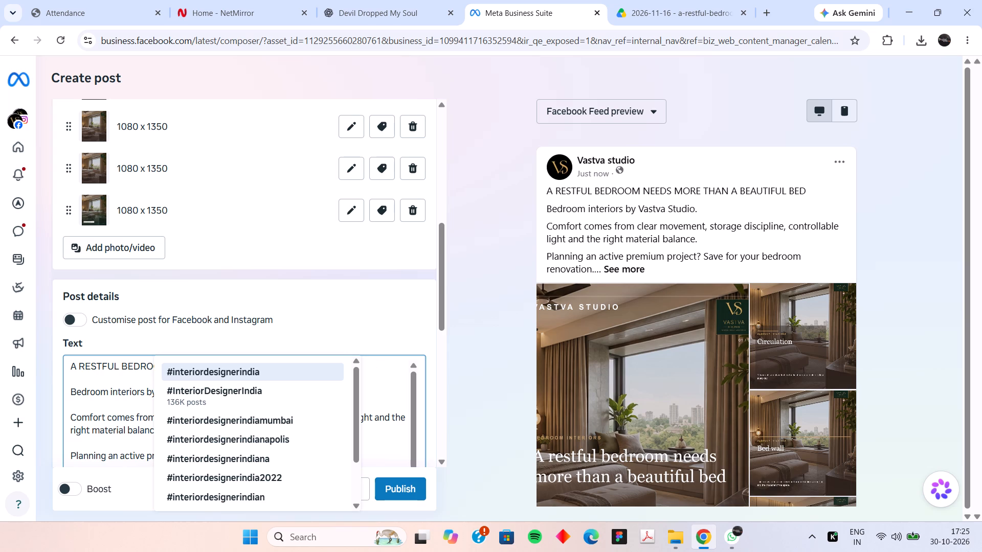
left_click(388, 374)
left_click(336, 371)
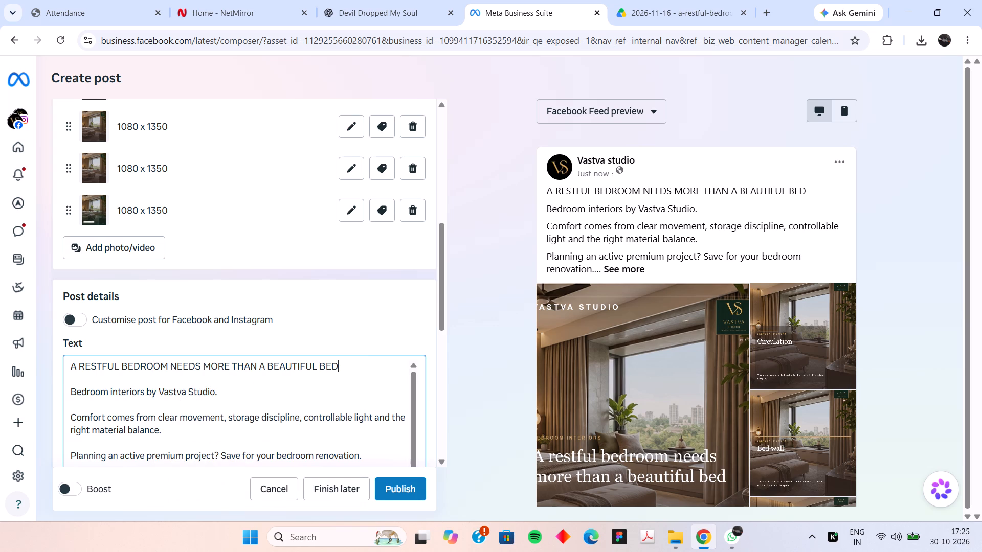
key("BackSpace")
key("BackSpace")
key("BackSpace")
key("BackSpace")
key("BackSpace")
key("BackSpace")
key("BackSpace")
key("BackSpace")
key("BackSpace")
key("BackSpace")
key("BackSpace")
key("BackSpace")
key("BackSpace")
key("BackSpace")
key("BackSpace")
key("BackSpace")
key("BackSpace")
key("BackSpace")
key("BackSpace")
key("BackSpace")
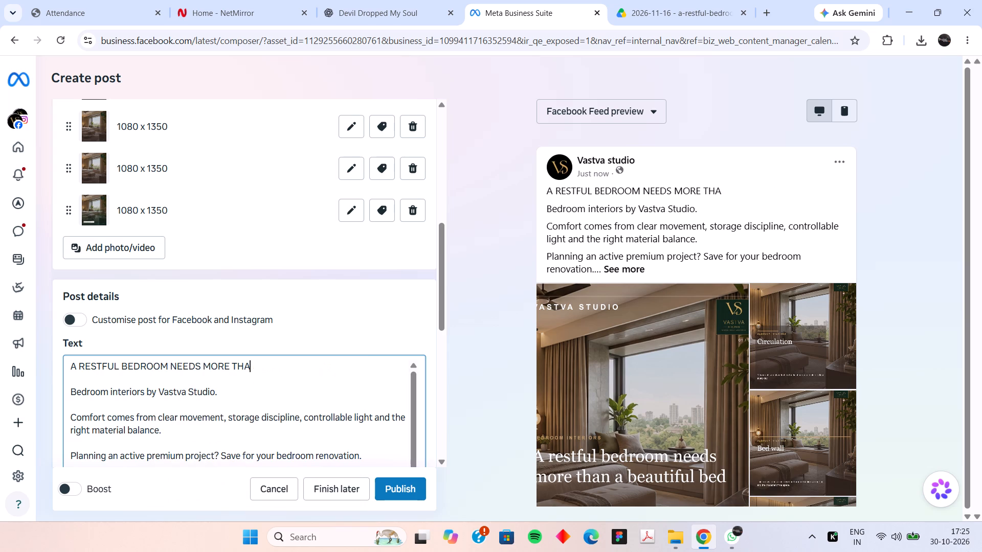
key("BackSpace")
key("BackSpace")
key("BackSpace")
key("BackSpace")
key("BackSpace")
key("BackSpace")
key("BackSpace")
key("BackSpace")
key("BackSpace")
key("BackSpace")
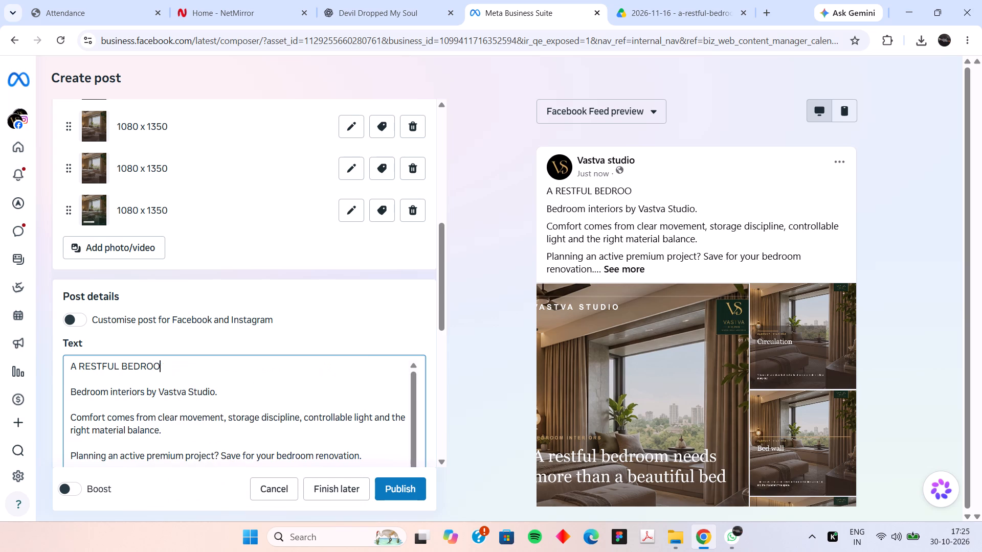
key("BackSpace")
key("BackSpace")
key("BackSpace")
key("BackSpace")
key("BackSpace")
key("BackSpace")
key("BackSpace")
key("BackSpace")
key("BackSpace")
key("BackSpace")
key("BackSpace")
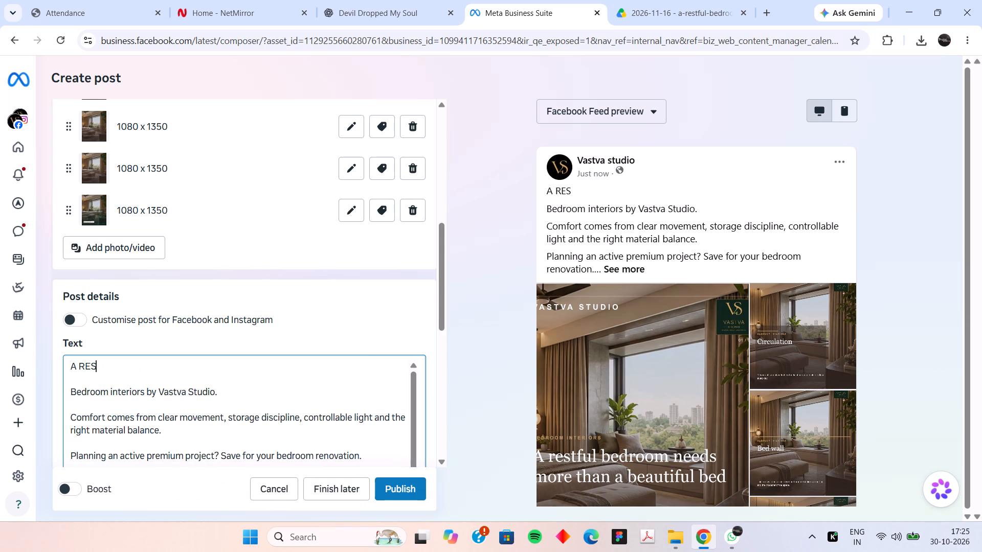
key("BackSpace")
key("BackSpace")
key("BackSpace")
key("BackSpace")
key("BackSpace")
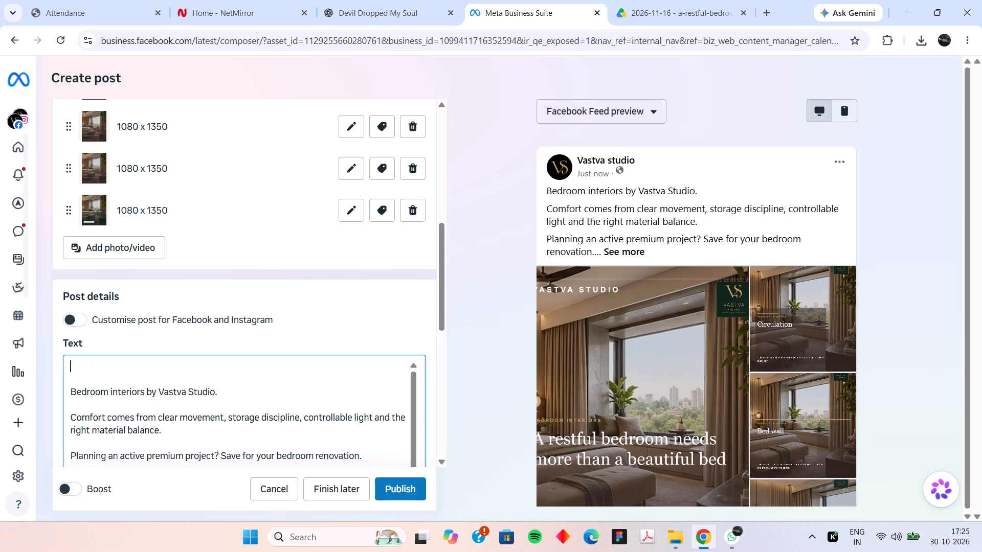
left_click(78, 377)
key("BackSpace")
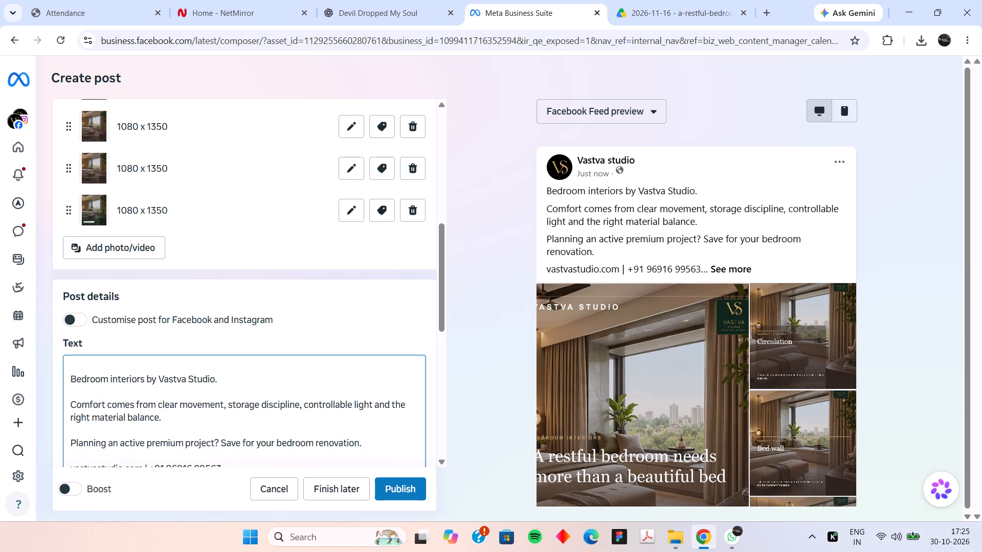
key("BackSpace")
Change the caption's first hashtag to all lowercase, #vastvastudio.
scroll(110, 407, "down", 1)
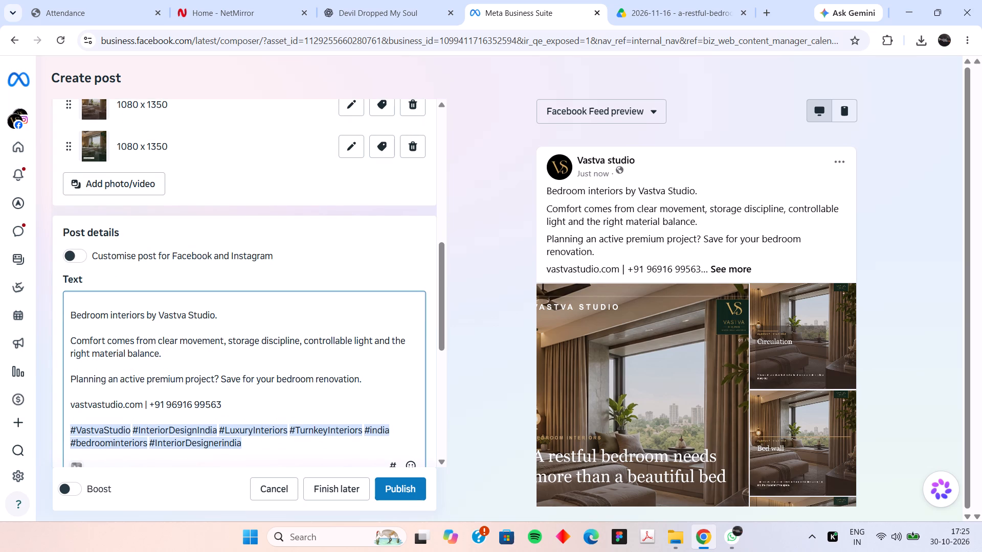
left_click(78, 427)
key("Right")
key("BackSpace")
key("v")
key("Right")
key("Right")
key("Right")
key("Right")
key("Right")
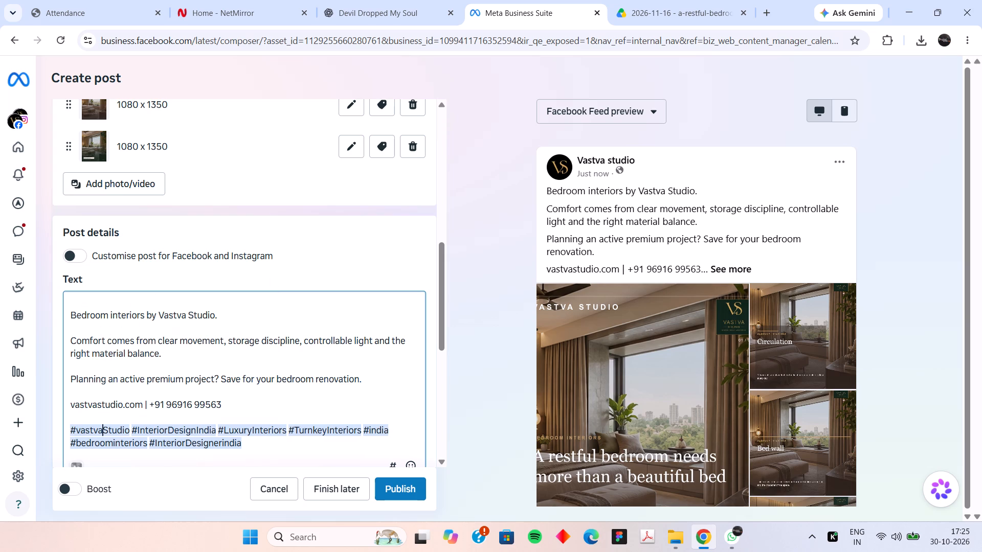
key("Right")
key("BackSpace")
key("s")
key("Right")
key("Right")
key("Right")
key("Right")
key("Right")
key("Right")
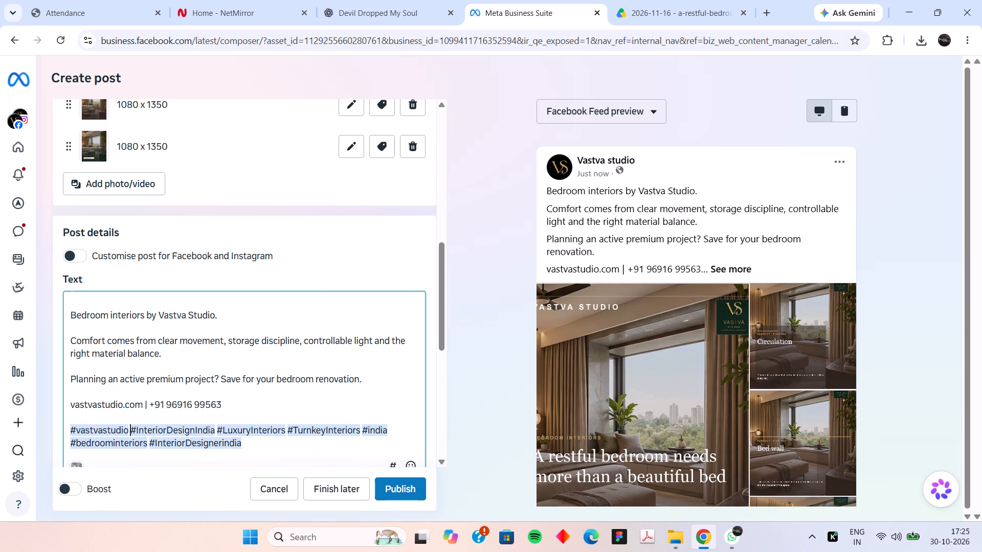
Change the caption's second hashtag to all lowercase, #interiordesignindia.
key("Right")
key("Right")
key("BackSpace")
key("i")
key("Right")
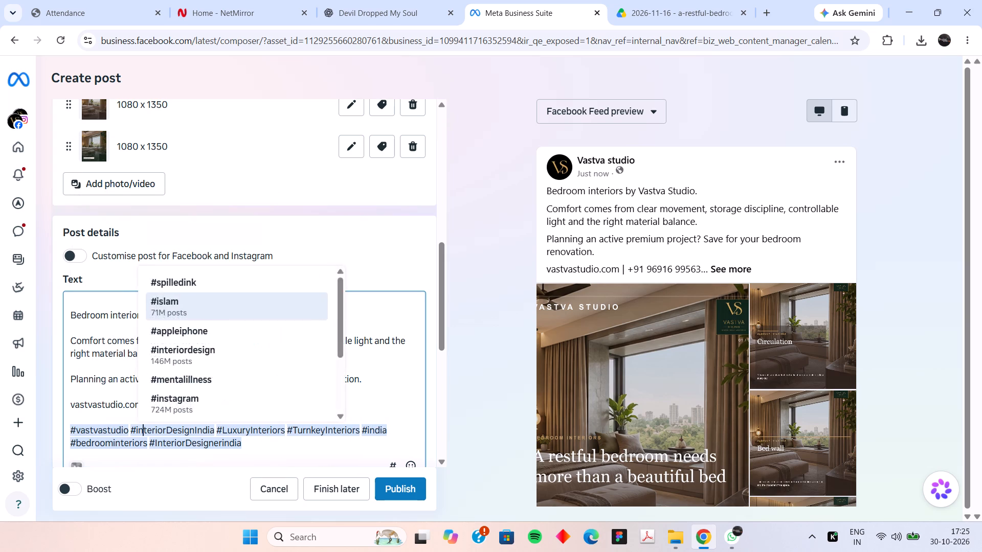
key("Right")
key("Right")
key("Right")
key("Right")
key("Right")
key("Right")
key("Right")
key("BackSpace")
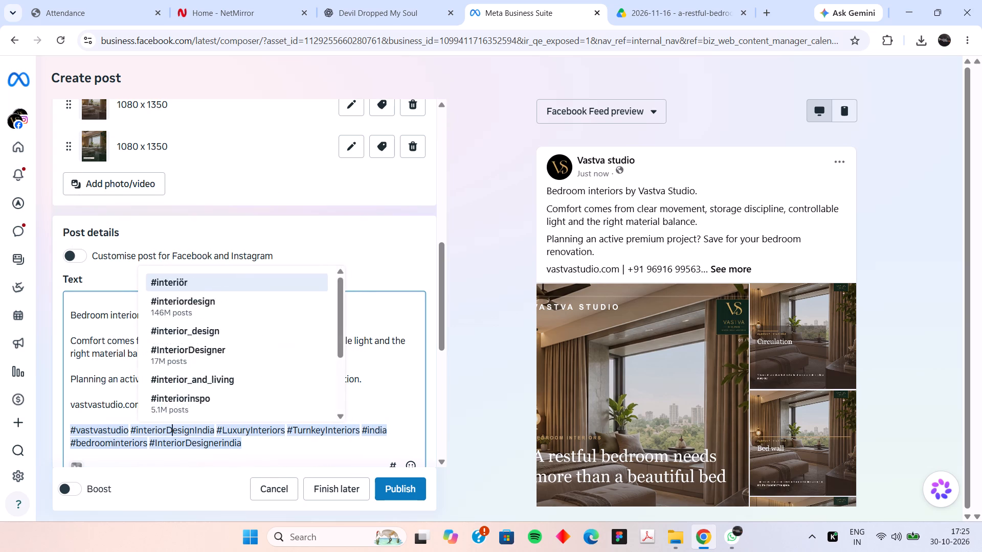
key("d")
key("Right")
key("Right")
key("Right")
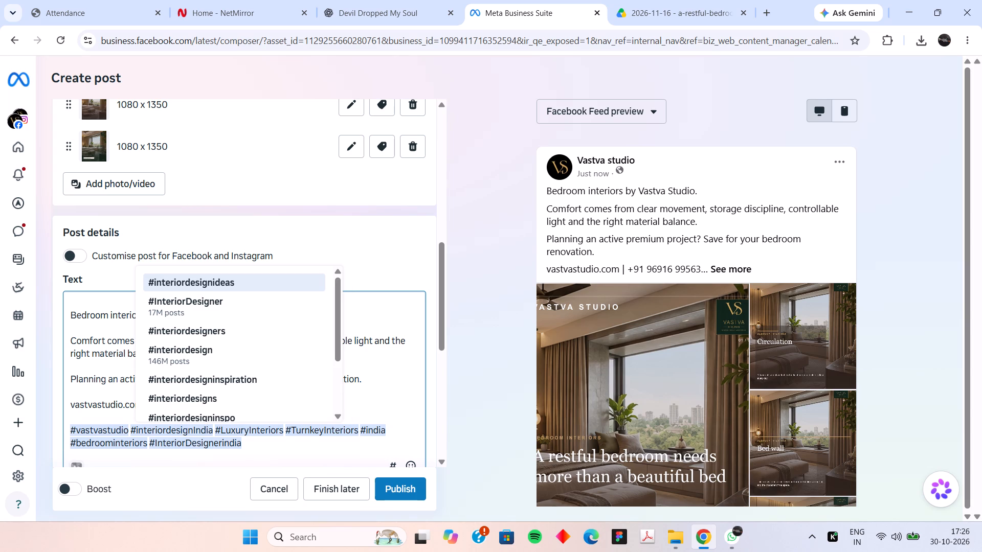
left_click(194, 427)
key("BackSpace")
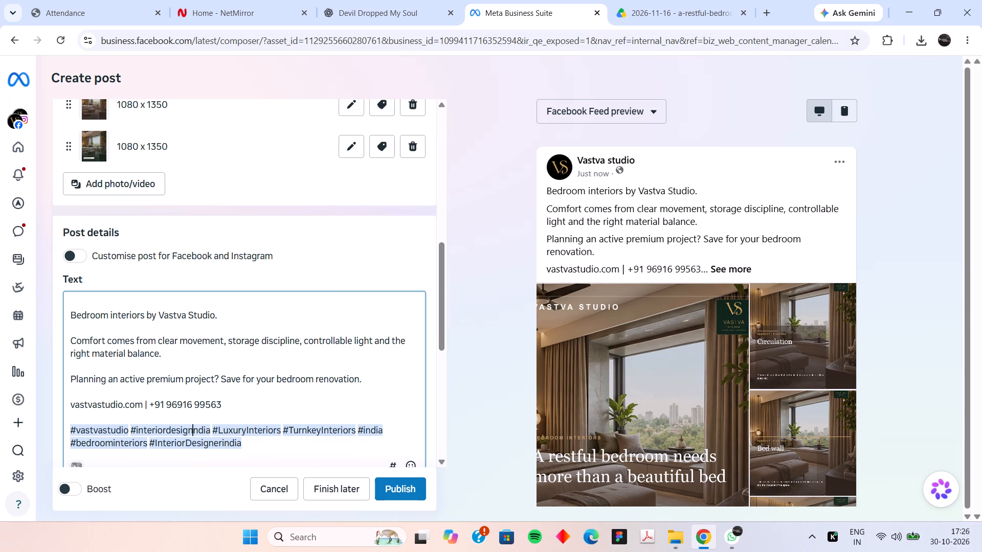
key("i")
Change the luxury and turnkey hashtags to all lowercase, #luxuryinteriors and #turnkeyinteriors.
left_click(225, 436)
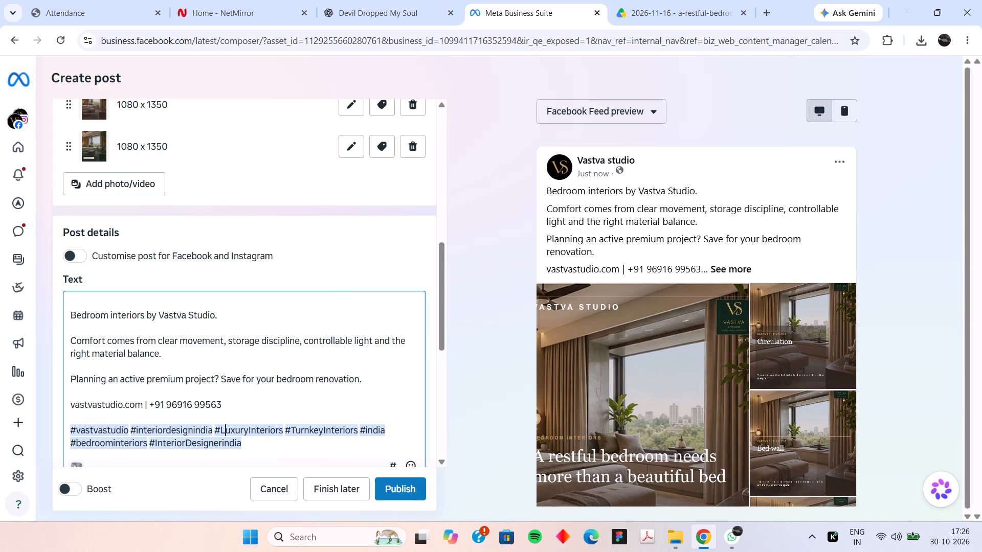
key("BackSpace")
key("l")
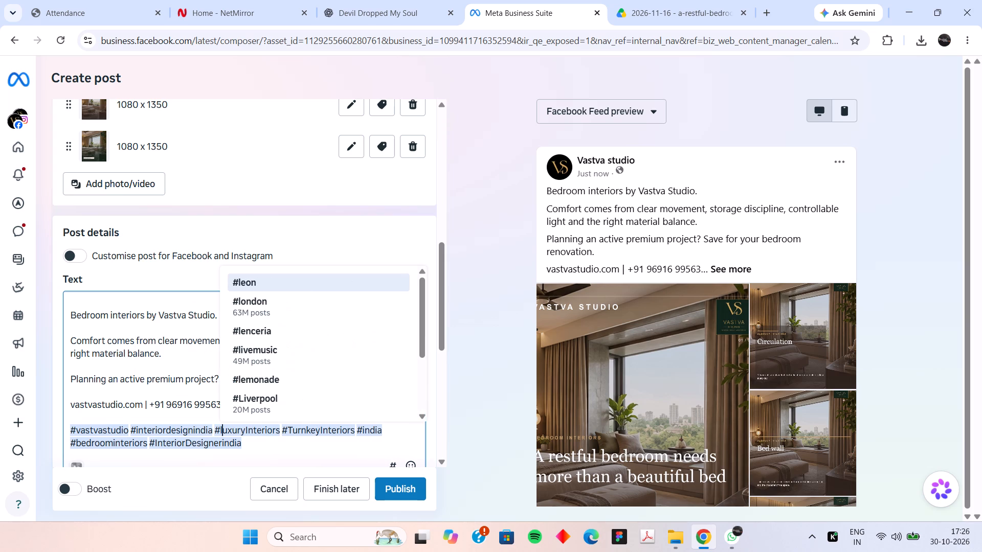
left_click(248, 434)
key("BackSpace")
key("i")
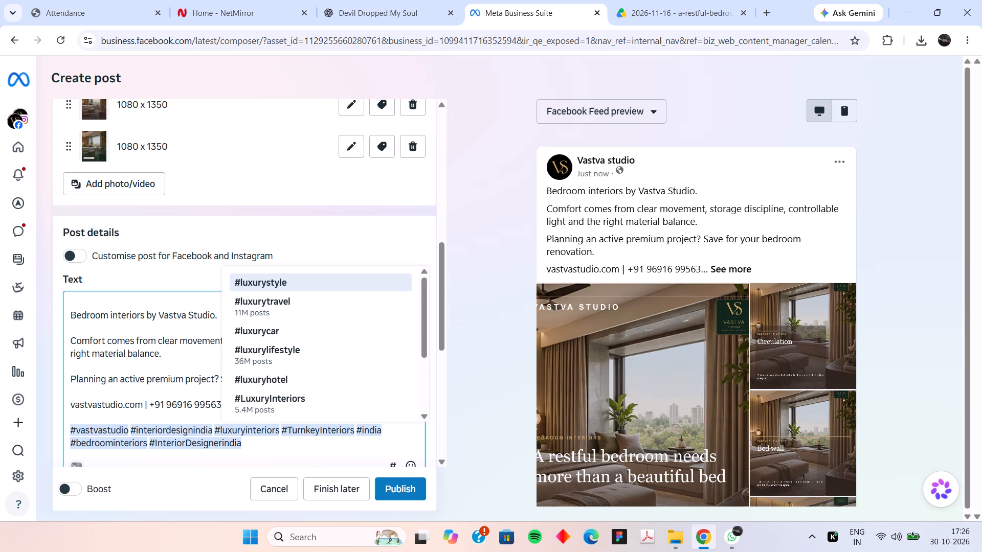
left_click(293, 435)
key("BackSpace")
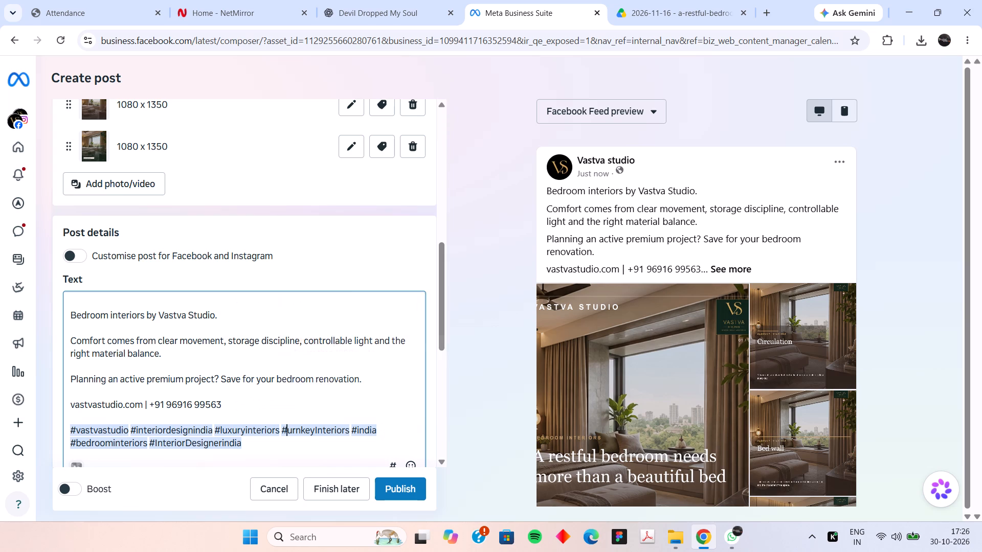
key("t")
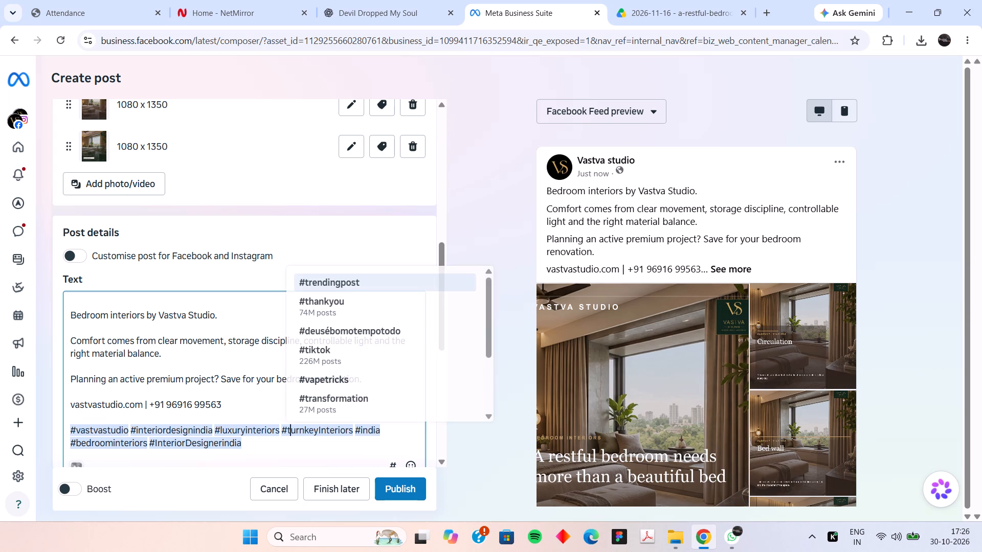
left_click(323, 431)
key("BackSpace")
key("i")
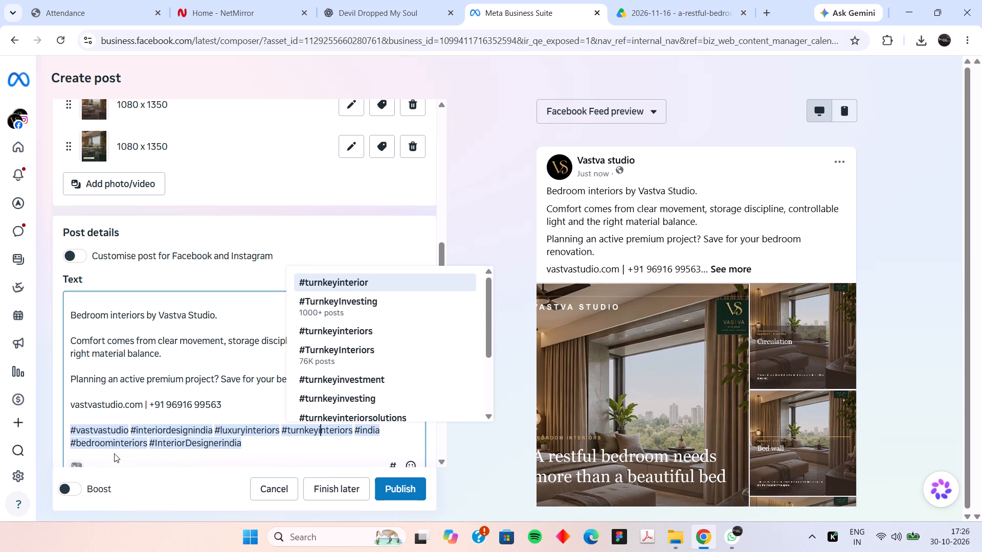
Change the caption's last hashtag to all lowercase, #interiordesignerindia.
left_click(159, 446)
key("BackSpace")
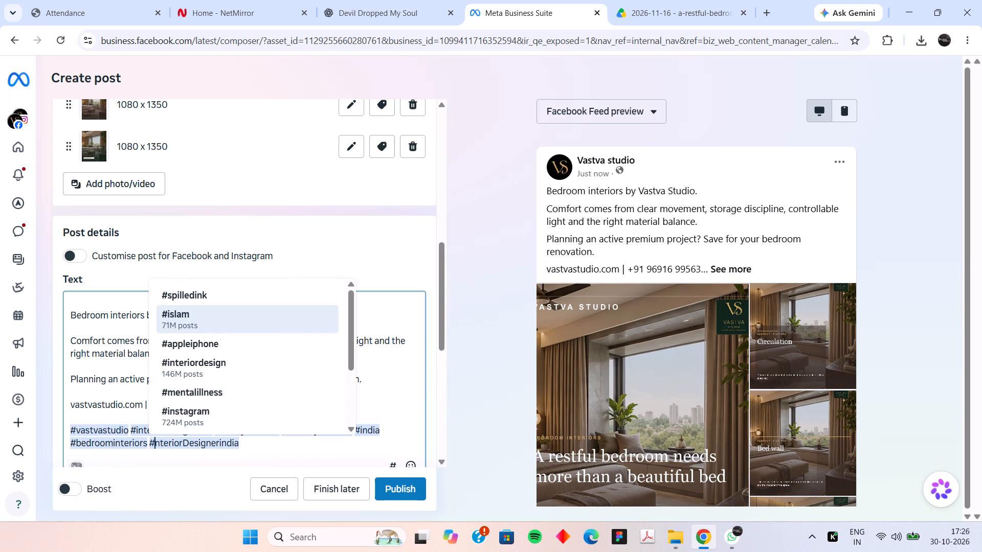
key("i")
left_click(190, 445)
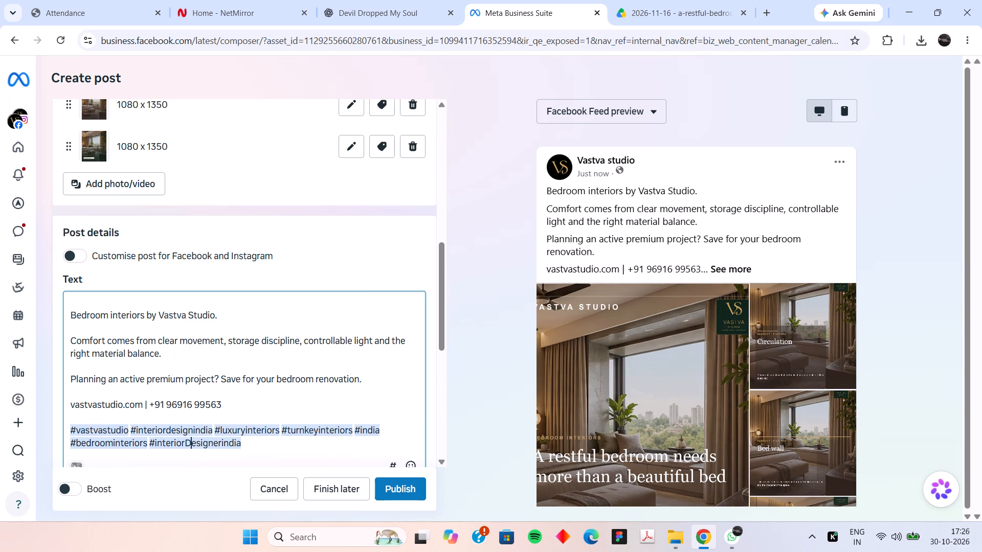
key("BackSpace")
type("ds")
key("BackSpace")
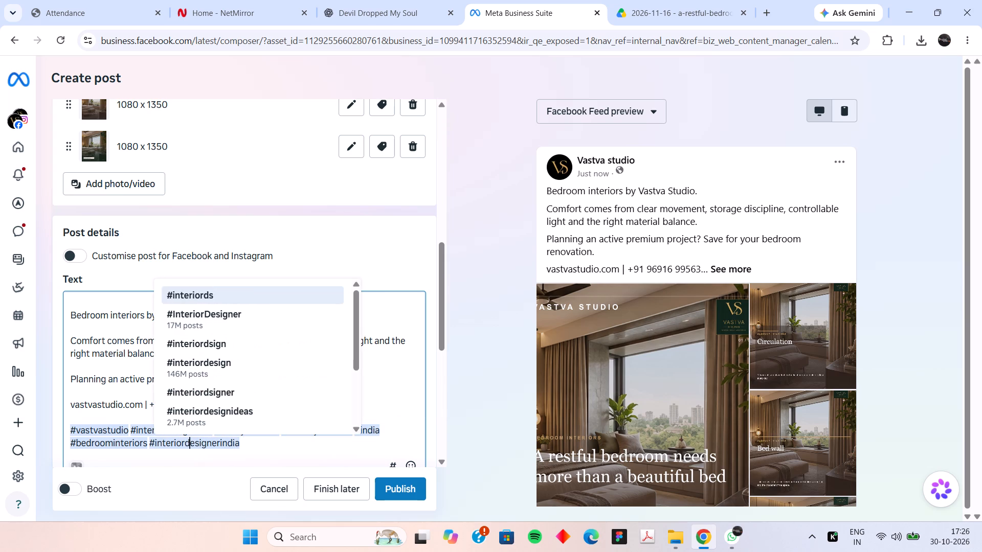
left_click(228, 461)
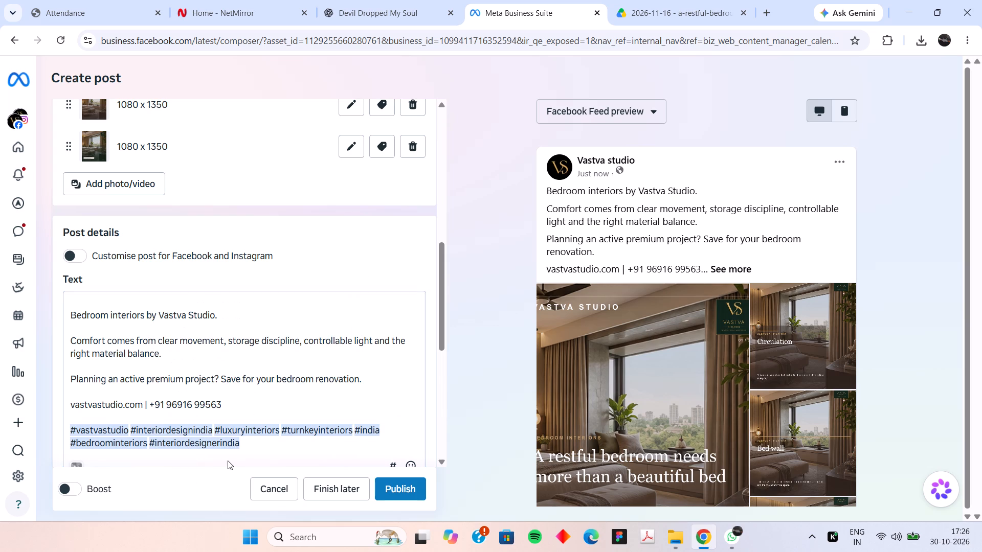
Turn on date and time scheduling for the post and open the Facebook date calendar at November 2026.
scroll(250, 346, "up", 2)
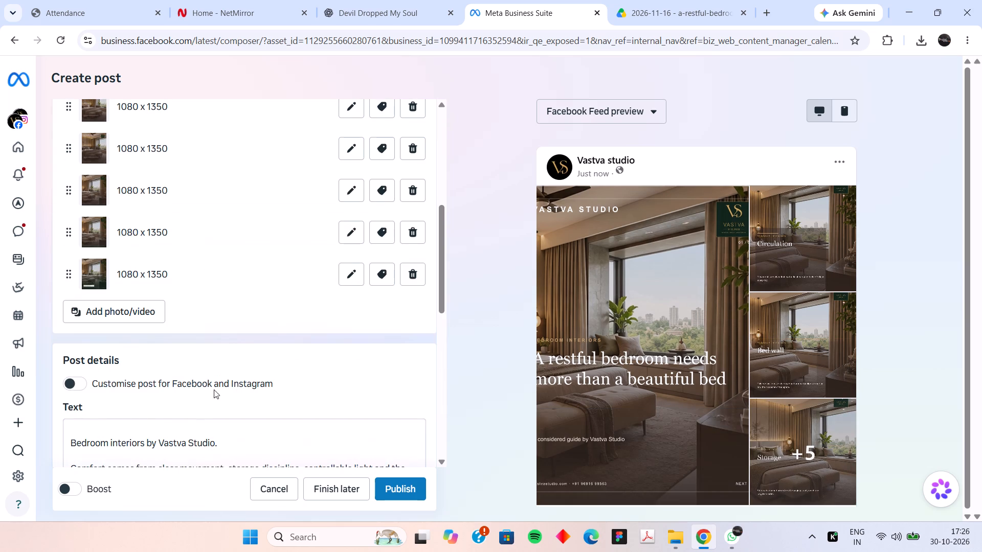
scroll(201, 401, "down", 3)
scroll(187, 319, "down", 6)
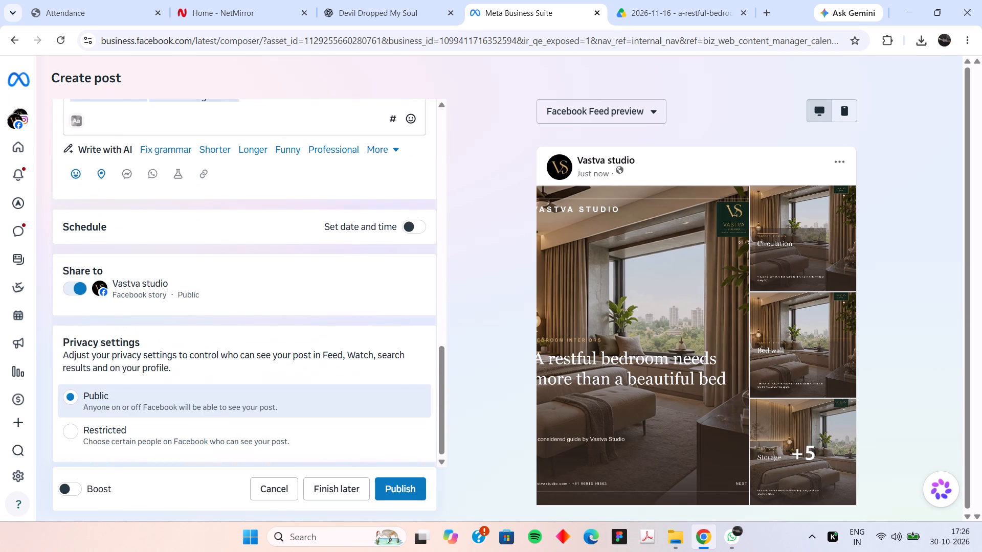
left_click(418, 222)
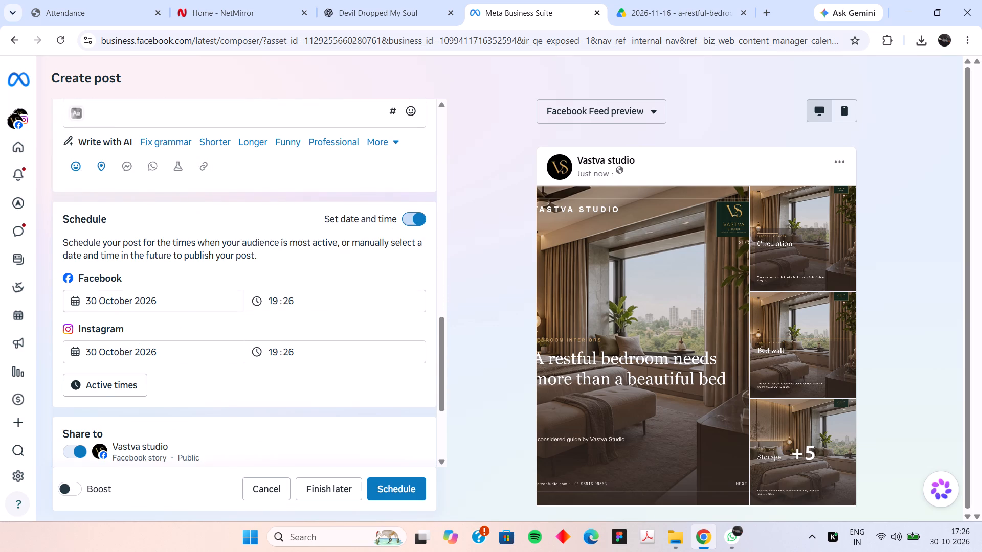
left_click(153, 305)
left_click(198, 333)
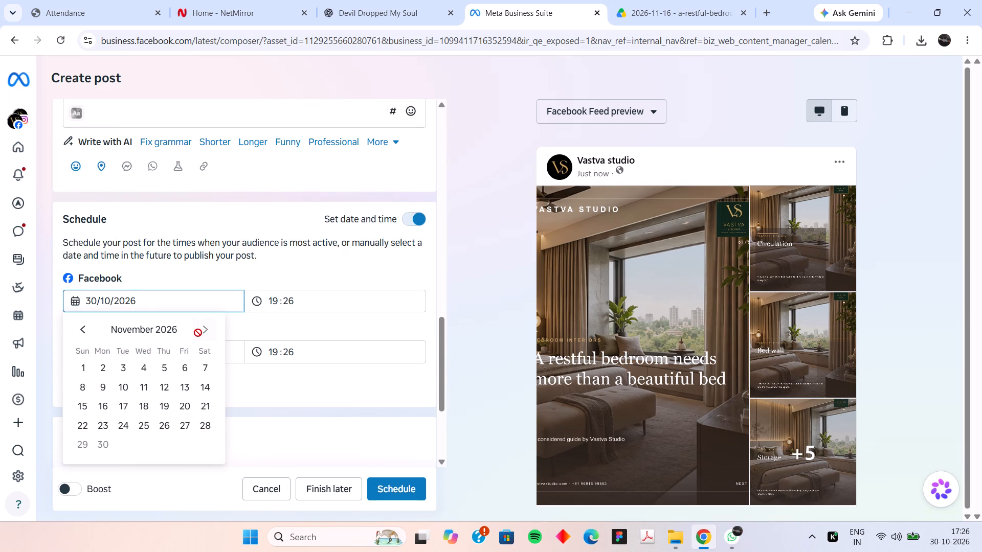
Check the restful bedroom post's dated folder in Google Drive, and set the Facebook and Instagram dates in Meta Business Suite to 14 November 2026.
left_click(659, 13)
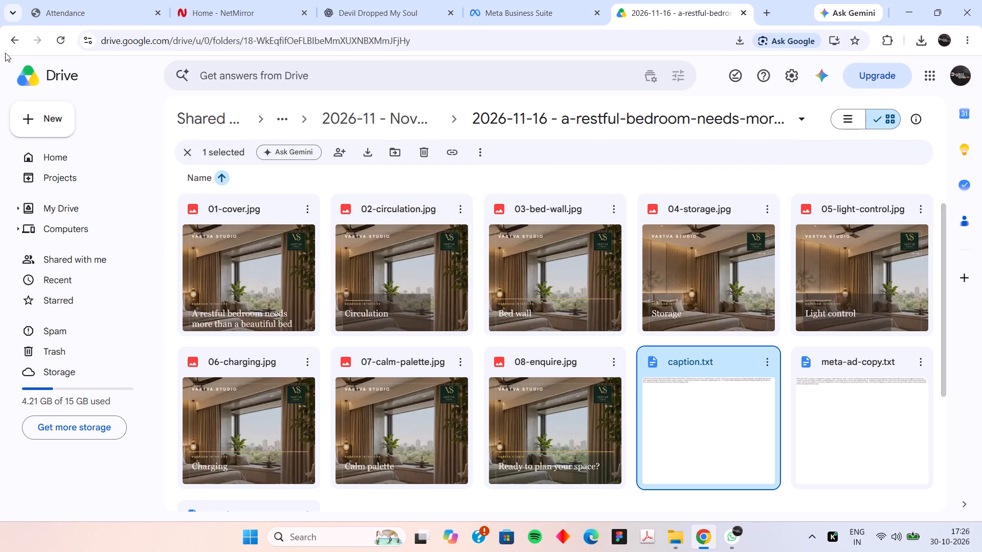
left_click(5, 35)
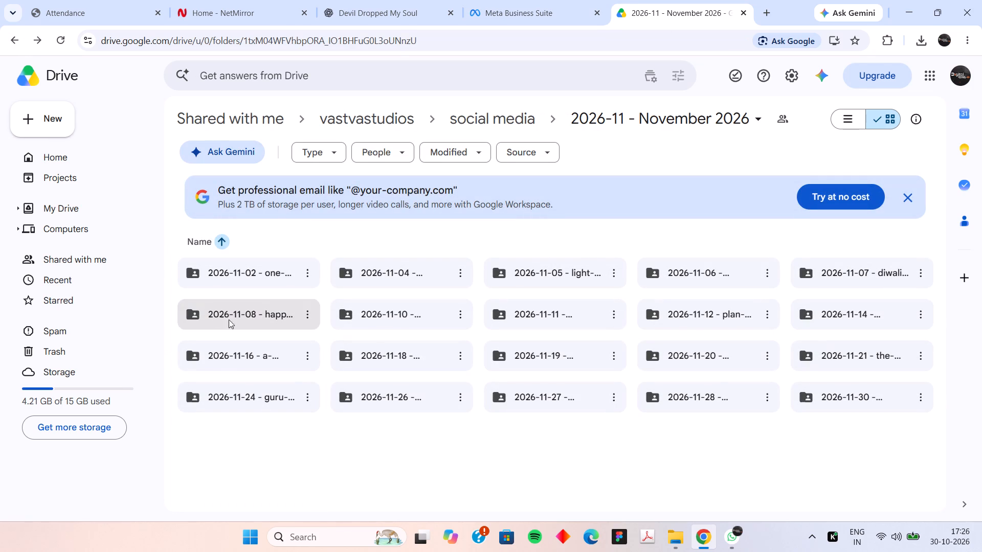
double_click(261, 349)
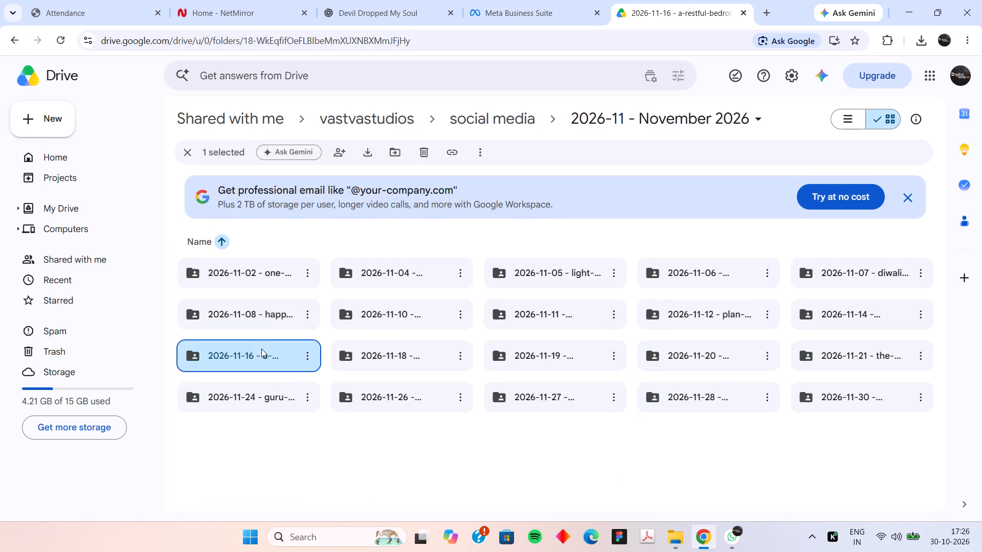
left_click(20, 40)
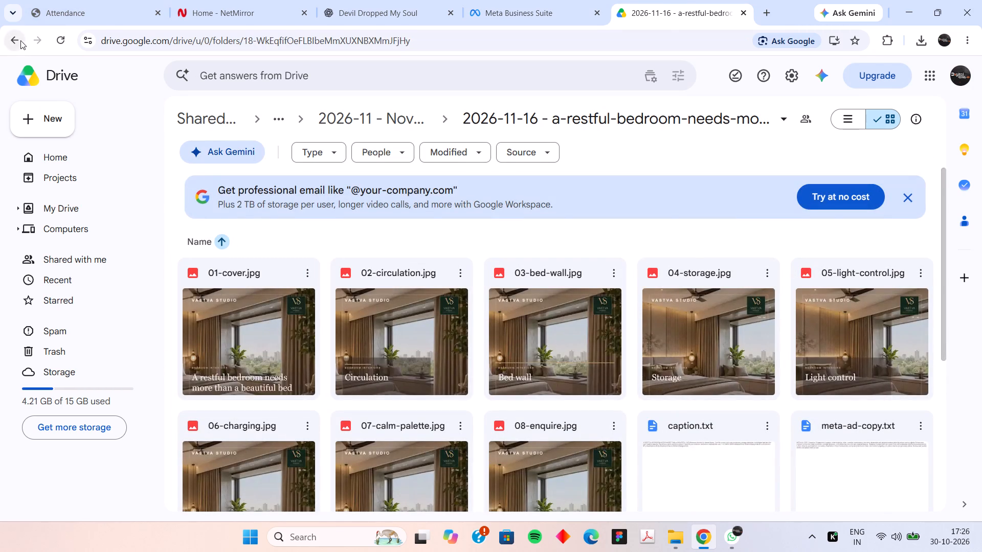
left_click(494, 0)
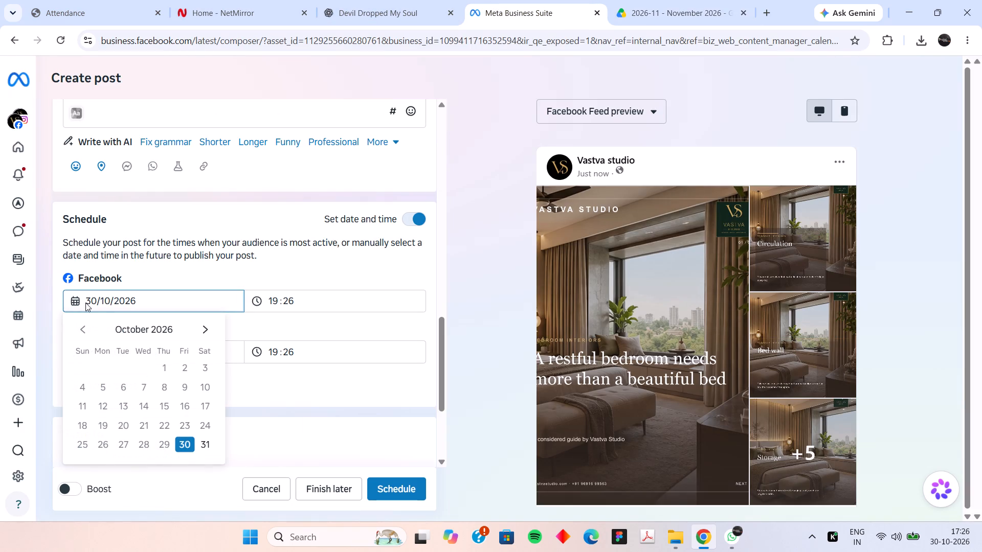
left_click(203, 334)
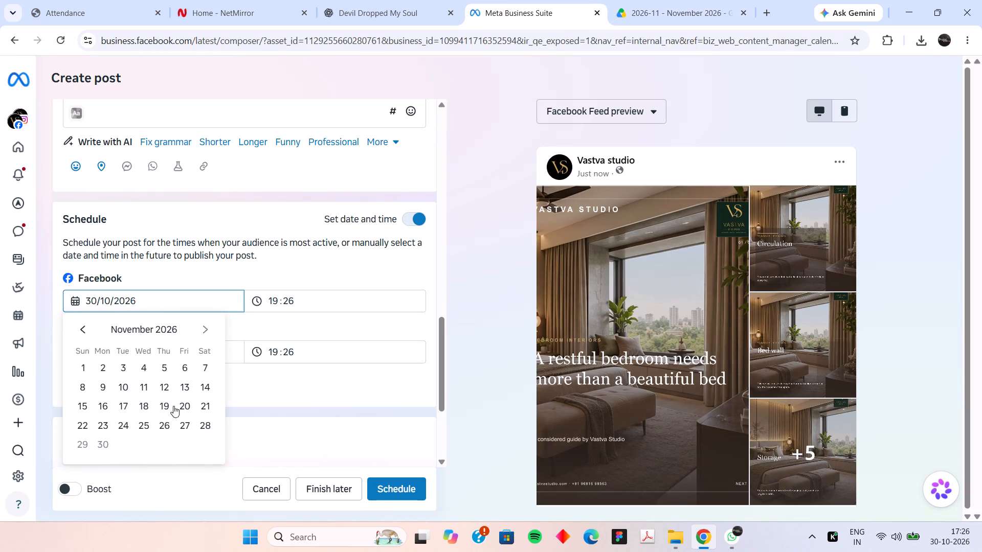
left_click(207, 382)
left_click(130, 356)
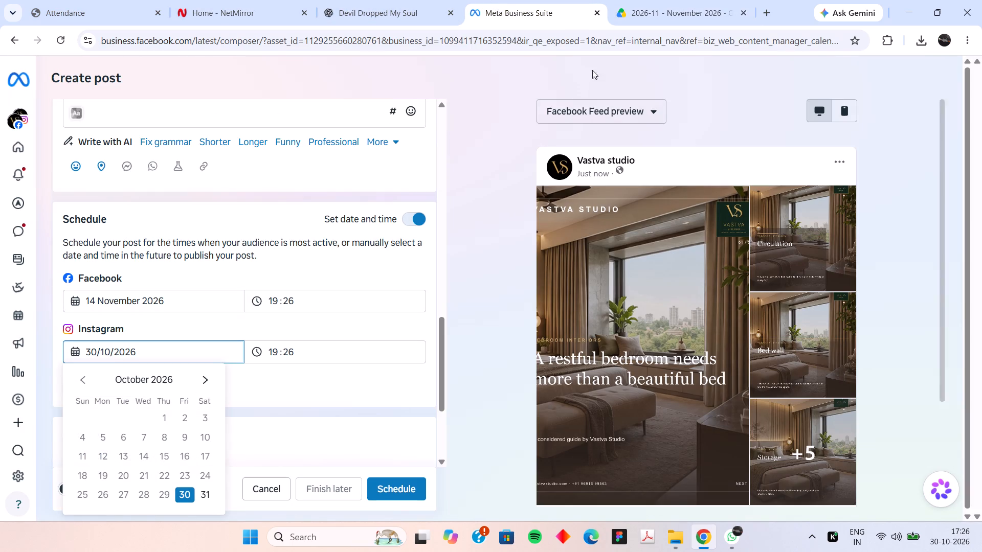
left_click(204, 389)
left_click(209, 436)
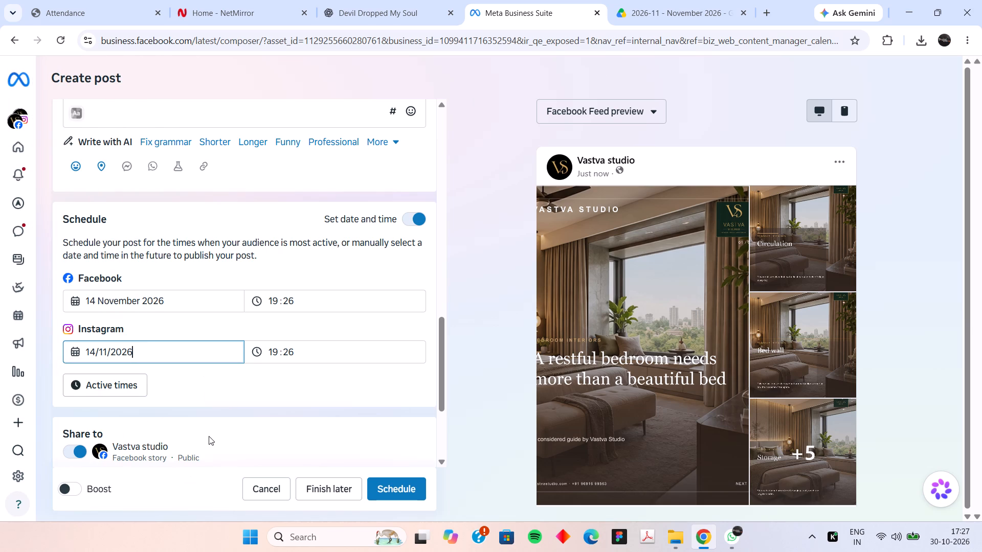
Set both the Facebook and Instagram publishing times to 11:00.
left_click(290, 300)
left_click(265, 303)
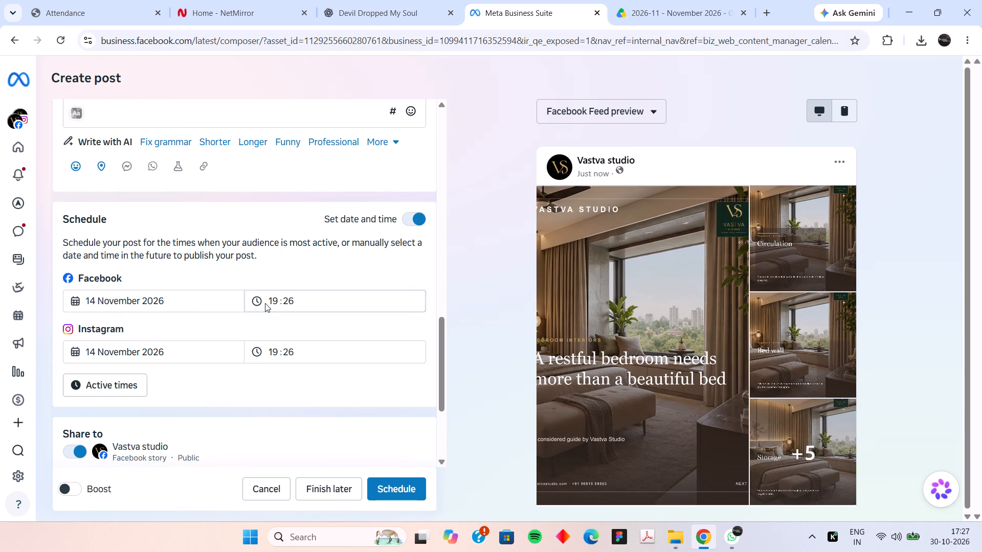
left_click(270, 299)
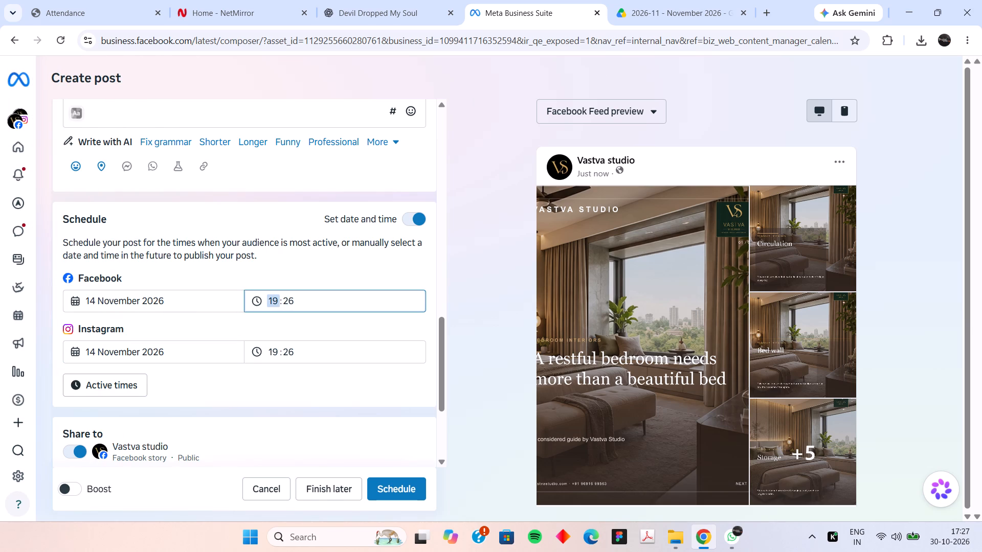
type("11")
left_click(287, 300)
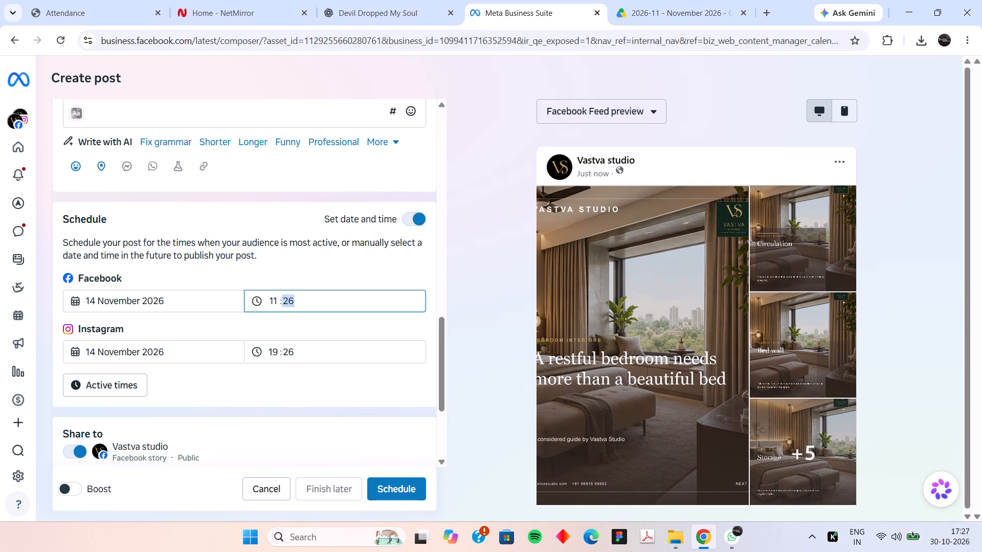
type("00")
left_click(272, 349)
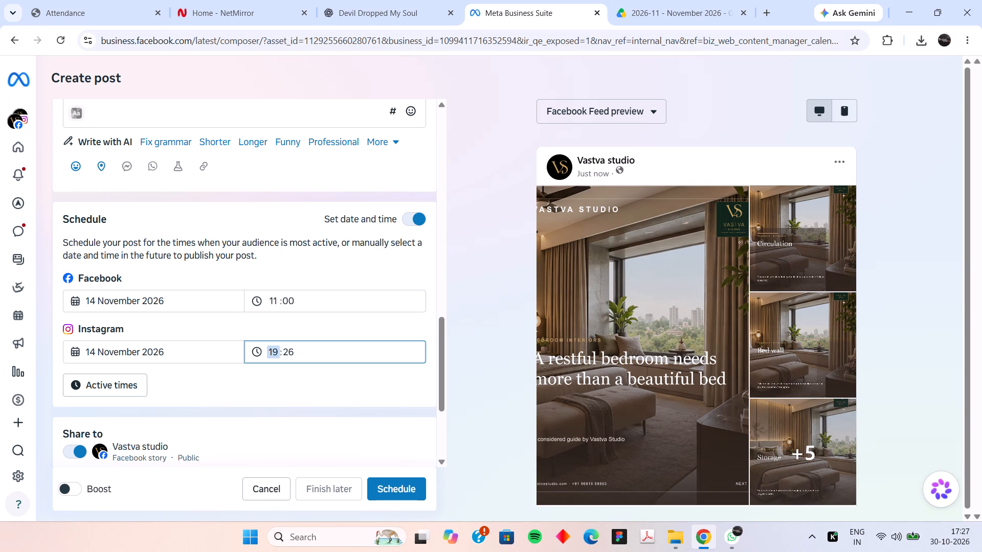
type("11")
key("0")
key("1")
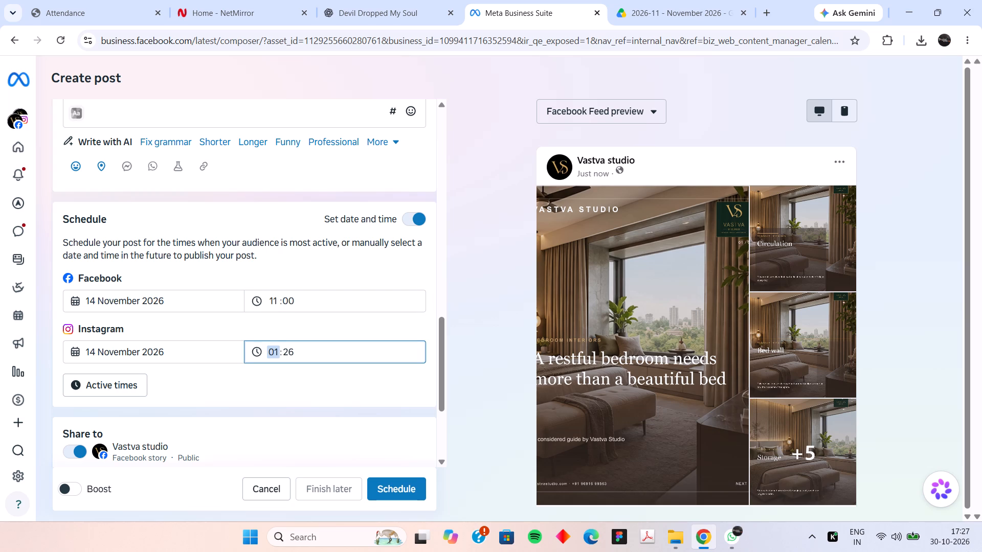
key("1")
left_click(294, 353)
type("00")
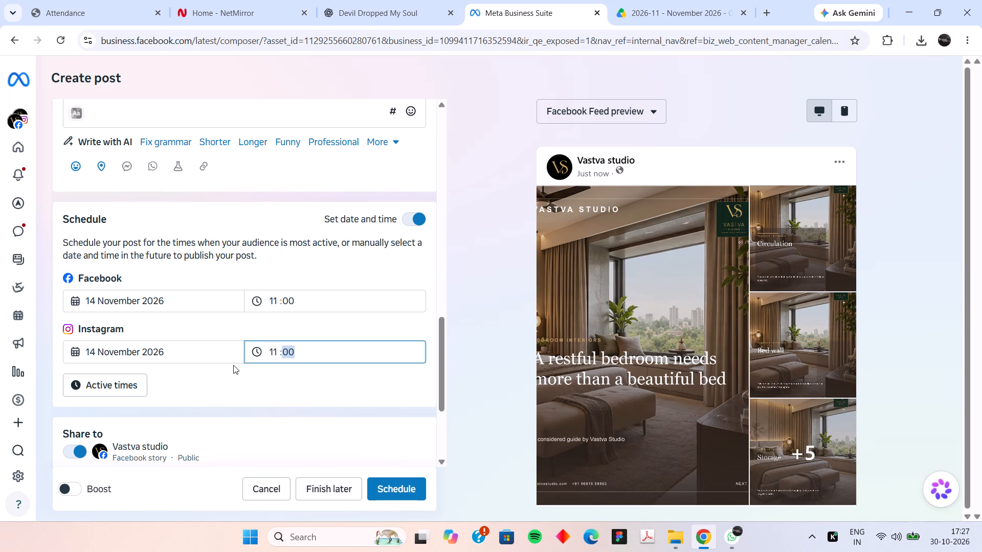
Review the sharing and privacy settings, and schedule the restful bedroom post.
scroll(233, 365, "down", 5)
scroll(218, 273, "down", 1)
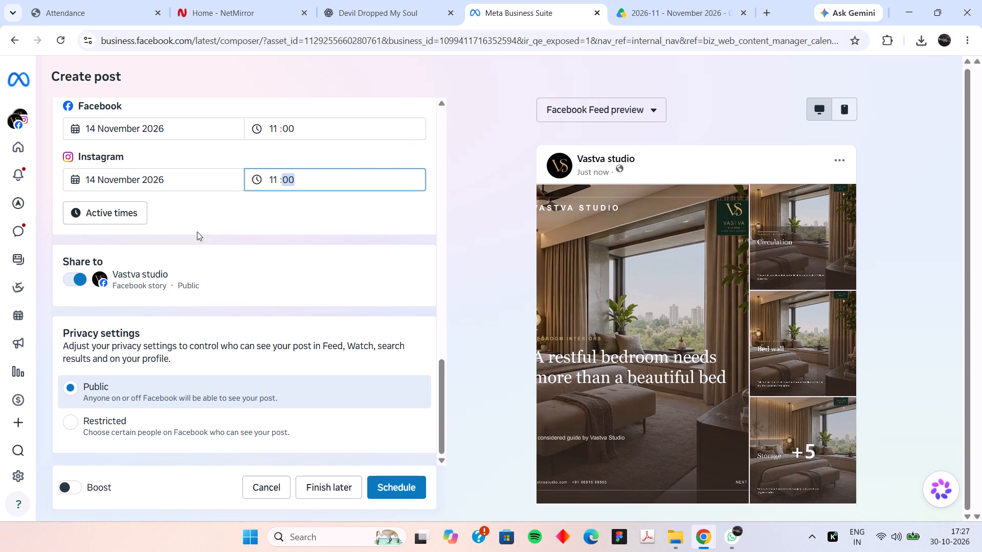
scroll(281, 327, "up", 2)
scroll(239, 379, "down", 1)
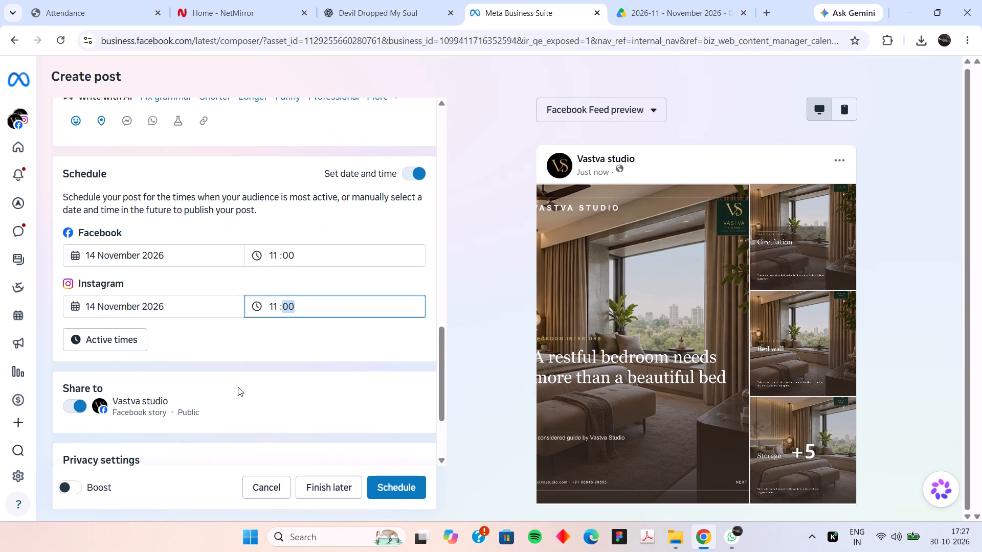
scroll(238, 387, "down", 1)
left_click(404, 484)
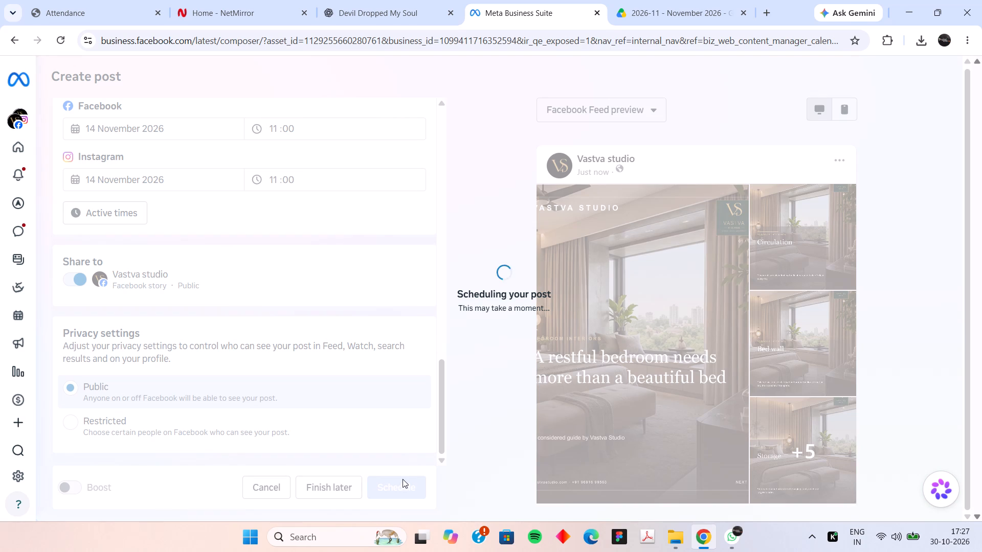
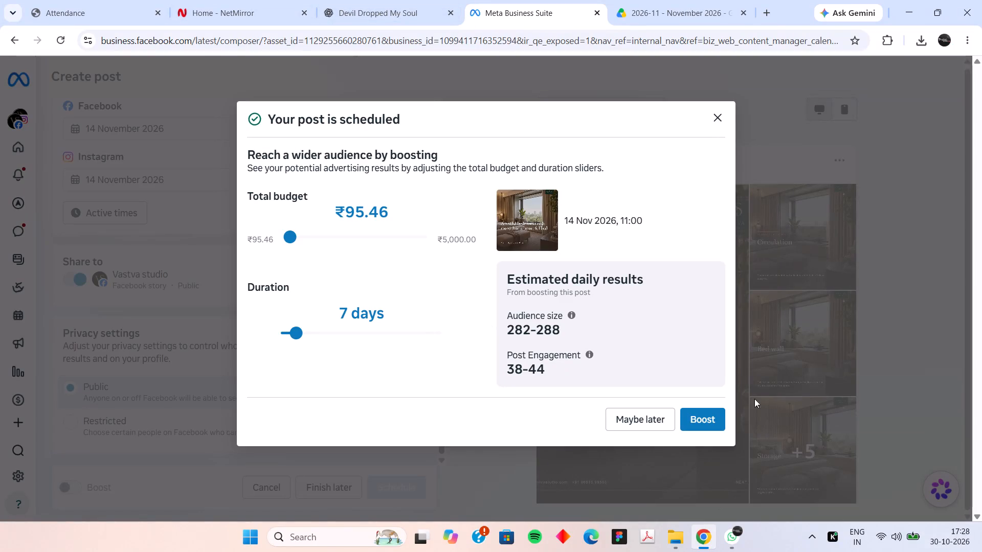
Decline the boost offer for the scheduled 14 November post and go back to the planner.
left_click(658, 425)
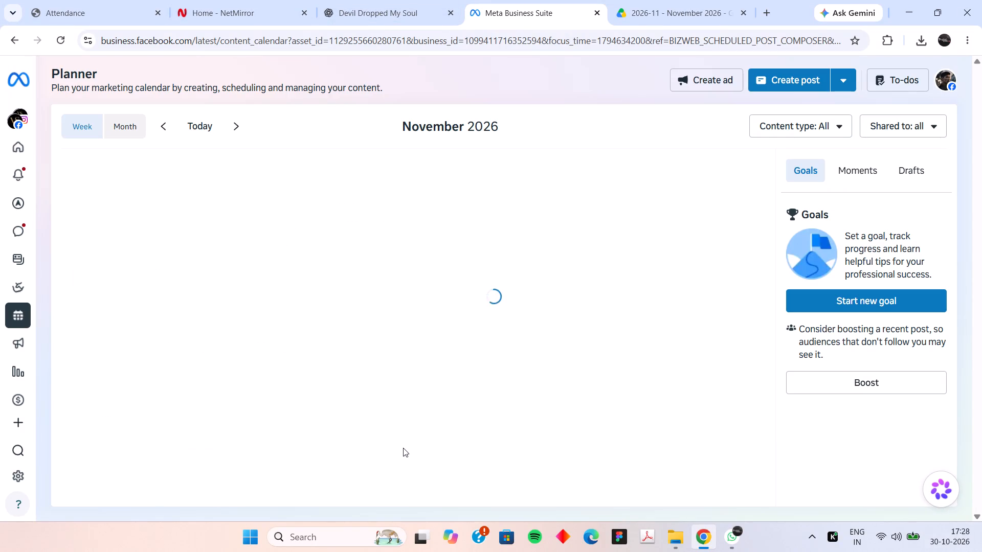
Review the scheduled Facebook and Instagram posts in the planner's 8 to 14 November week.
scroll(483, 347, "down", 2)
scroll(525, 435, "up", 6)
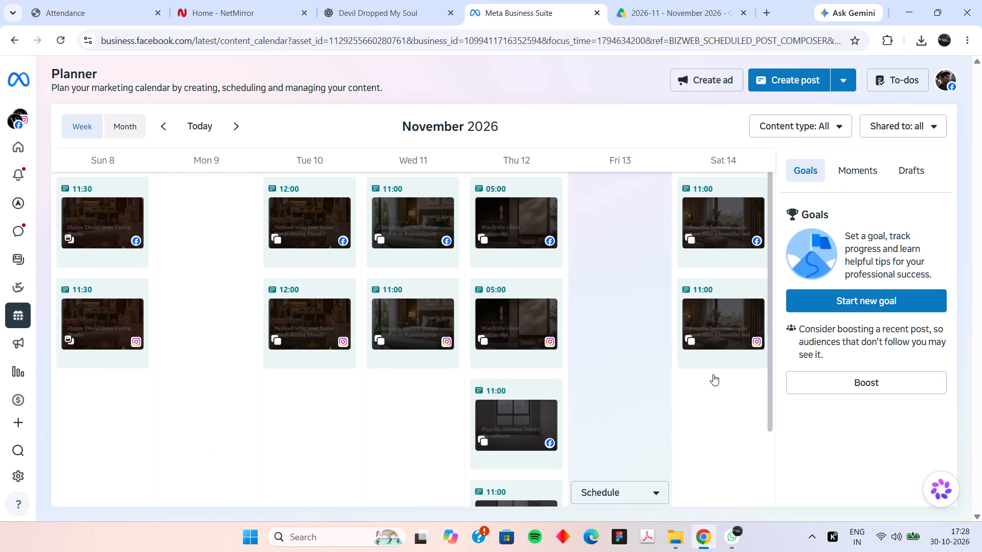
scroll(658, 354, "up", 4)
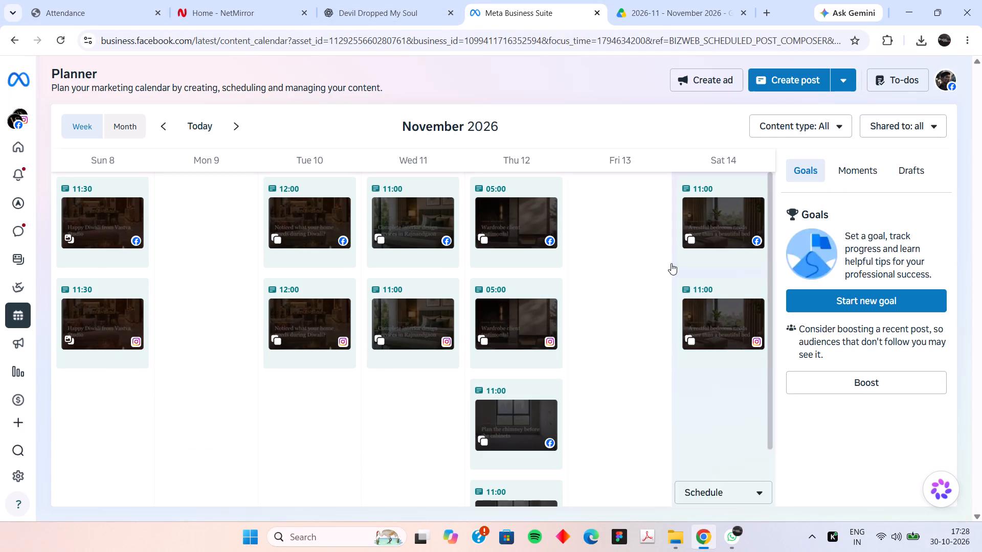
scroll(663, 329, "up", 3)
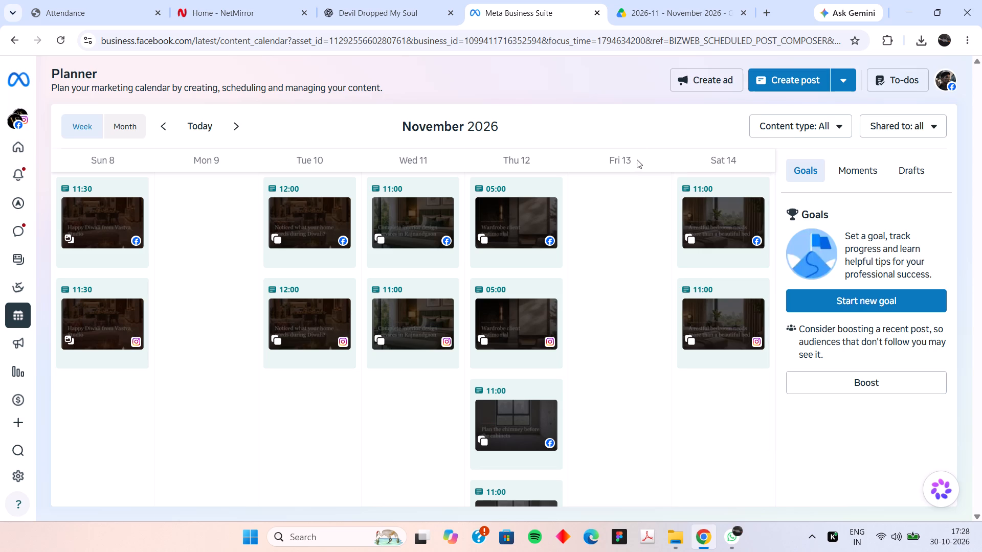
scroll(482, 337, "down", 4)
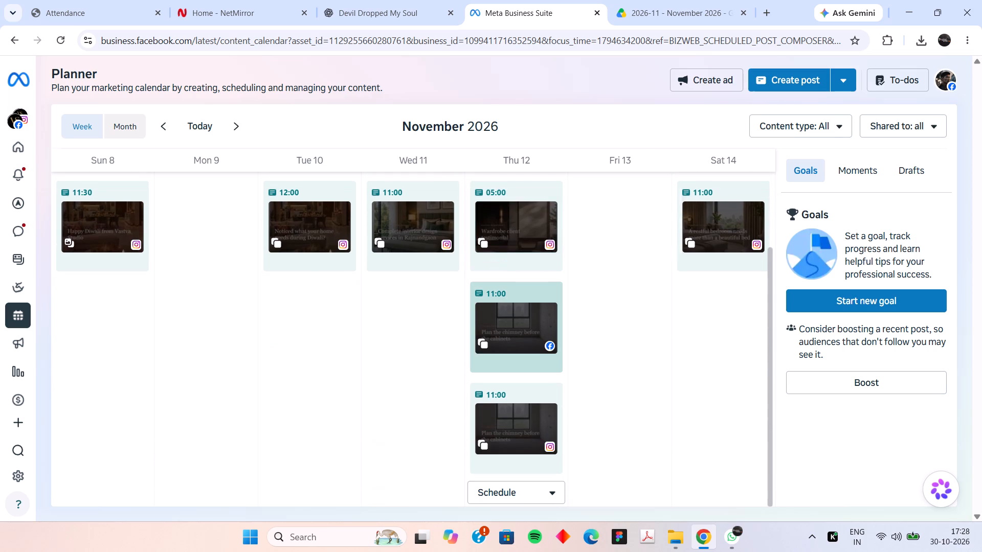
scroll(482, 337, "up", 3)
left_click(607, 161)
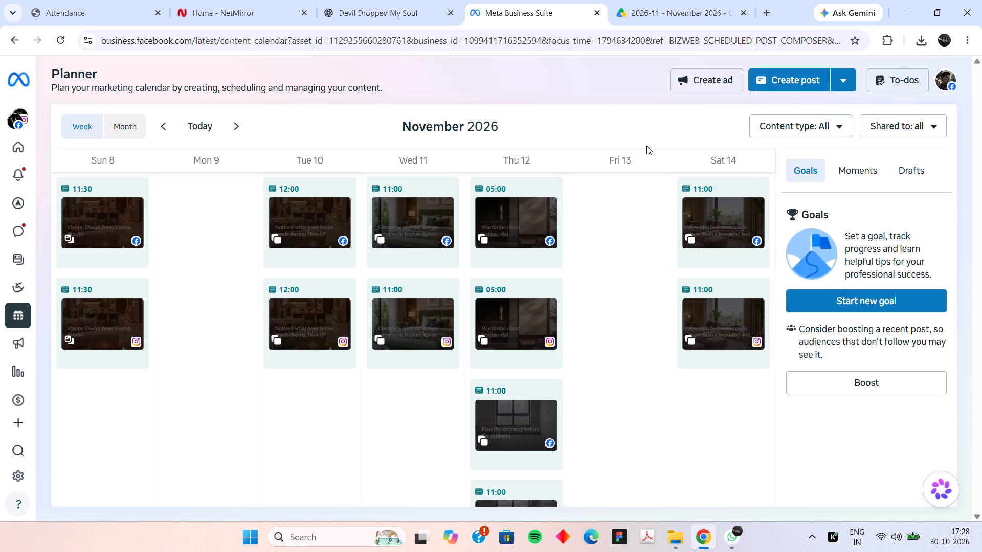
Switch to Google Drive and open the 2026-11-18 commercial spaces folder inside the November 2026 folder.
left_click(664, 0)
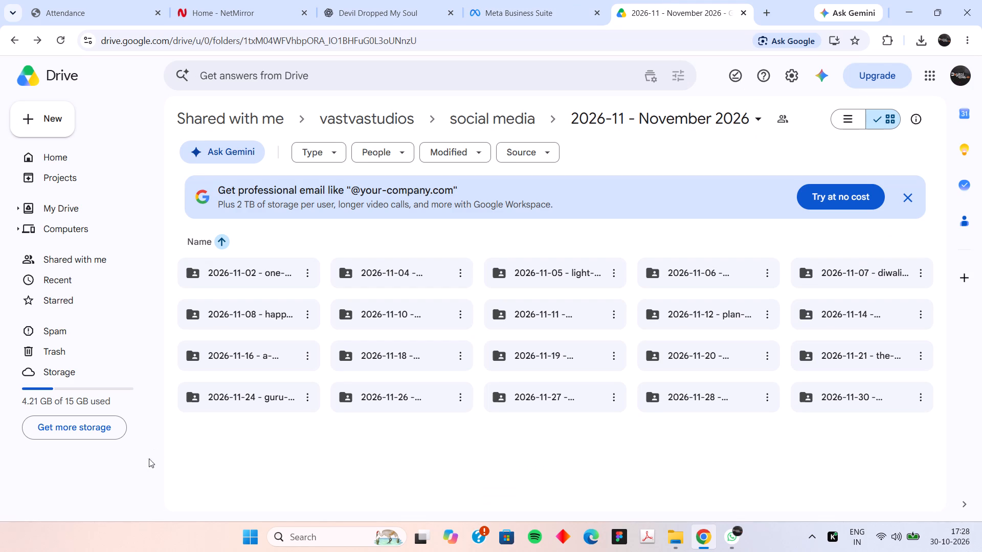
double_click(261, 357)
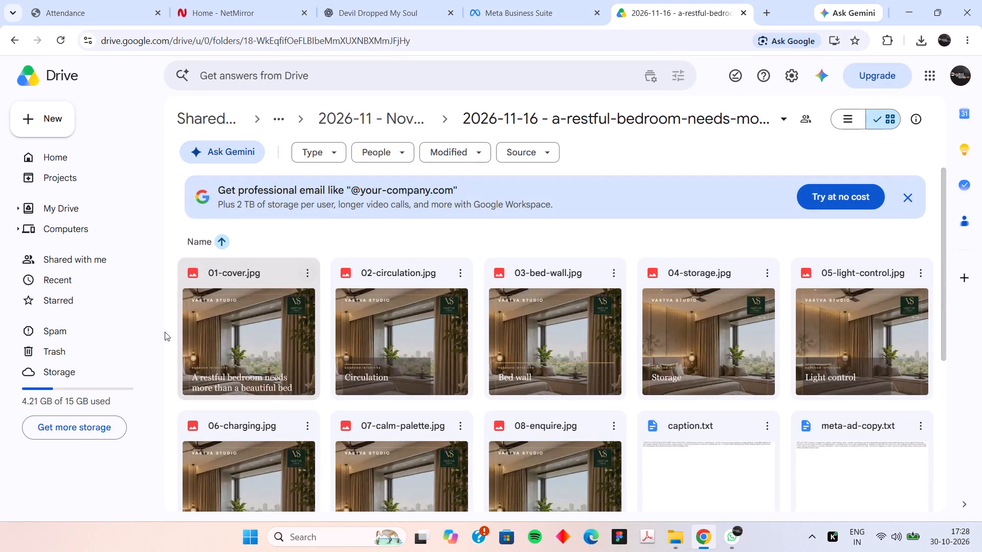
left_click(24, 45)
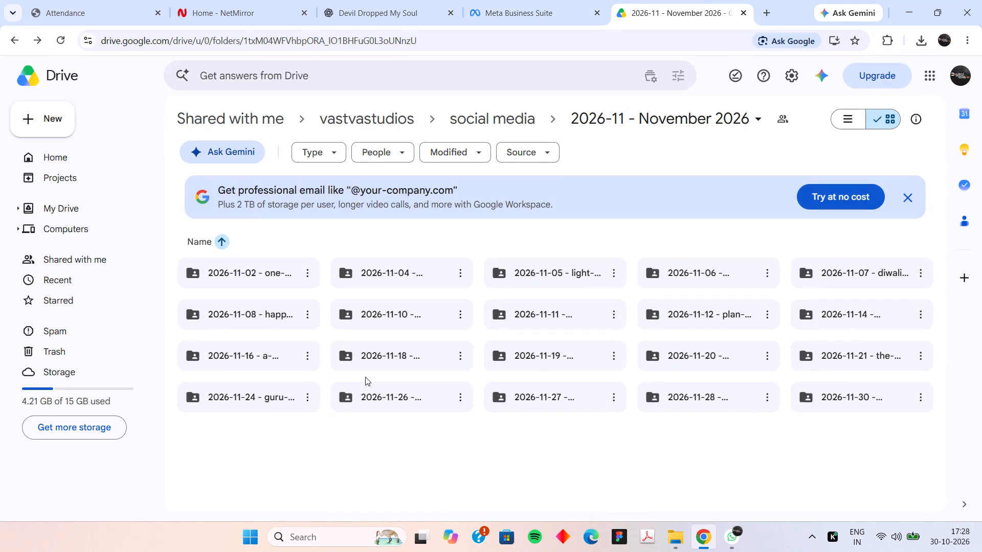
left_click(371, 348)
left_click(371, 348)
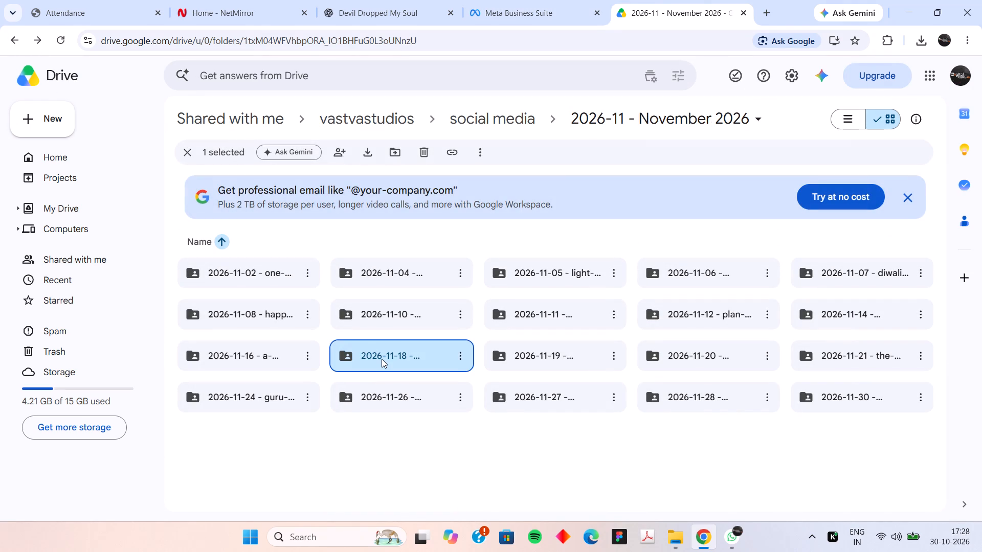
double_click(382, 359)
scroll(464, 412, "down", 3)
scroll(506, 320, "up", 2)
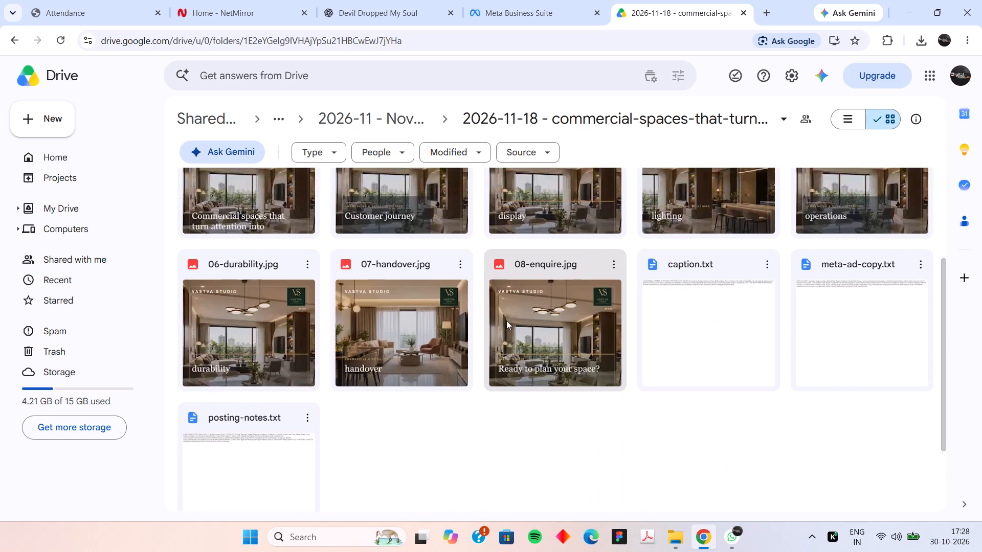
Download the images 08-enquire.jpg, 07-handover.jpg, 06-durability.jpg and 05-operations.jpg from the 2026-11-18 folder.
left_click(608, 370)
left_click(666, 156)
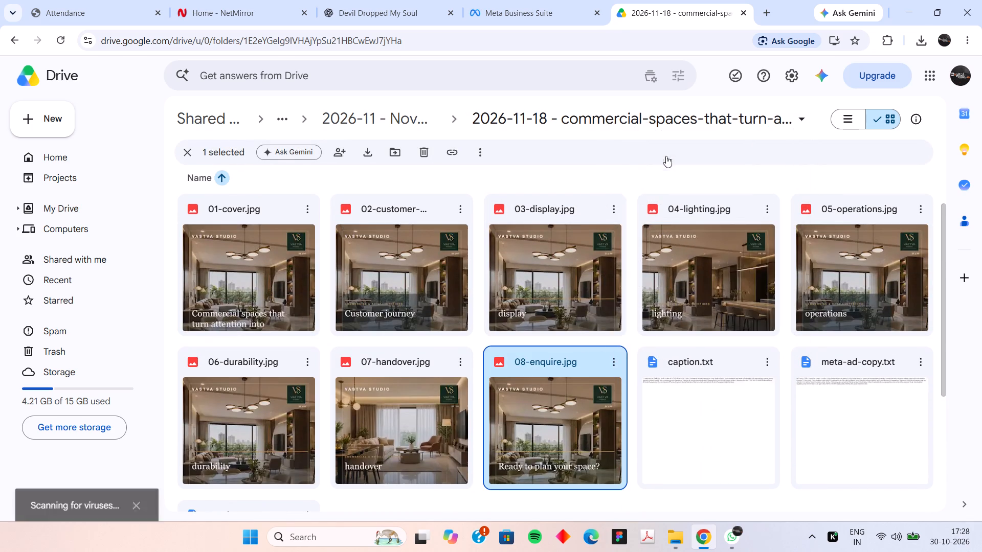
left_click(460, 363)
left_click(525, 162)
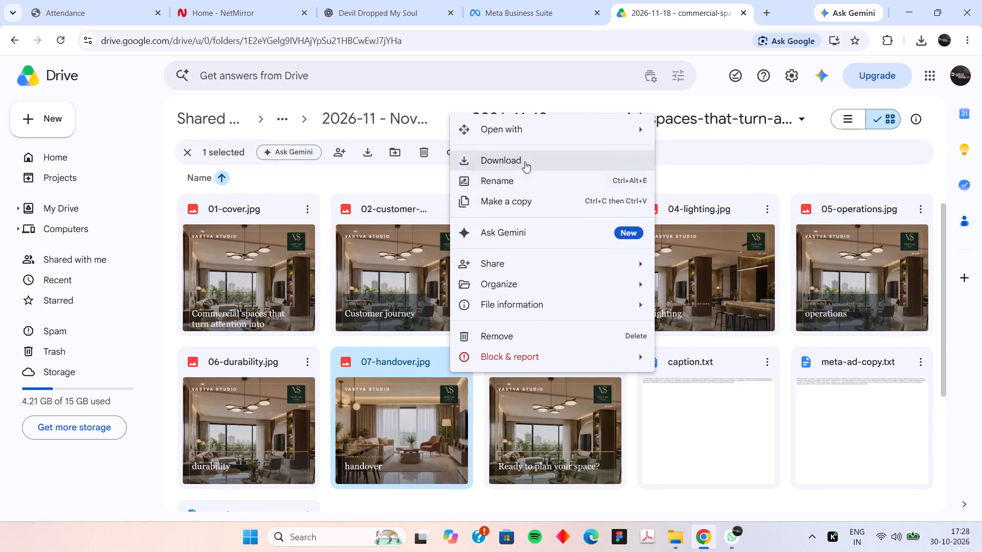
left_click(301, 366)
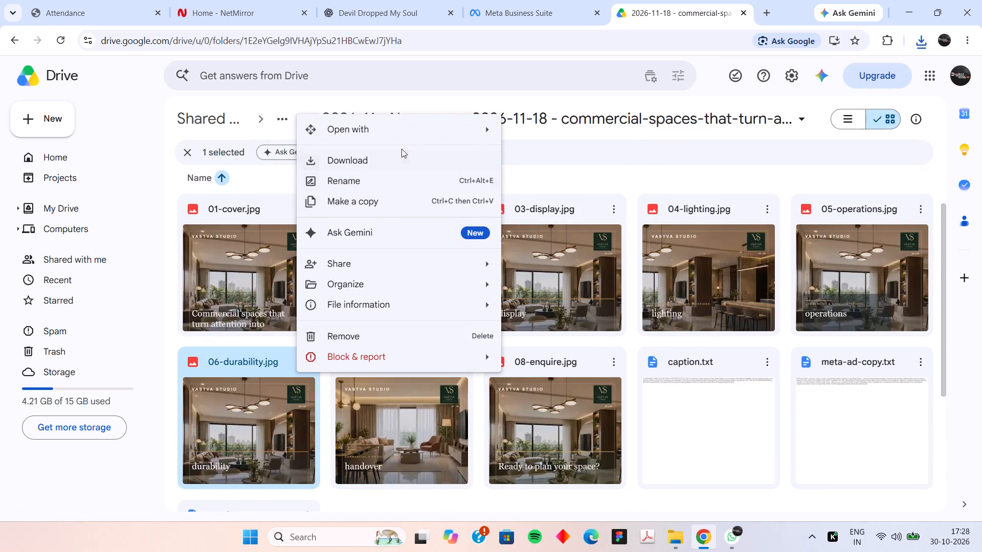
left_click(401, 155)
left_click(912, 211)
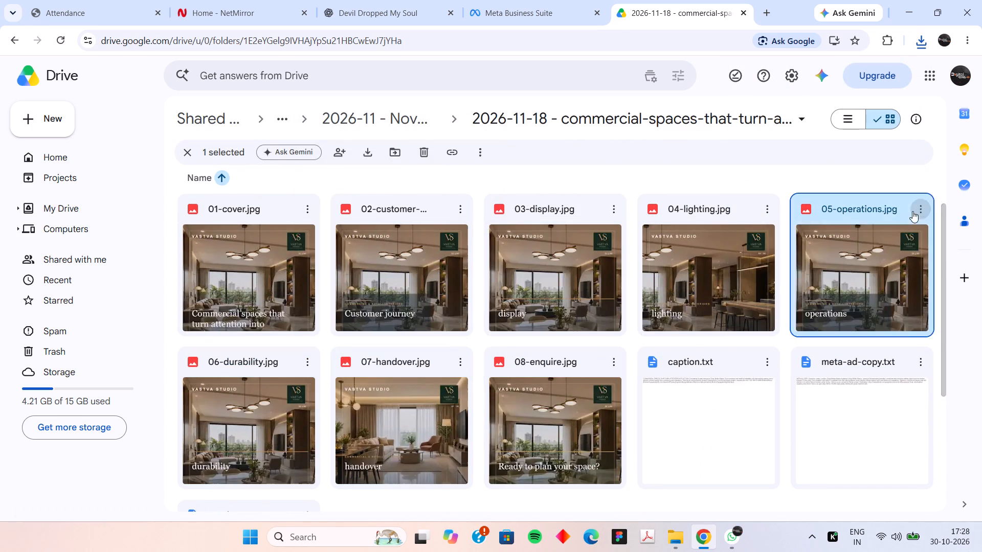
left_click(777, 261)
Download the lighting, display, customer journey and cover images, numbered 04 down to 01, from the 2026-11-18 folder.
left_click(772, 217)
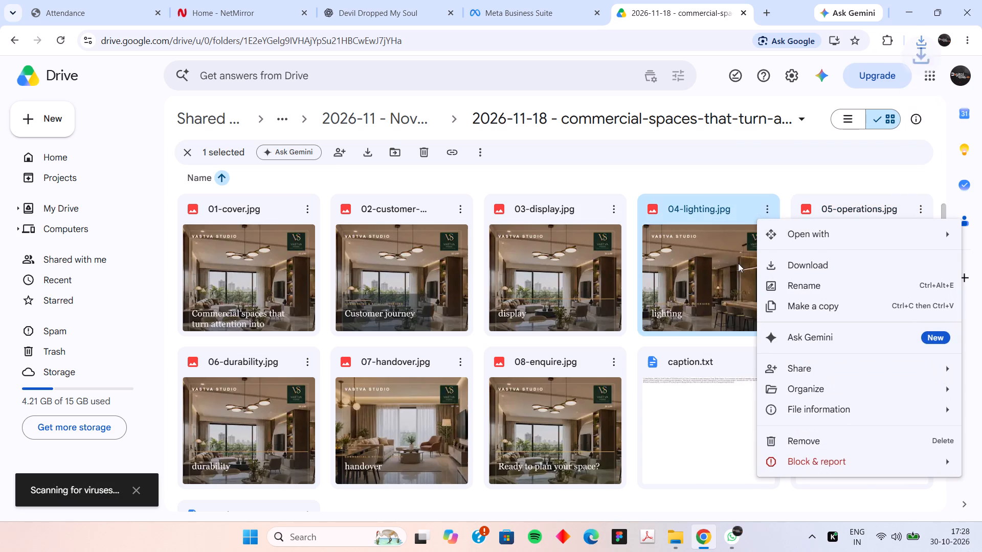
left_click(798, 272)
left_click(613, 203)
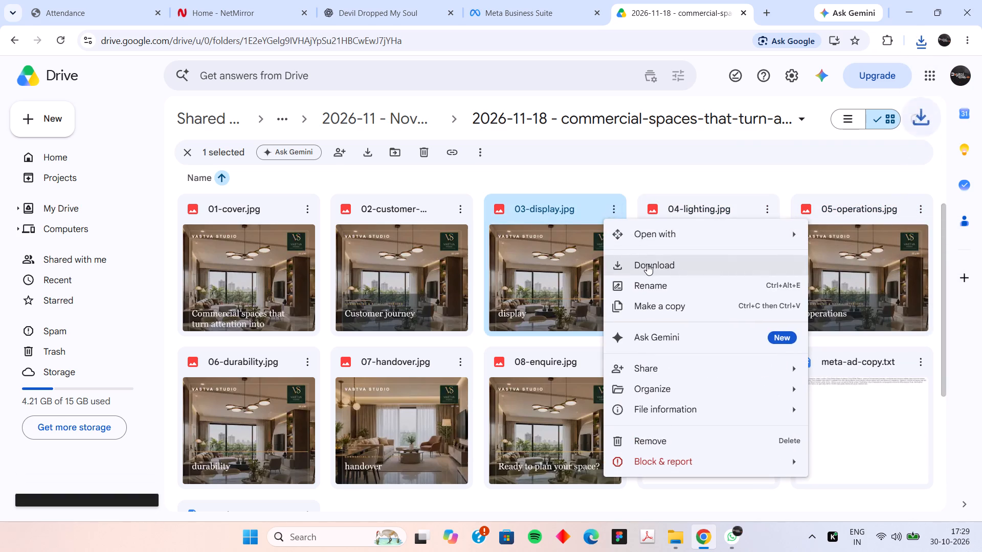
left_click(647, 264)
left_click(461, 206)
left_click(505, 271)
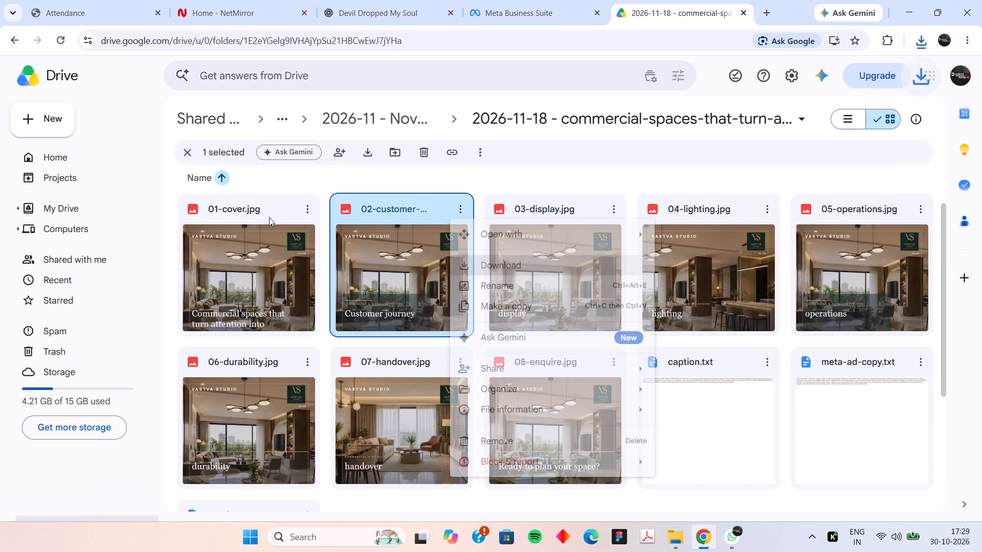
left_click(314, 212)
left_click(355, 266)
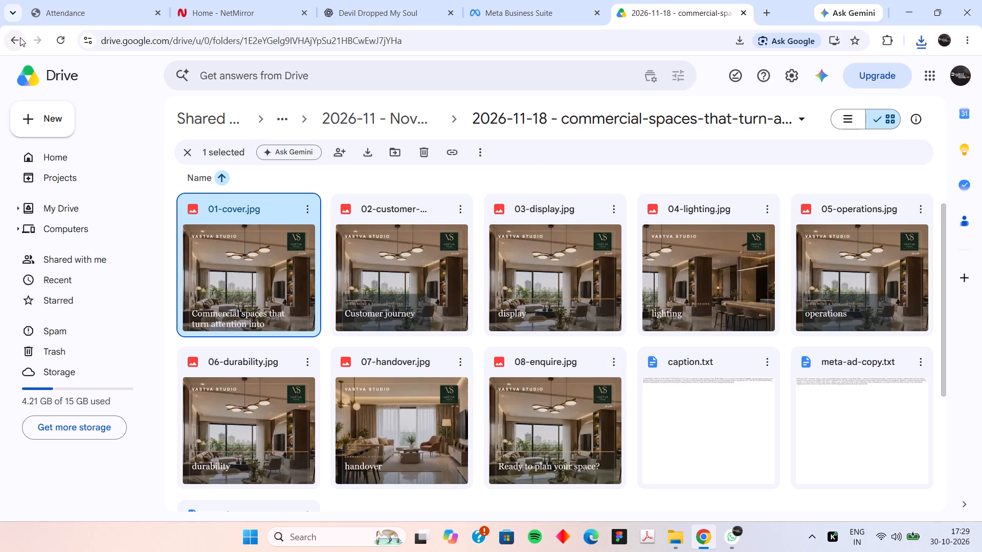
Open caption.txt from the 2026-11-18 commercial spaces folder.
double_click(736, 422)
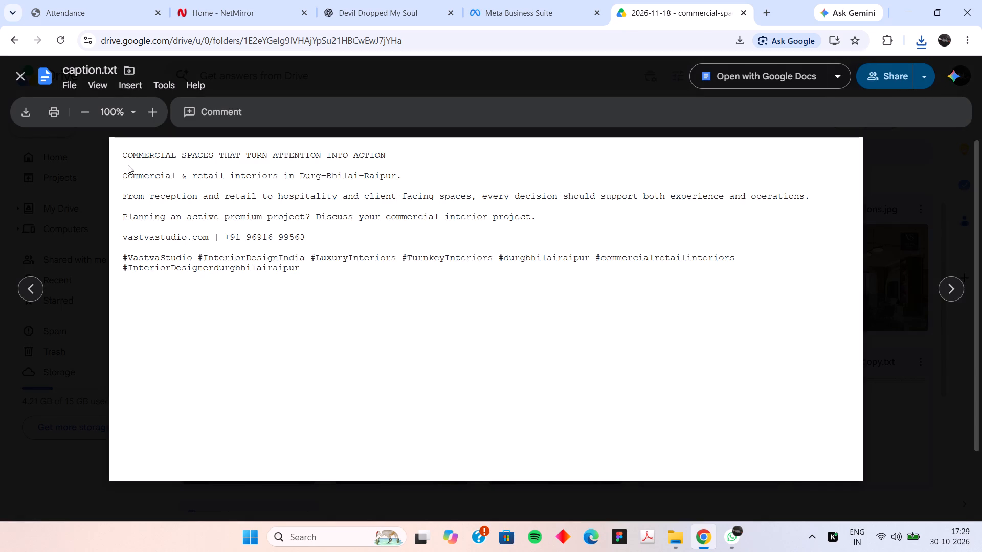
Copy the caption text in caption.txt from "Commercial & retail interiors in Durg-Bhilai-Raipur." through the last hashtag, leaving out the heading.
left_click_drag(124, 176, 363, 293)
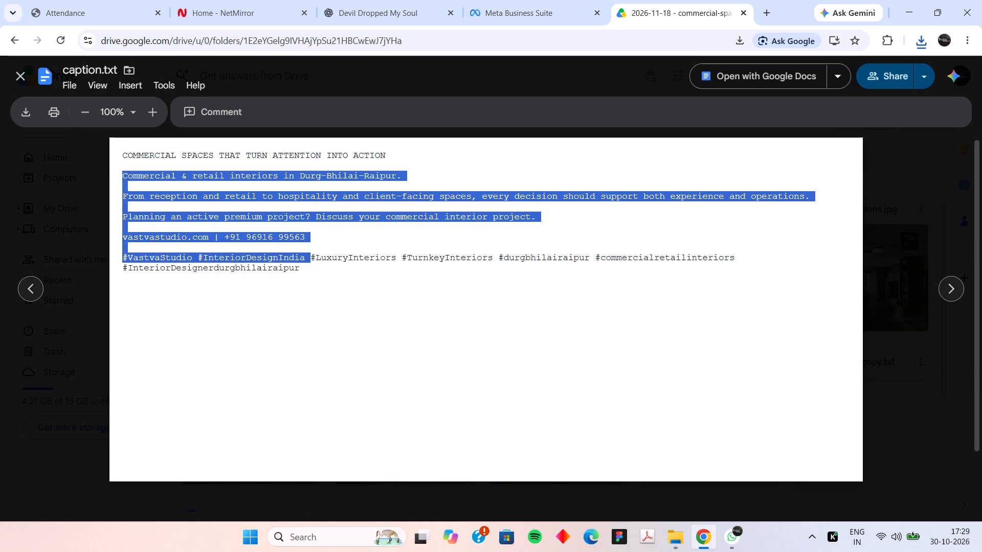
right_click(286, 262)
left_click(322, 281)
Switch to Meta Business Suite, start a new post and paste the copied commercial interiors caption as its text.
left_click(518, 0)
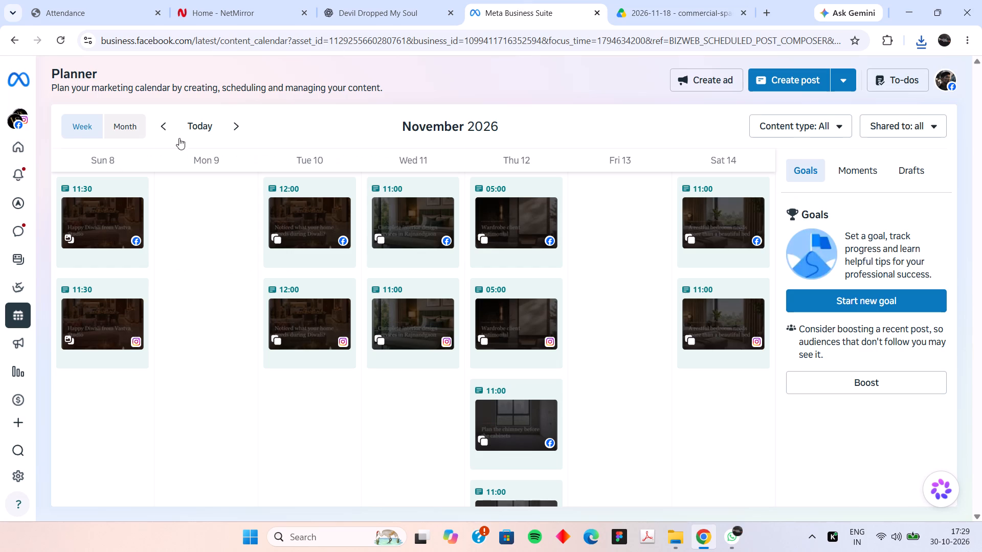
left_click(779, 80)
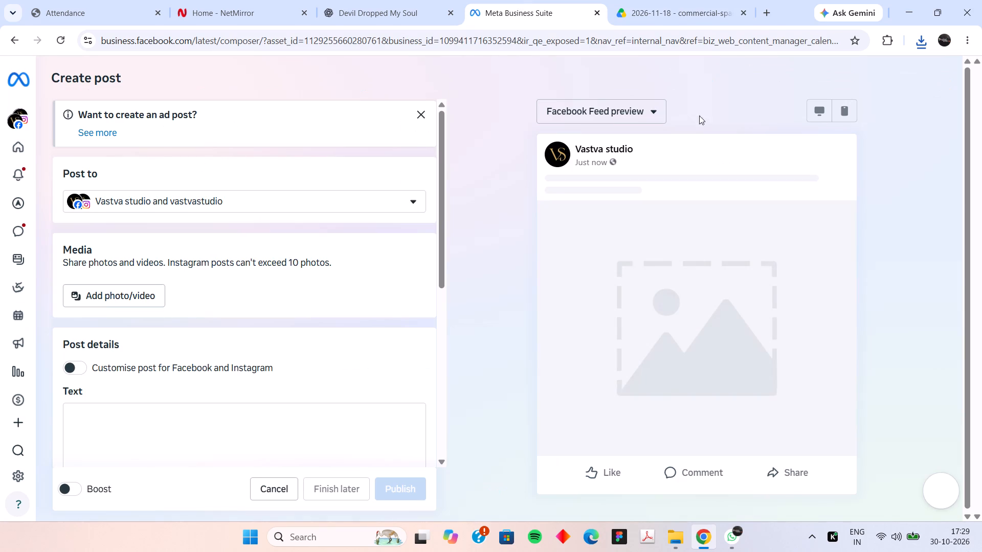
right_click(91, 419)
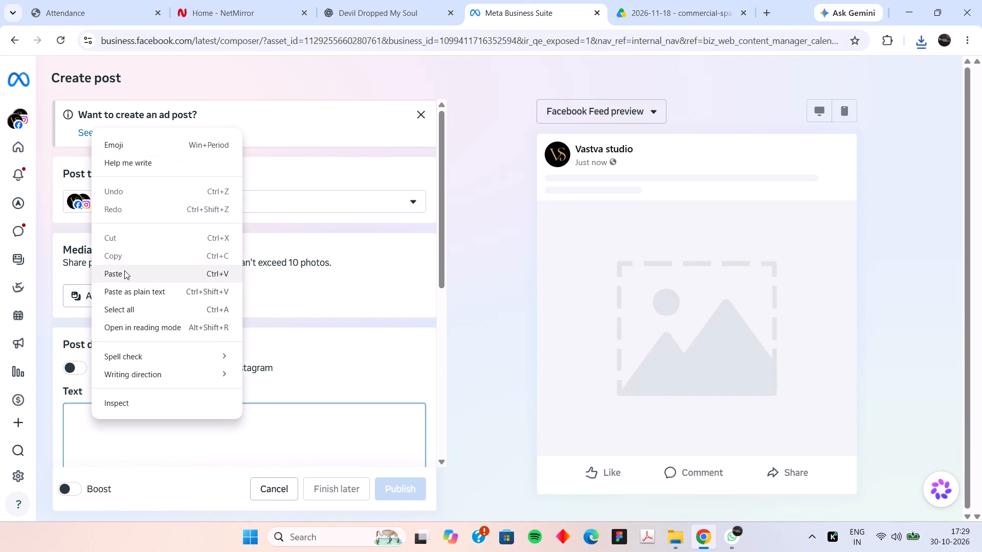
left_click(124, 270)
Change the first hashtag of the post text to all lowercase, #vastvastudio.
scroll(172, 450, "down", 1)
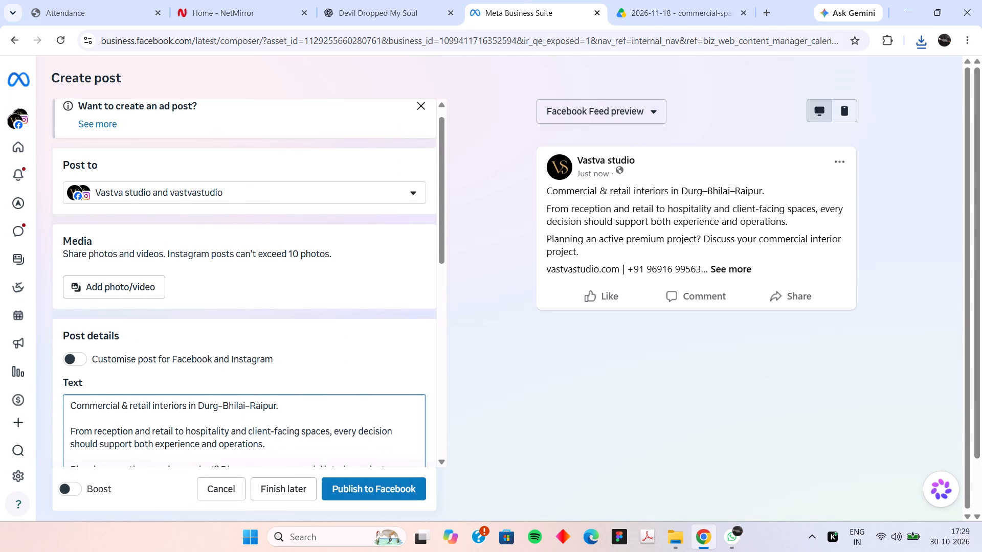
scroll(109, 407, "down", 1)
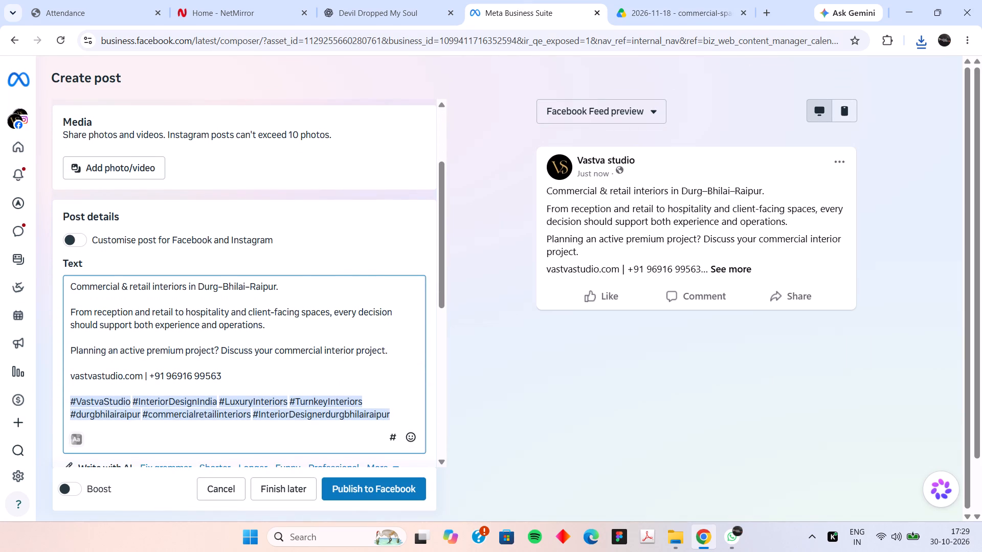
left_click(77, 406)
key("Right")
key("BackSpace")
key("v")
key("Up")
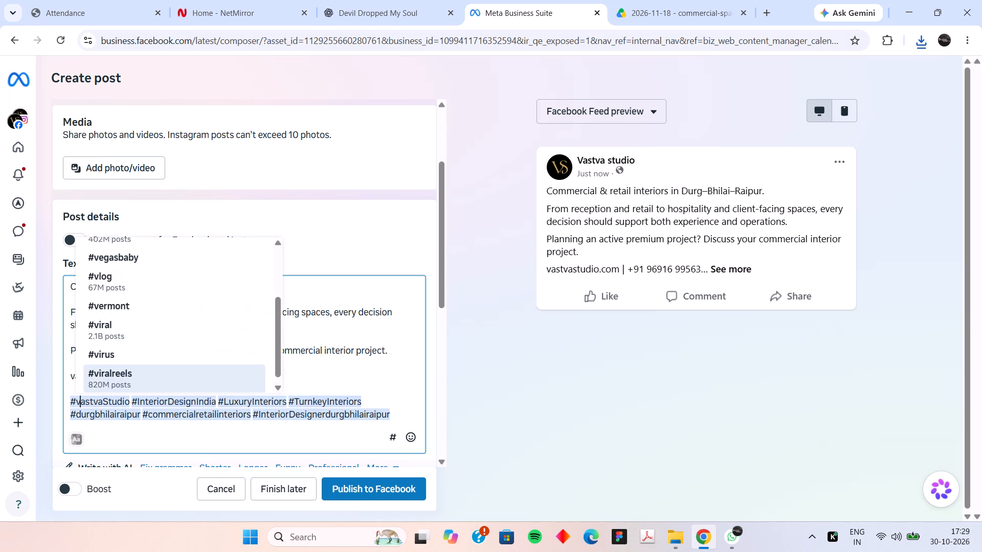
key("Right")
key("Right")
key("Right")
key("Right")
key("Right")
key("Right")
key("BackSpace")
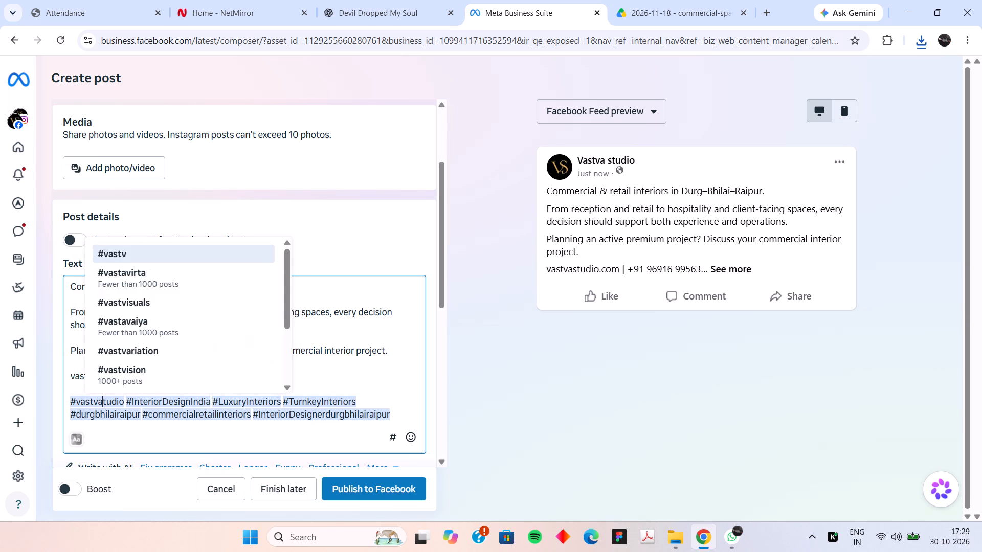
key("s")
Change the second hashtag to all lowercase, #interiordesignindia.
key("Right")
key("Right")
key("Right")
key("Right")
key("Right")
key("Right")
key("Right")
key("Right")
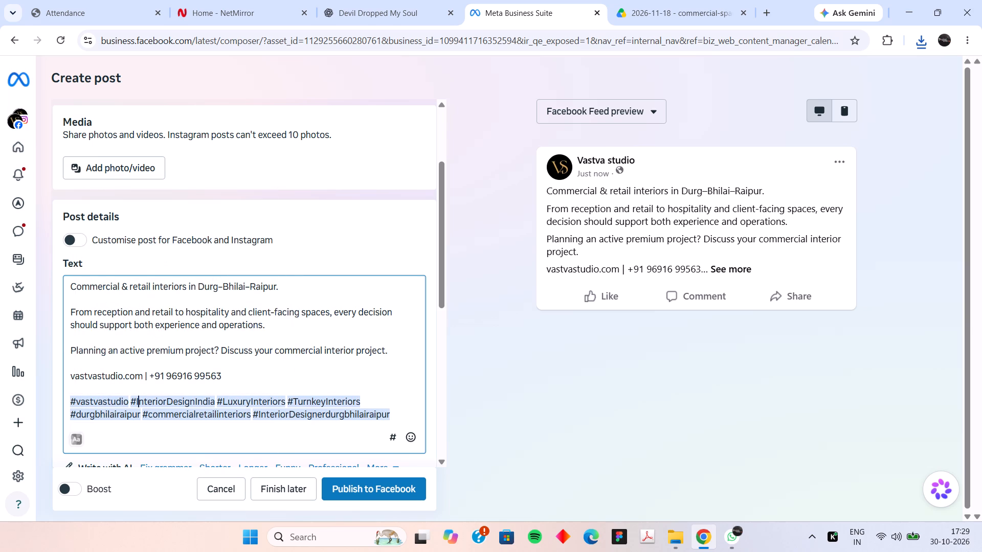
key("BackSpace")
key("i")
key("Right")
key("Right")
key("Right")
key("Right")
key("Right")
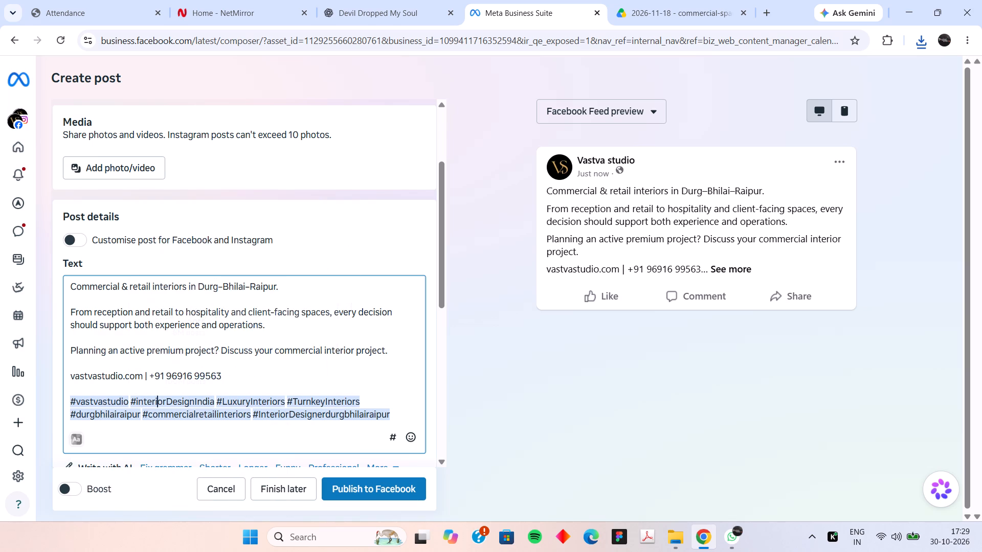
key("Right")
key("Right")
key("Right")
key("BackSpace")
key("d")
key("Right")
key("Right")
key("Right")
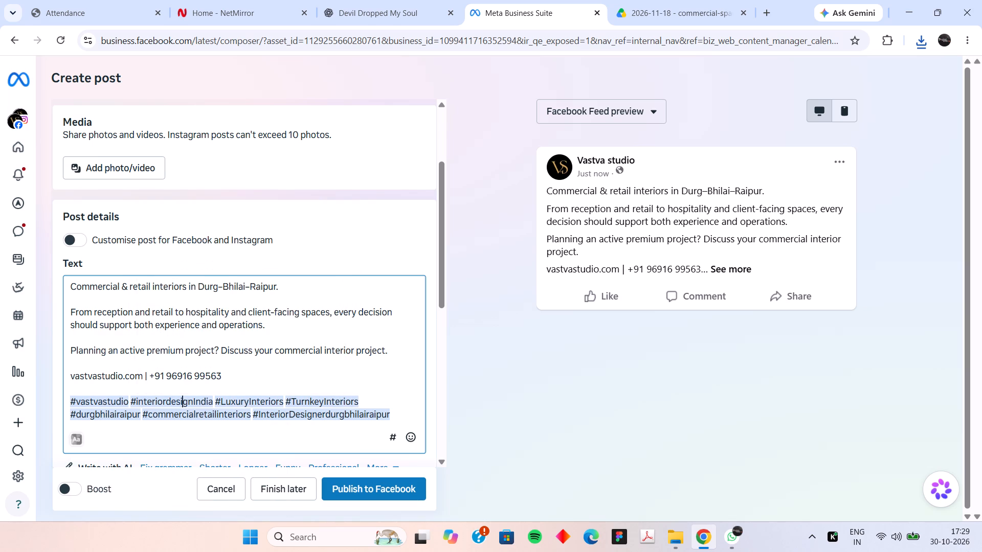
key("Right")
key("Right")
key("Right")
key("BackSpace")
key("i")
Change the third hashtag to all lowercase, #luxuryinteriors.
key("Right")
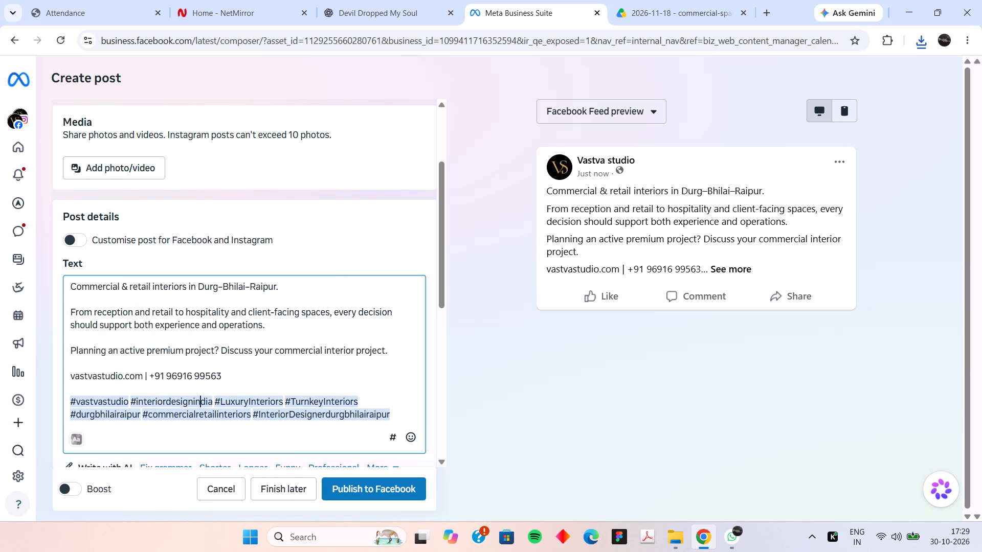
key("Right")
key("Right")
key("Right")
key("Right")
key("Right")
key("Right")
key("BackSpace")
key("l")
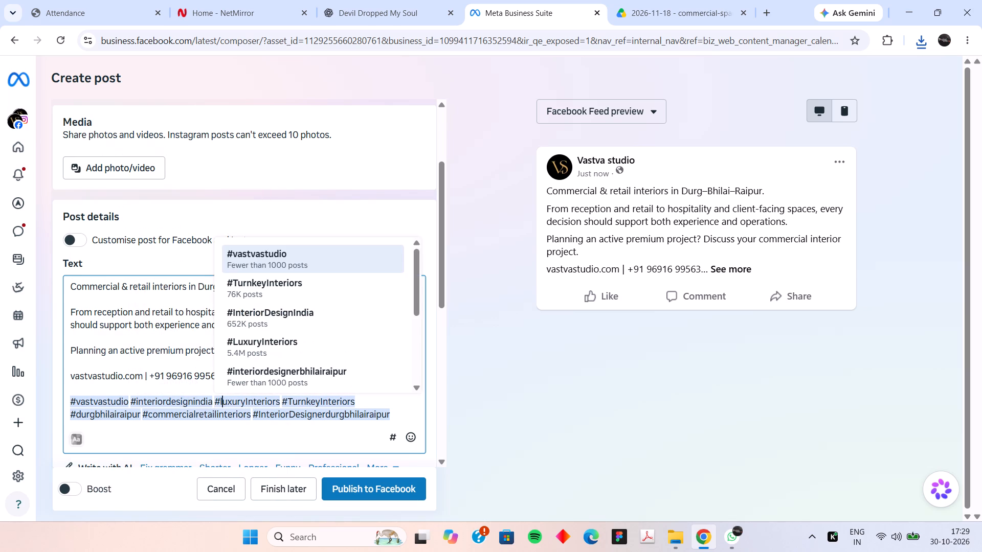
key("Right")
key("Right")
key("Right")
key("Right")
key("Right")
key("Right")
key("BackSpace")
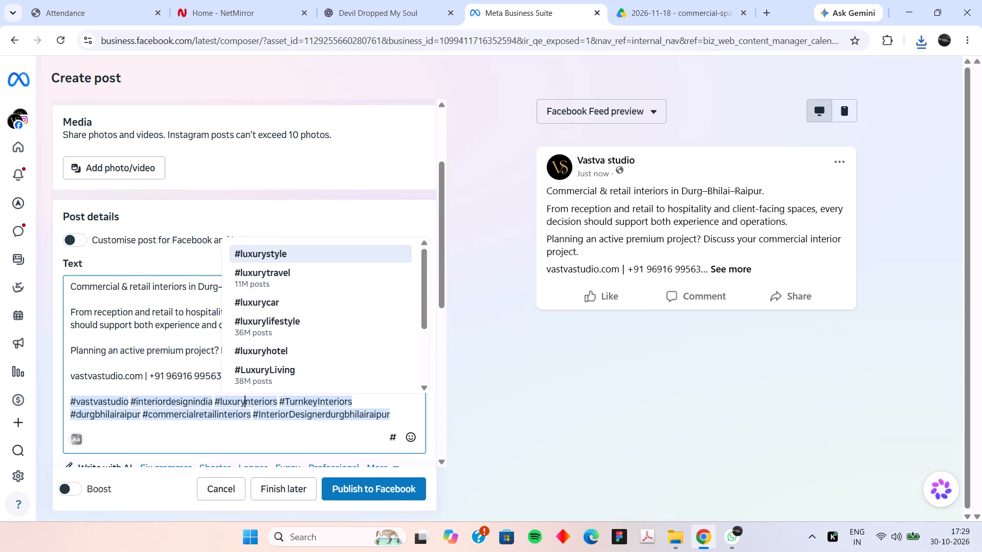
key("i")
Change the fourth hashtag to all lowercase, #turnkeyinteriors.
key("Right")
key("Right")
key("Right")
key("Right")
key("Right")
key("Right")
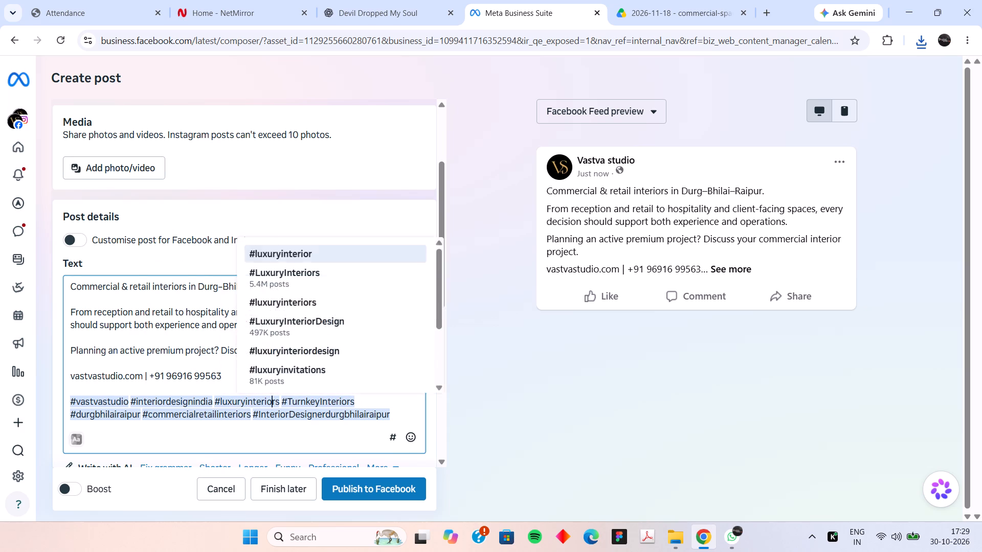
key("Right")
key("Right")
key("Right")
key("Right")
key("Right")
key("BackSpace")
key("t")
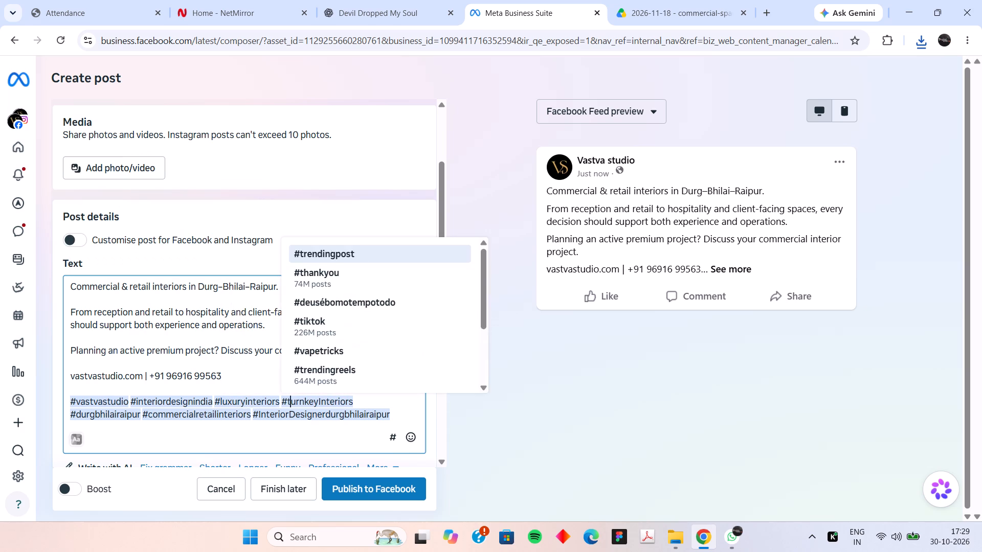
key("Right")
key("Right")
key("Right")
key("Right")
key("Right")
key("Right")
key("Right")
key("BackSpace")
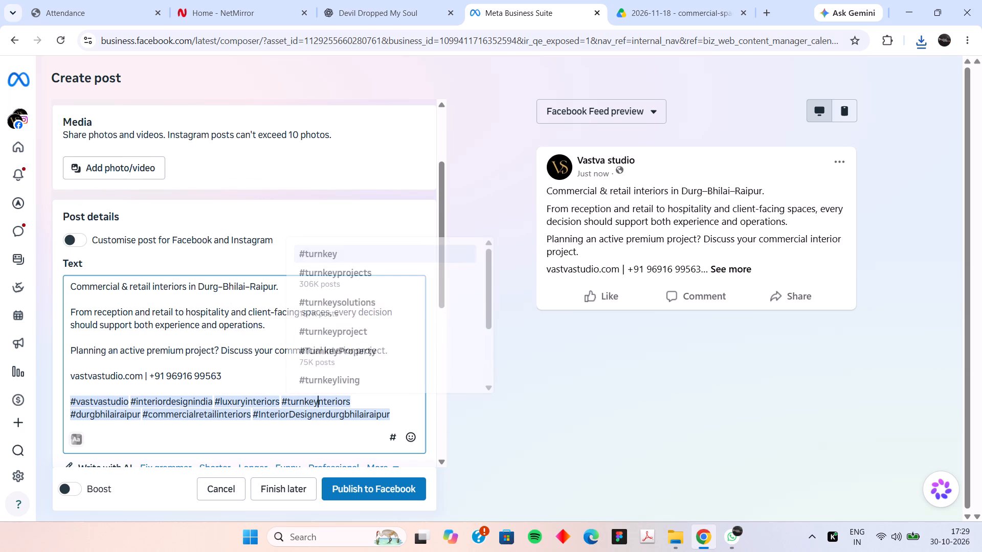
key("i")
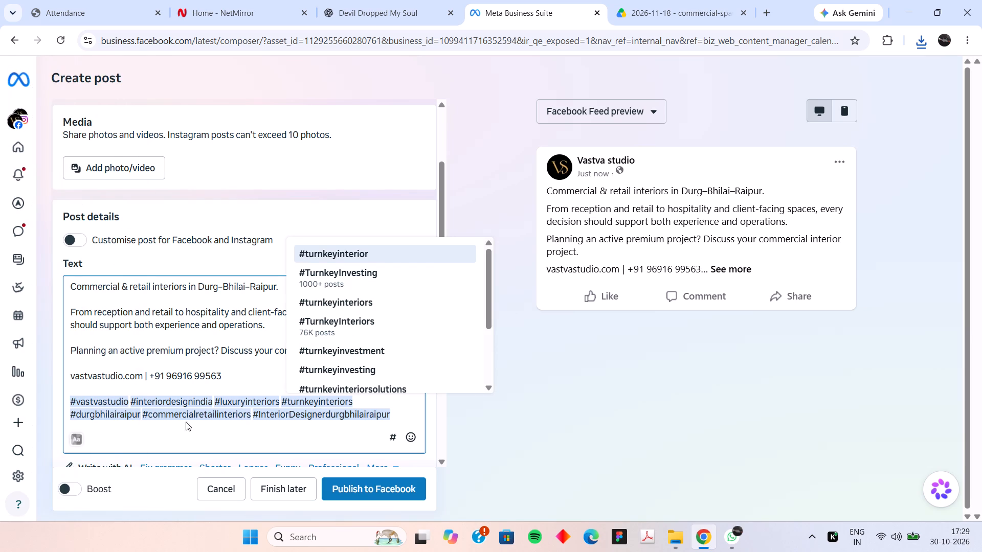
Replace the capital I at the start of the last hashtag with a lowercase i.
left_click(262, 415)
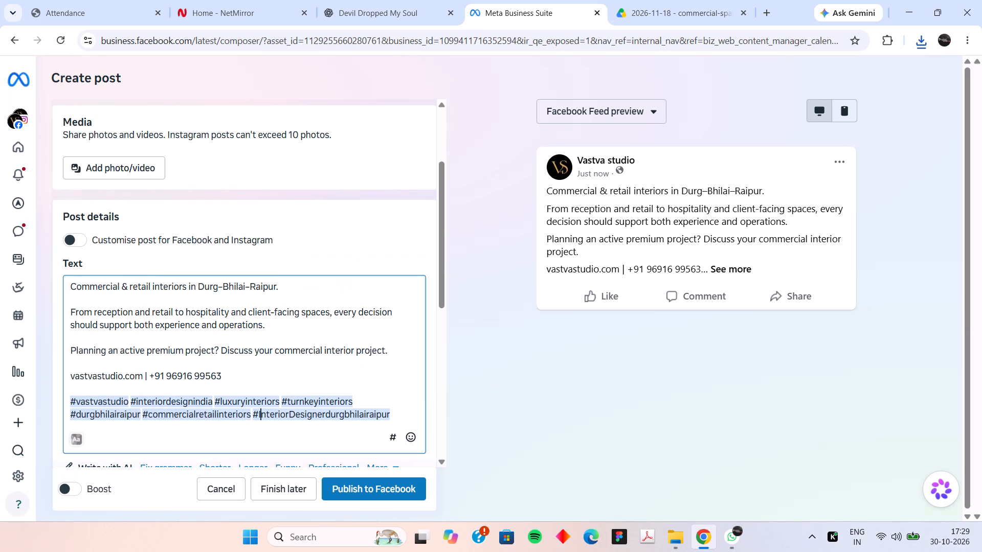
key("BackSpace")
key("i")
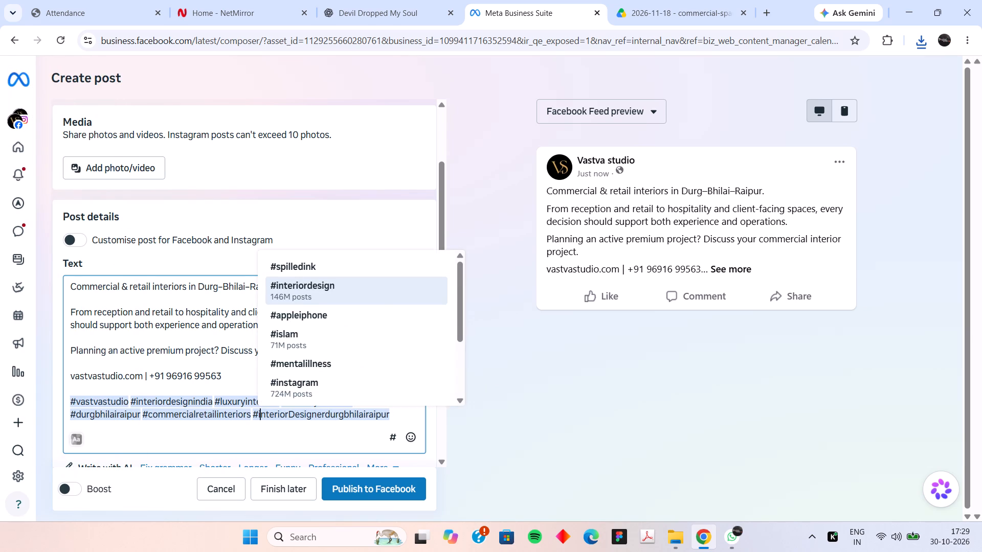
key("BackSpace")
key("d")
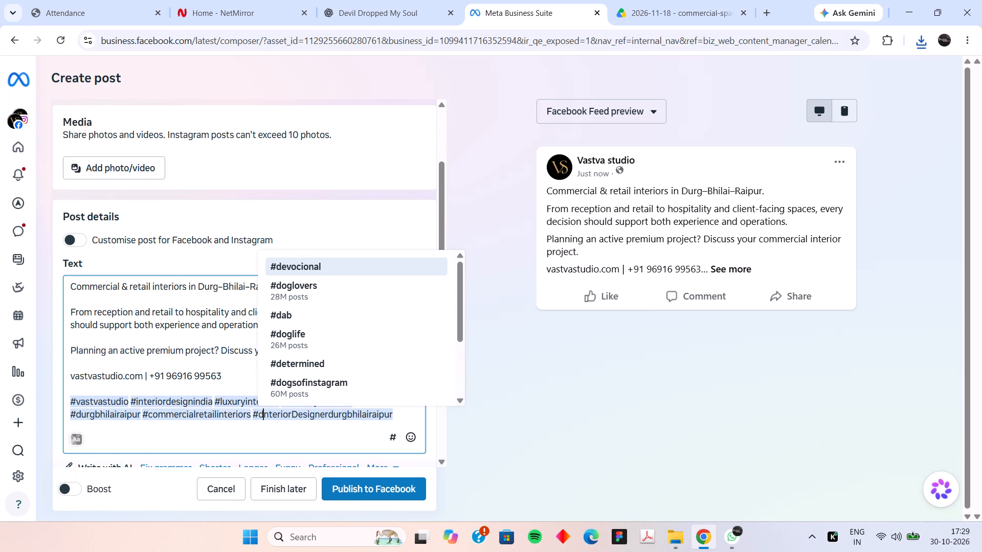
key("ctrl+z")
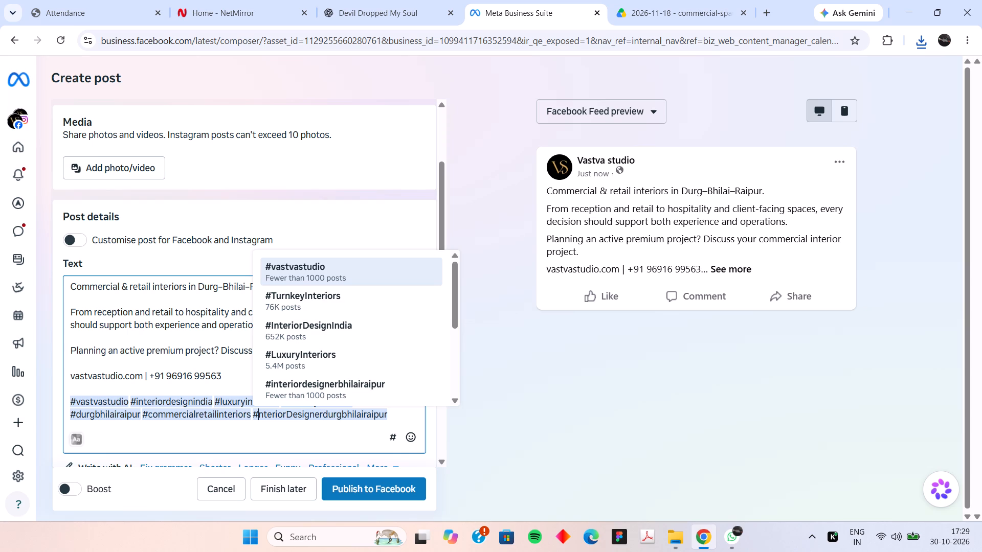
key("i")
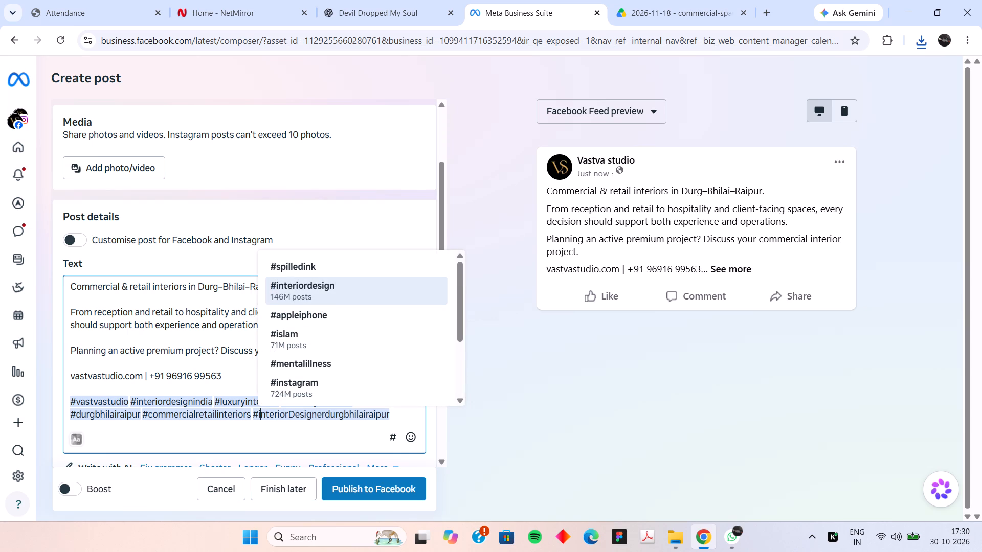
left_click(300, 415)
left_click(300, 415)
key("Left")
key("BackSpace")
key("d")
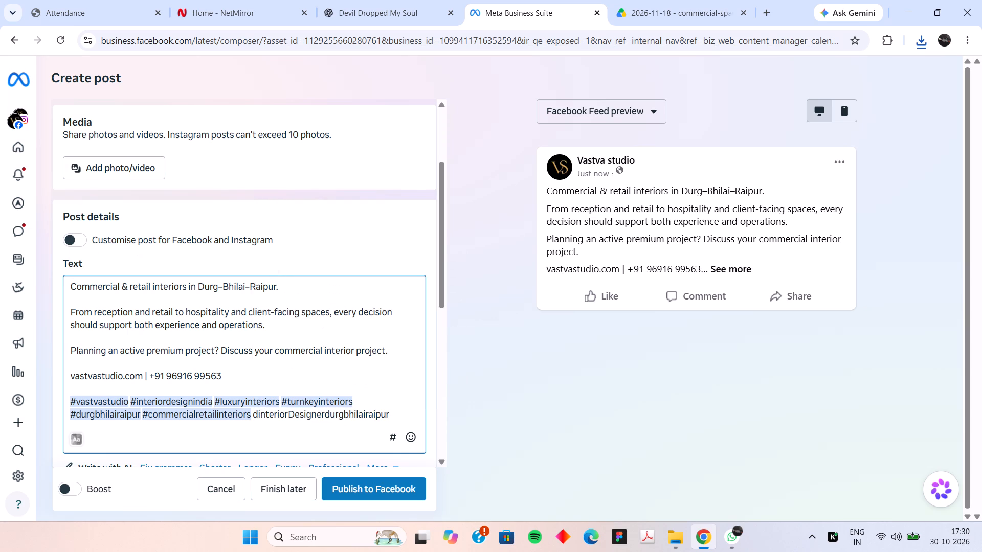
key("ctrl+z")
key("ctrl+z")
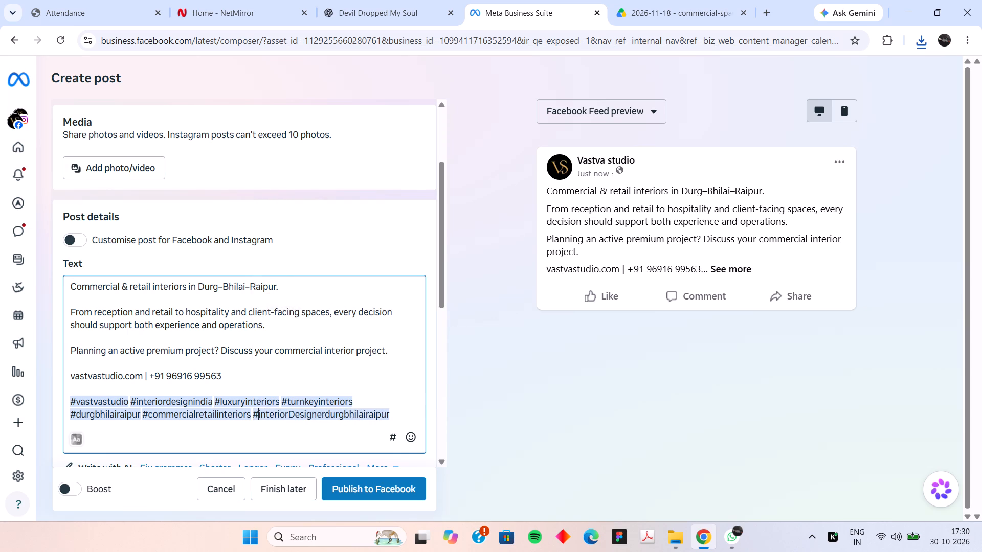
Replace the capital D in the last hashtag with a lowercase d, making it #interiordesignerdurgbhilairaipur, and dismiss the hashtag suggestions.
left_click(295, 415)
key("BackSpace")
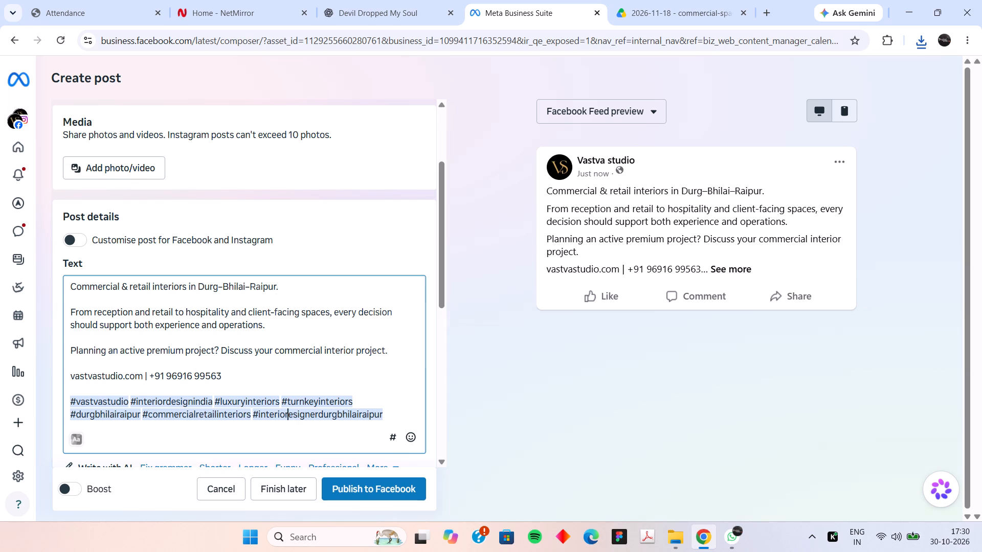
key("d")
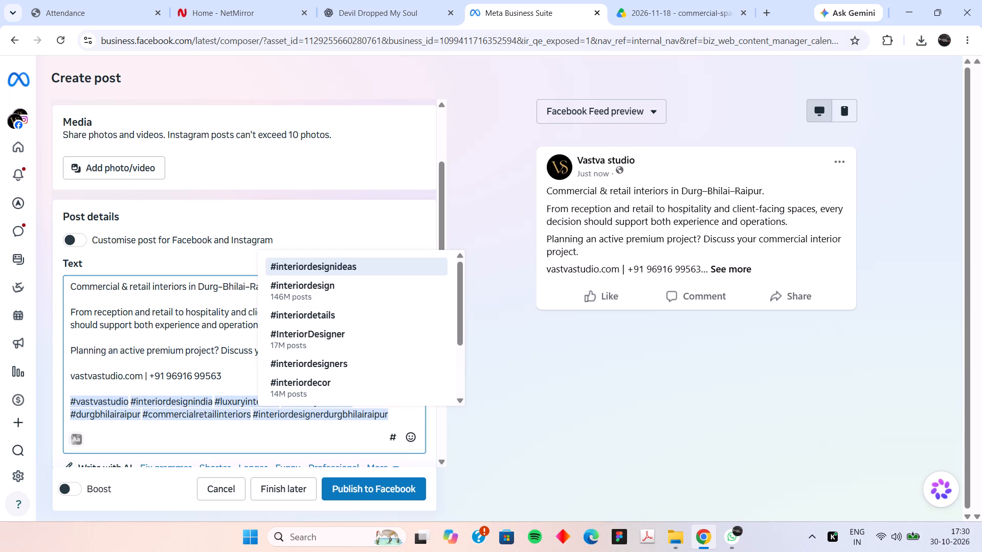
scroll(180, 378, "down", 2)
left_click(521, 371)
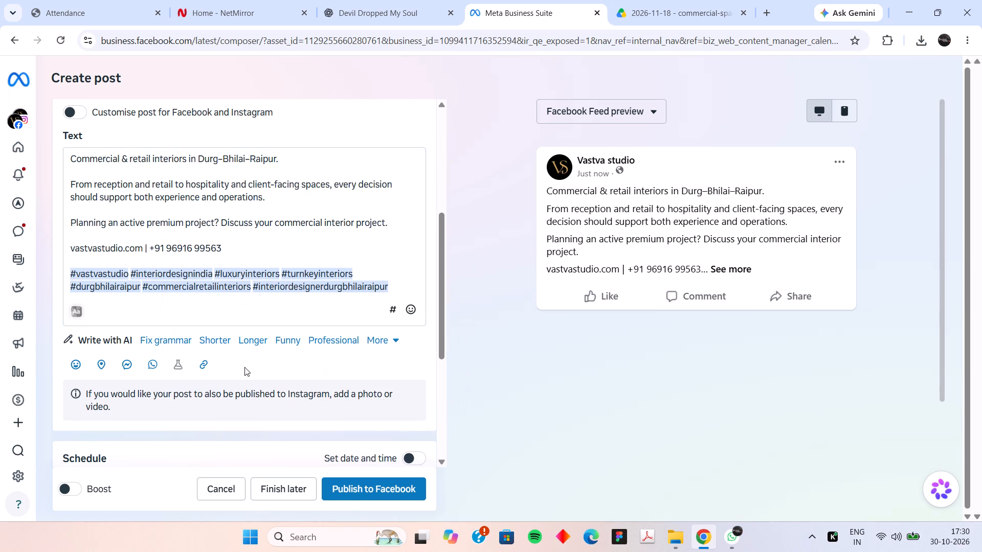
Start adding photos to the commercial spaces post and browse to the Downloads folder.
scroll(387, 398, "up", 4)
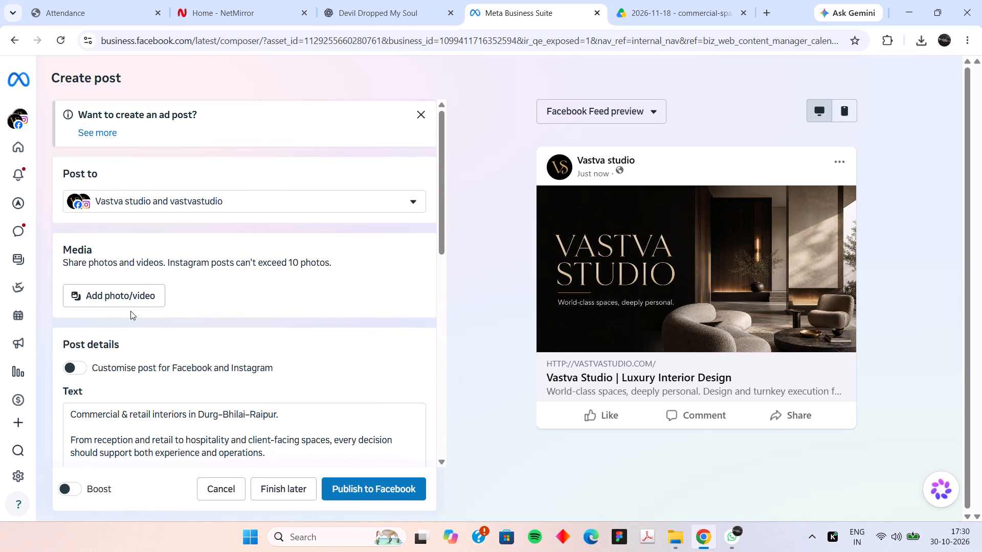
left_click(130, 311)
left_click(130, 298)
left_click(48, 164)
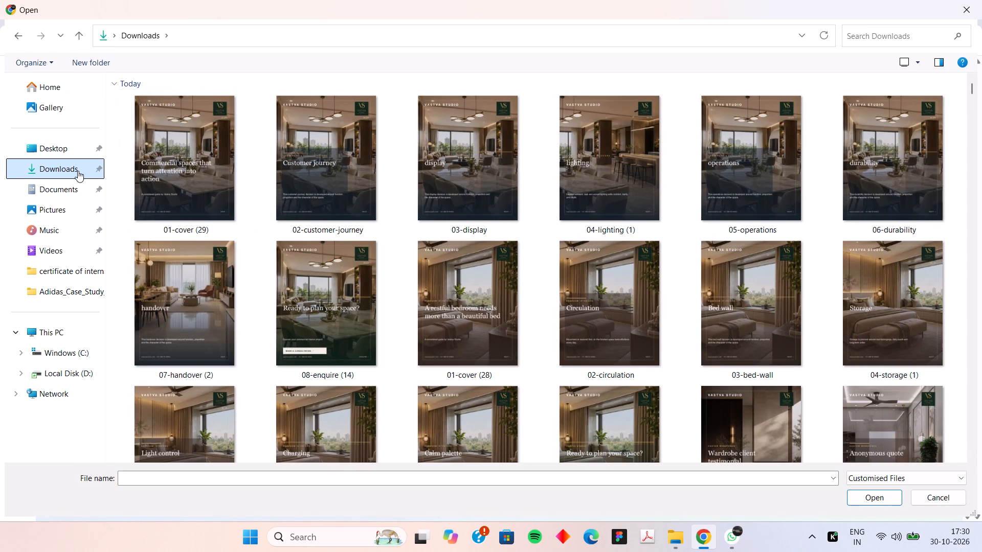
Select the commercial spaces images from 01-cover (29) through 08-enquire (14) in Downloads for upload.
left_click(160, 160)
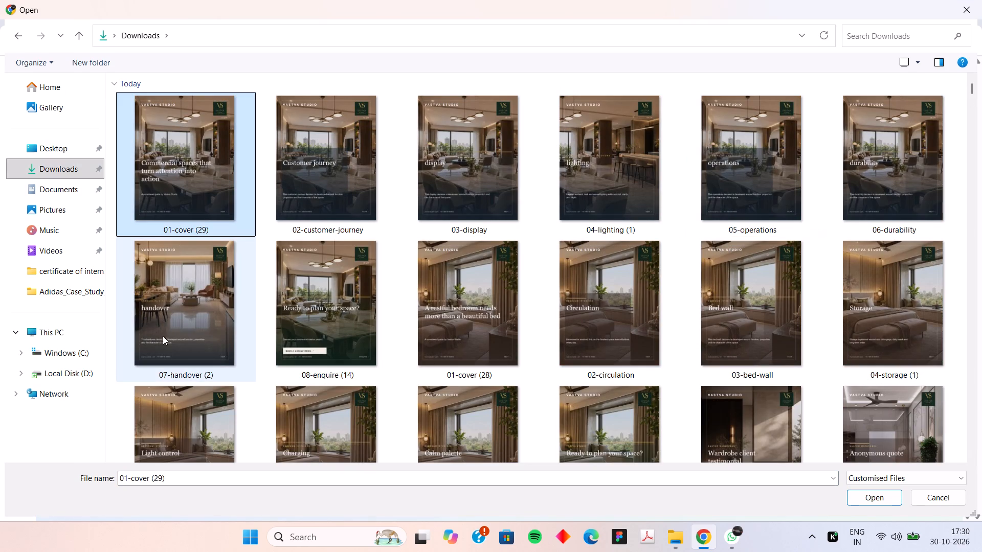
left_click(327, 318, "shift")
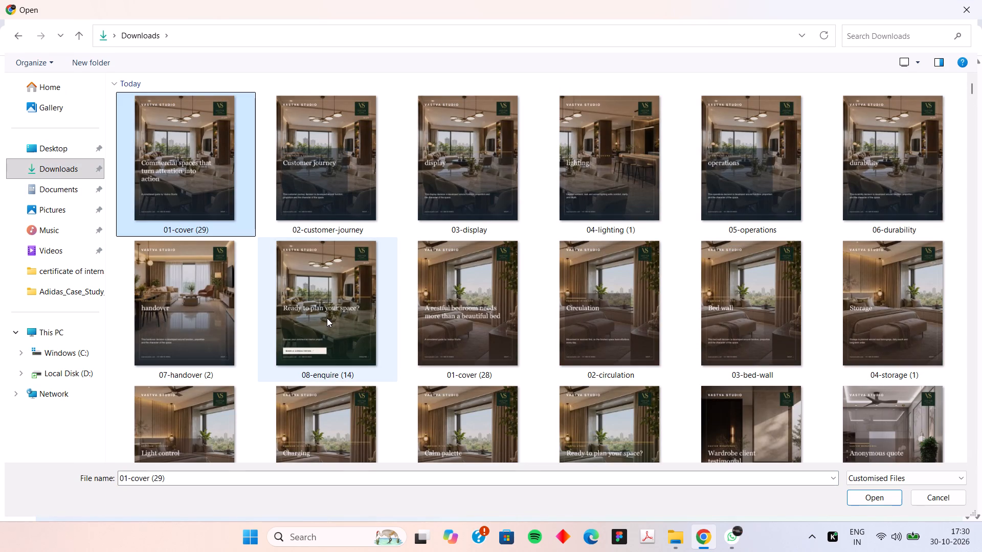
Add the selected commercial spaces images to the post and review its attached media and caption.
left_click(883, 497)
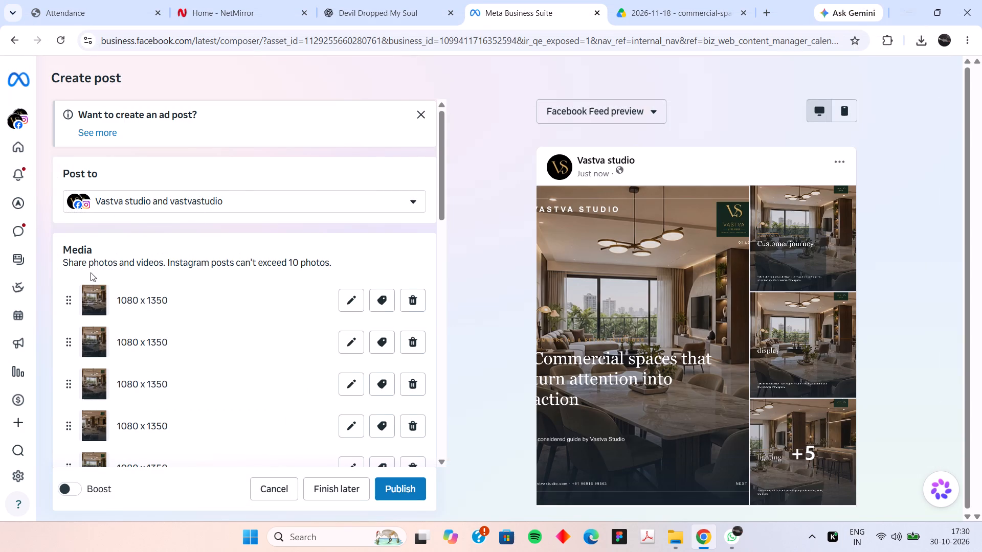
scroll(138, 332, "down", 2)
scroll(161, 367, "up", 4)
scroll(161, 367, "down", 8)
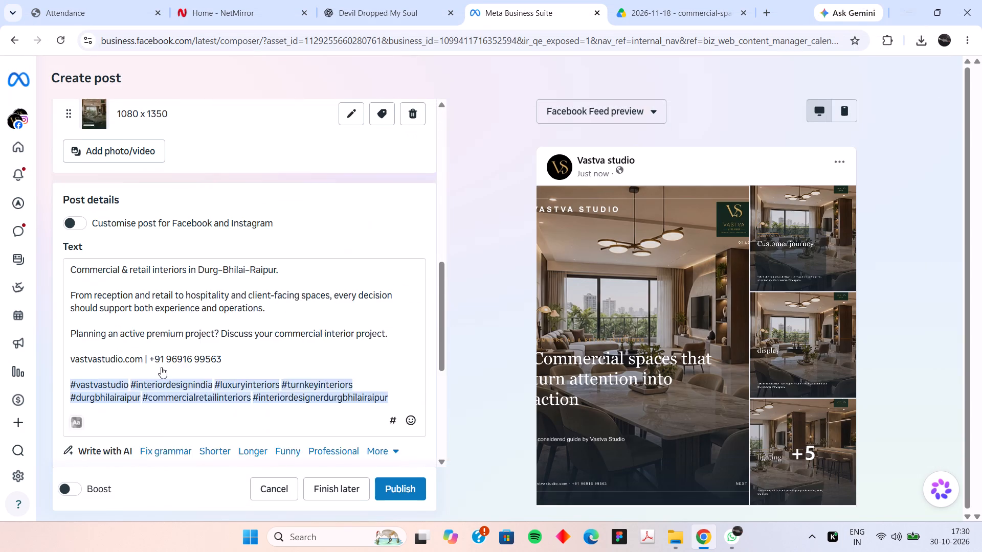
scroll(120, 408, "down", 2)
scroll(120, 404, "up", 11)
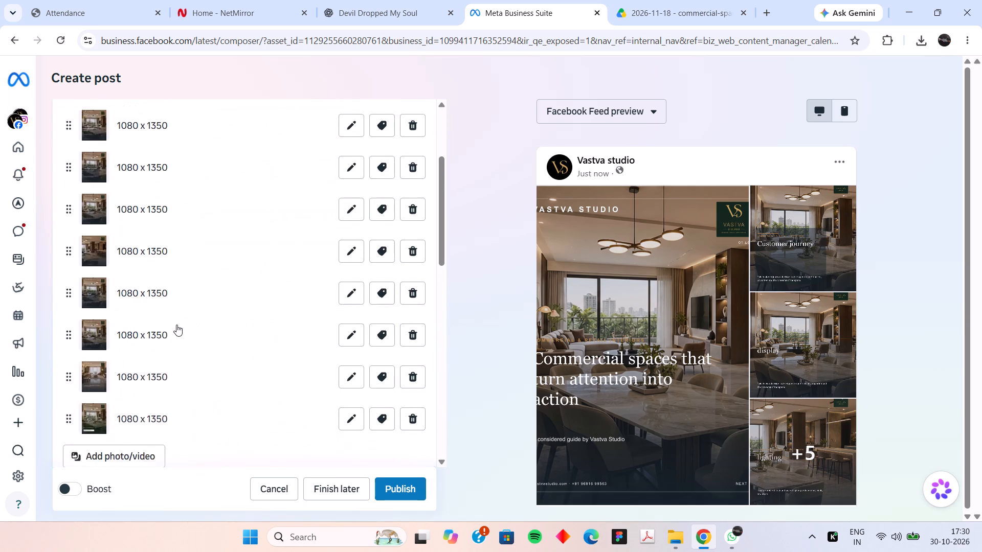
Turn on scheduling for the post and set both the Facebook and Instagram dates to 13 November 2026.
scroll(180, 322, "down", 9)
scroll(333, 349, "down", 1)
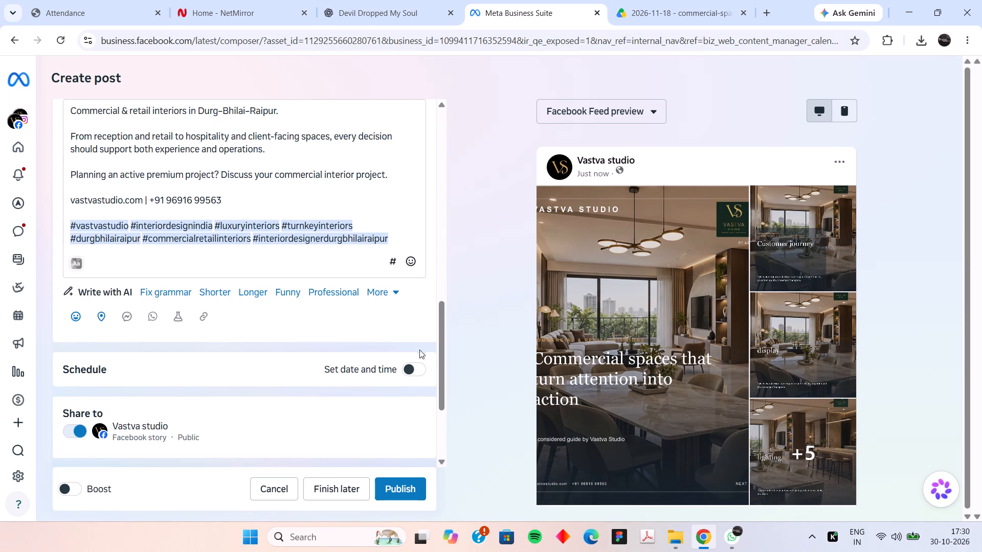
left_click(410, 364)
left_click(123, 163)
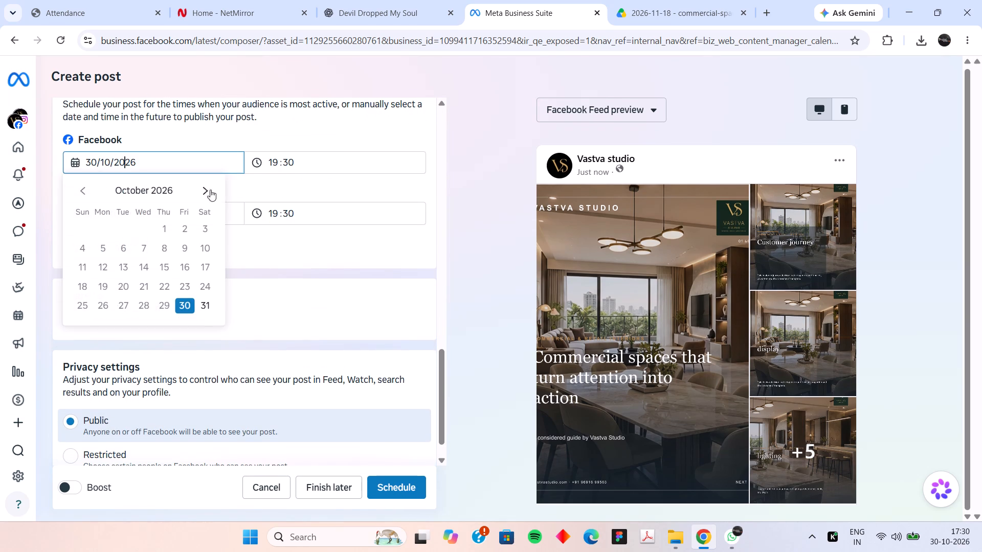
left_click(208, 199)
left_click(187, 244)
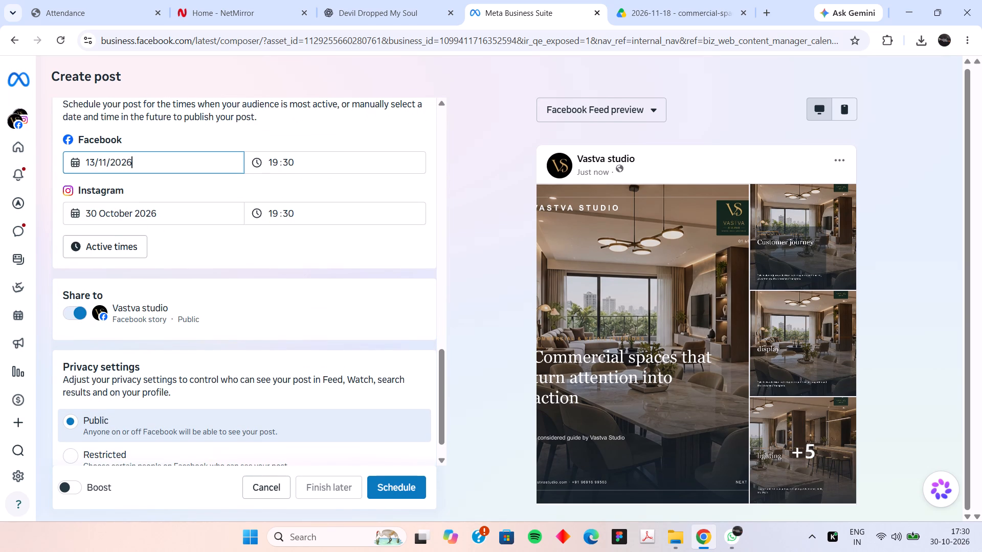
left_click(140, 212)
left_click(203, 247)
left_click(181, 294)
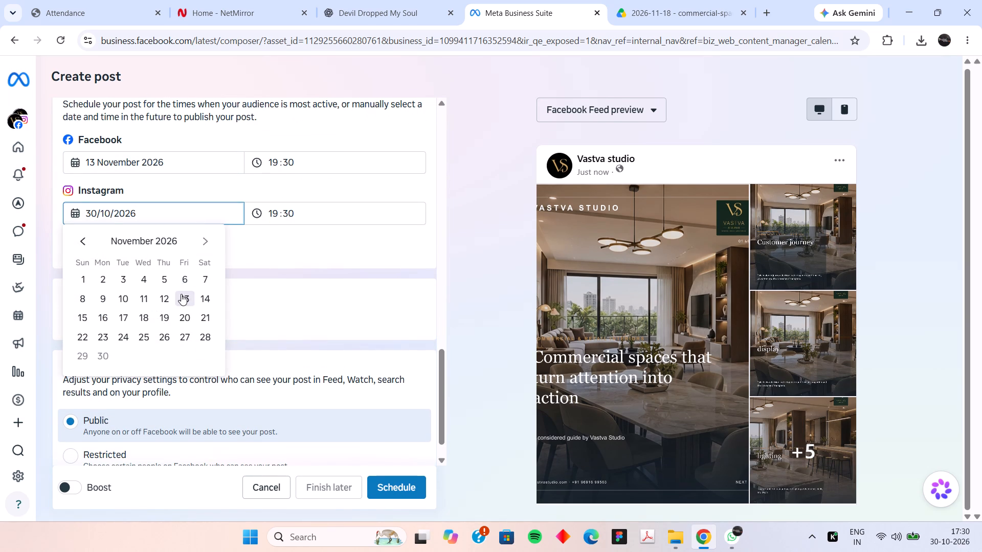
Set both the Facebook and Instagram publishing times to 11:00.
left_click(270, 163)
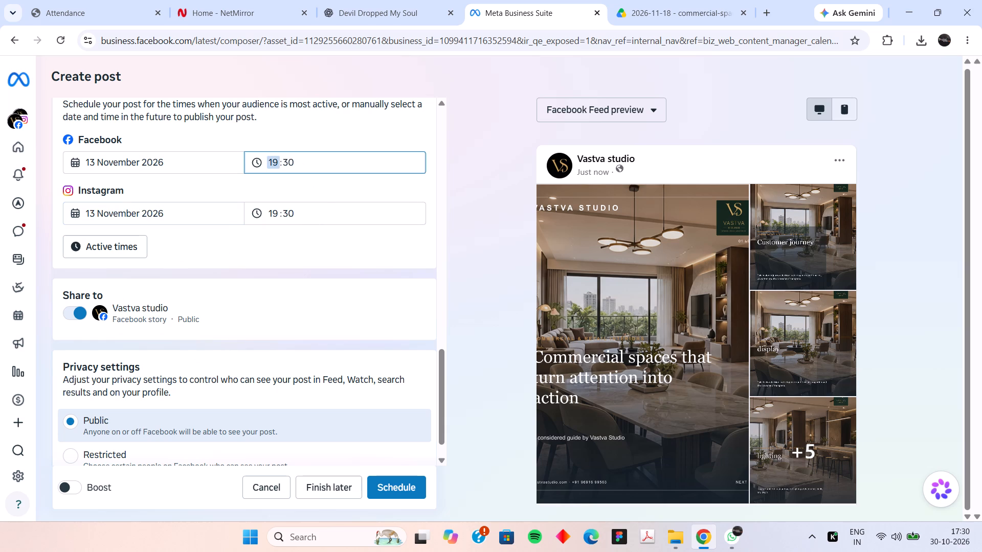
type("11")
left_click(289, 162)
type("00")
left_click(272, 220)
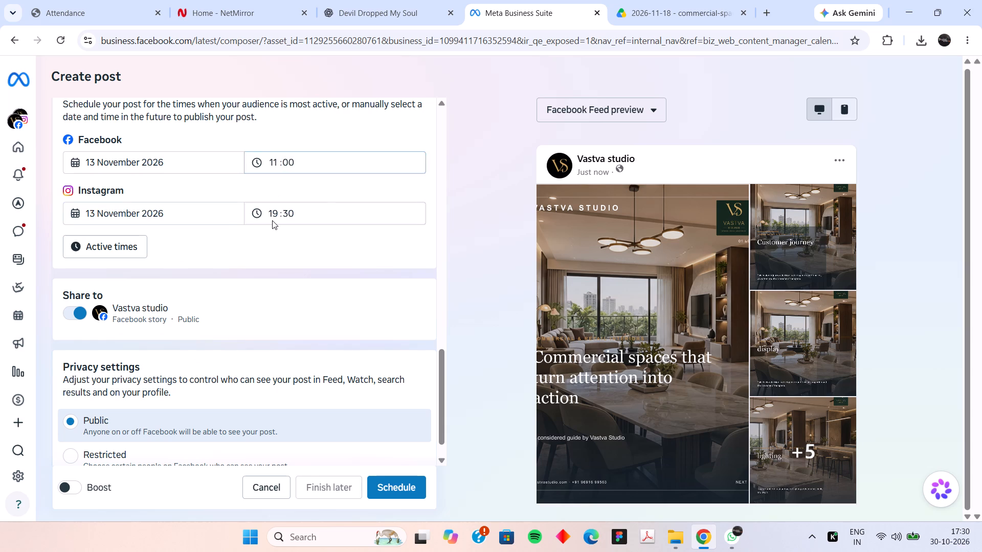
left_click(272, 212)
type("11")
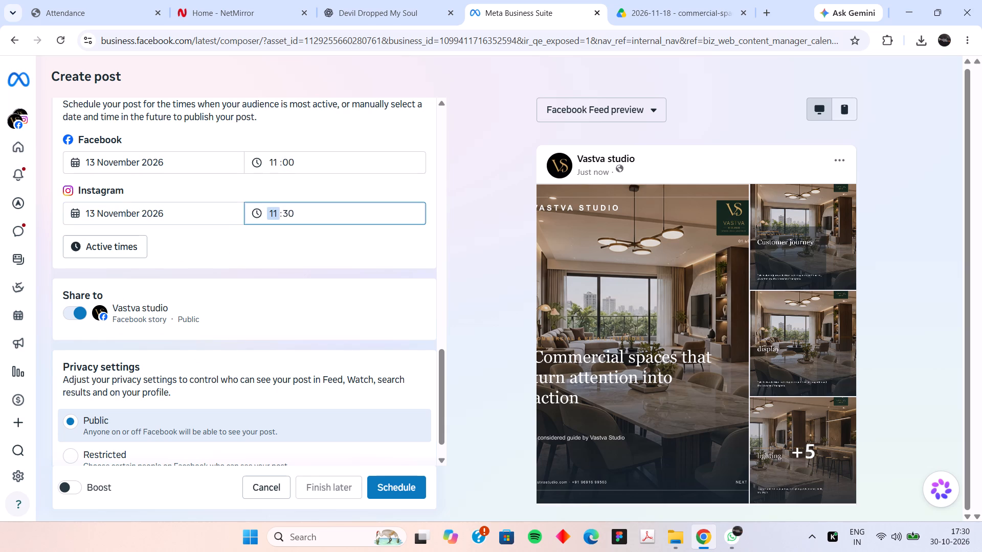
left_click(293, 210)
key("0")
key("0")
Schedule the commercial spaces post and decline the offer to boost it.
scroll(262, 408, "down", 3)
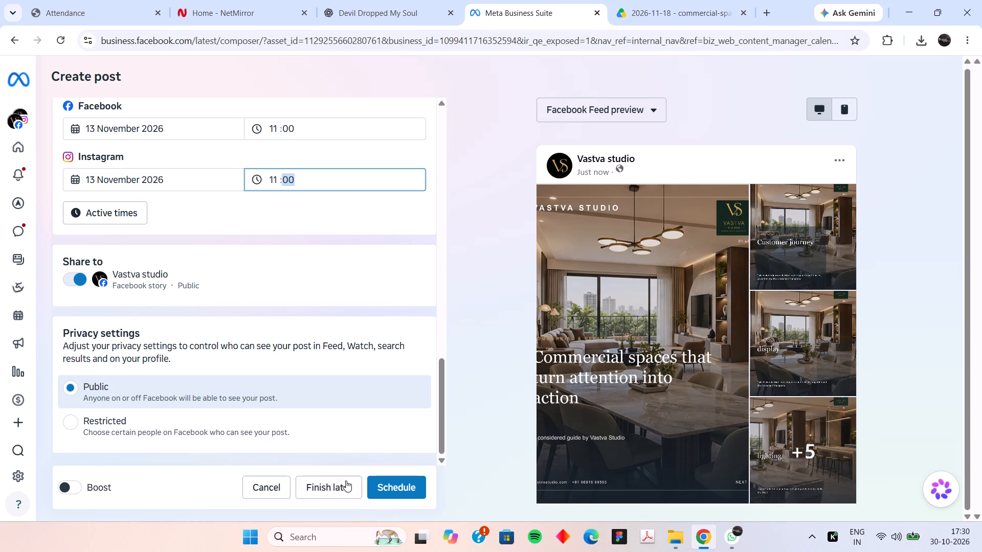
left_click(381, 480)
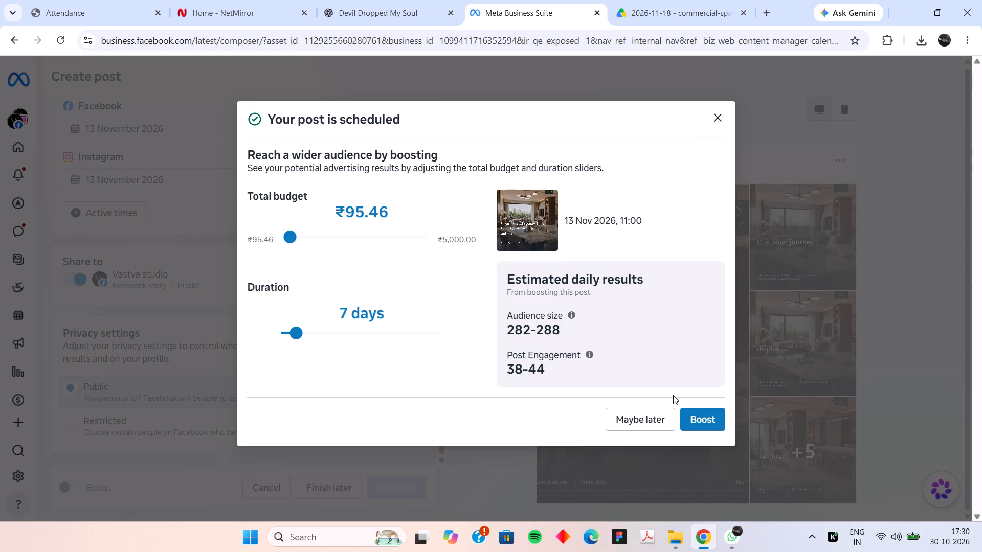
left_click(632, 414)
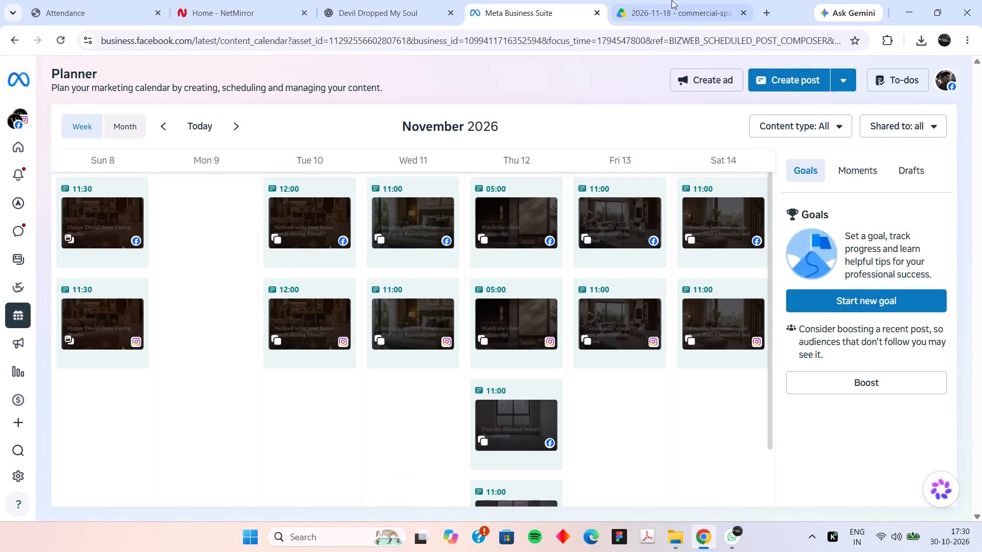
Switch to Google Drive, close caption.txt, and open the 2026-11-19 folder from the November 2026 folder.
left_click(672, 0)
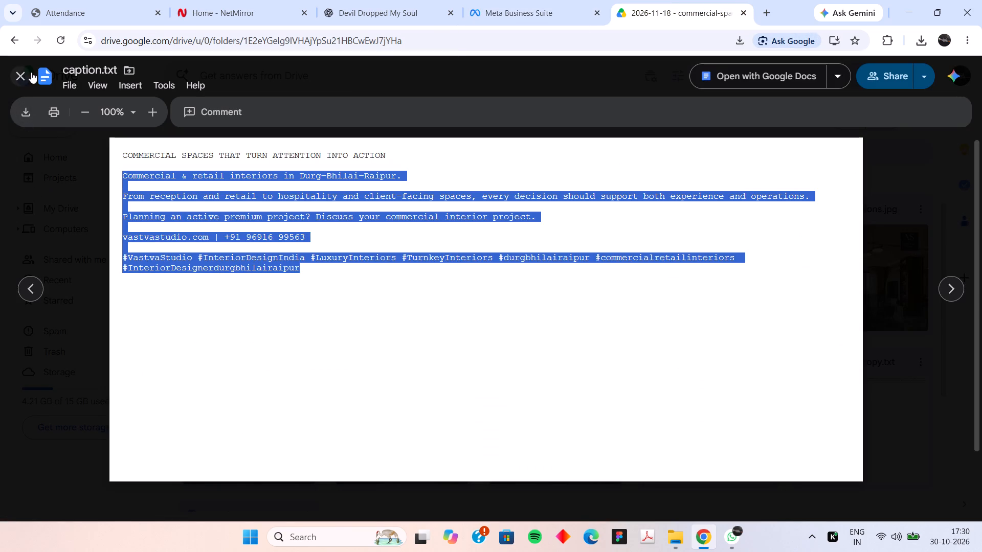
left_click(31, 72)
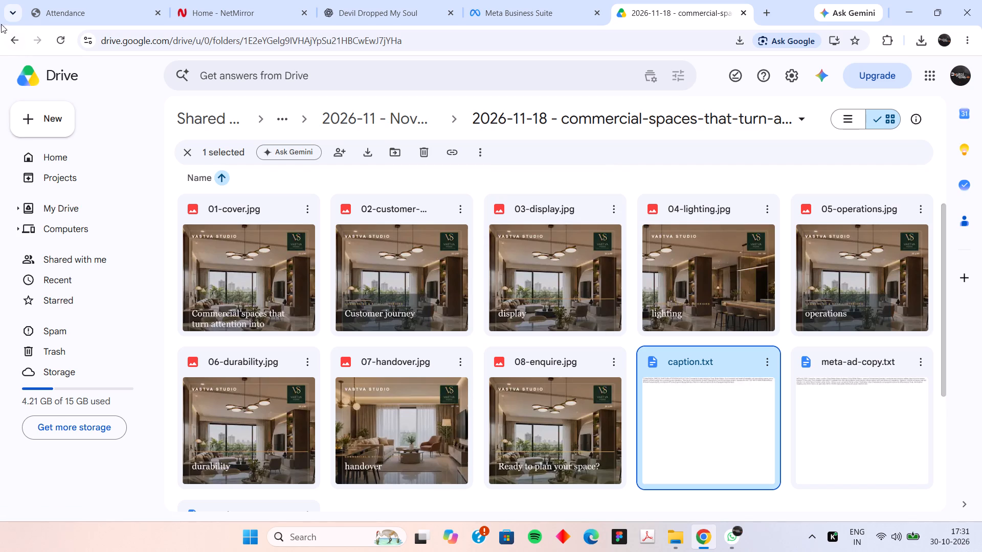
left_click(7, 38)
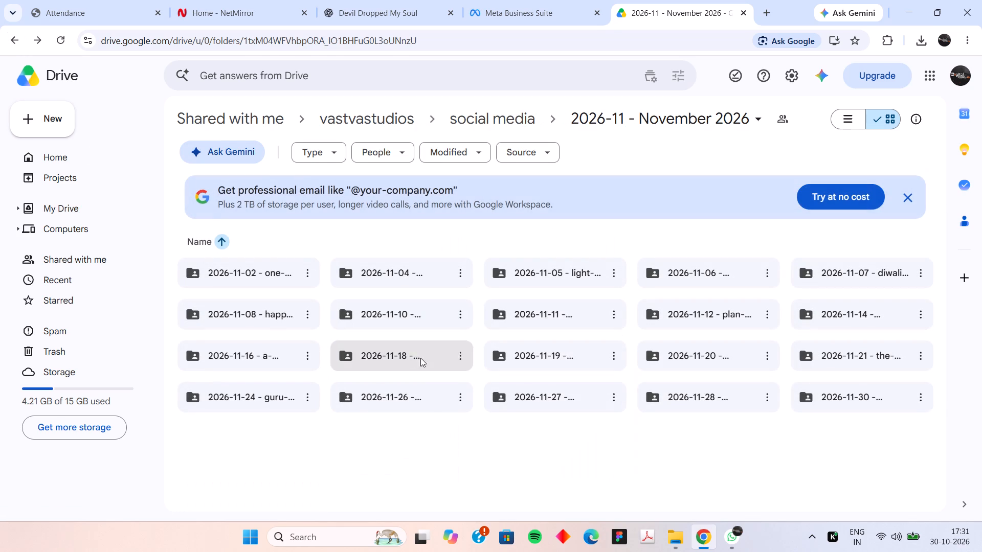
double_click(560, 352)
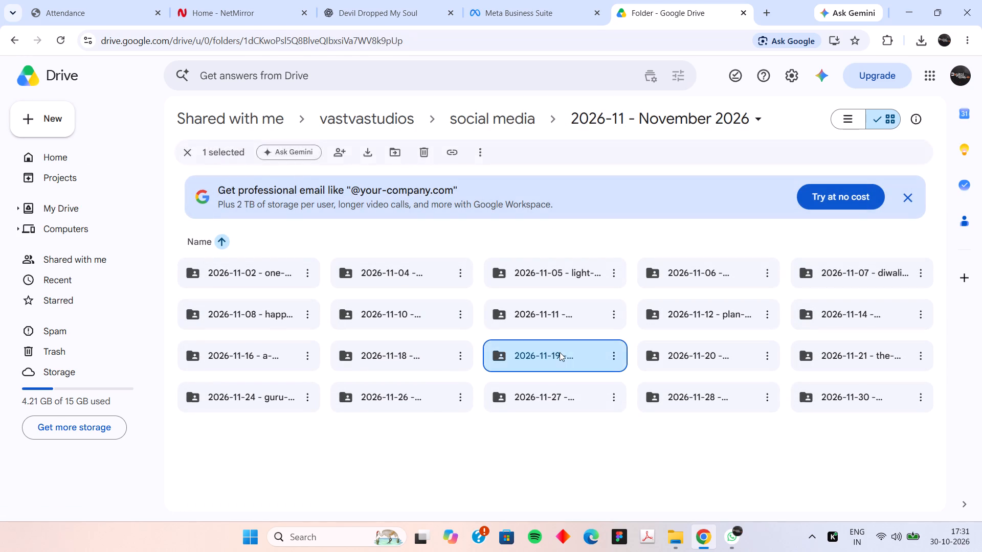
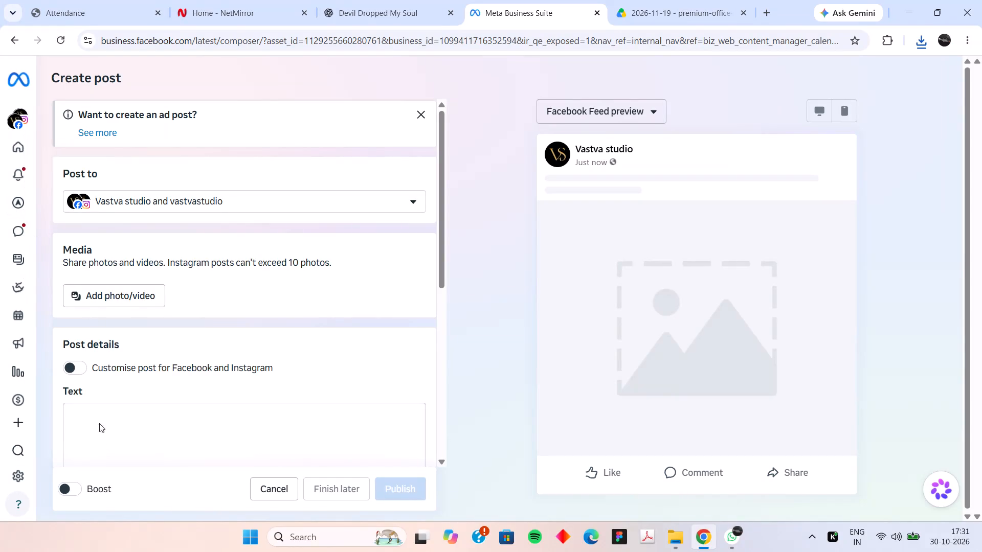
Paste the Bilaspur premium office interiors caption into the new post's text.
right_click(97, 419)
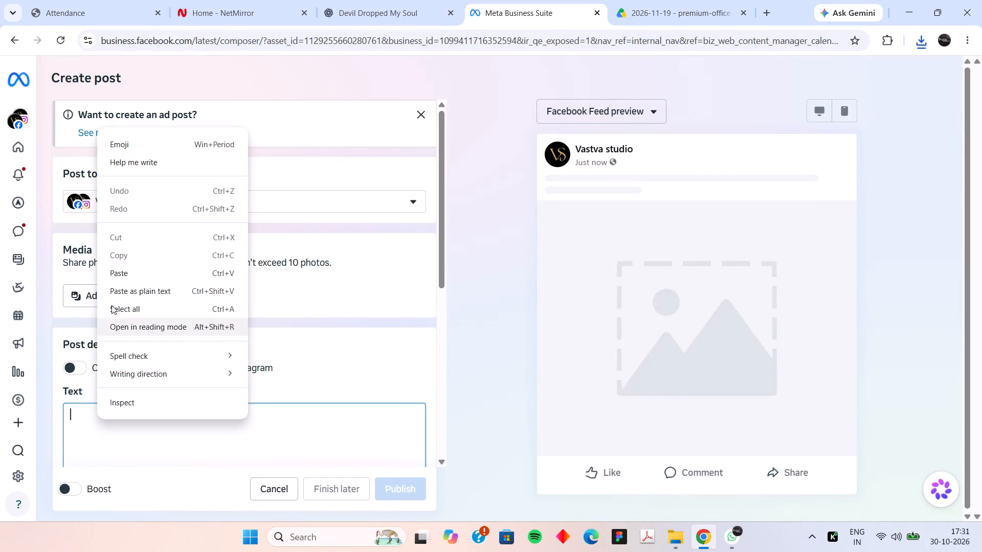
left_click(122, 279)
Change the caption's first hashtag to all lowercase: #vastvastudio.
scroll(92, 415, "down", 1)
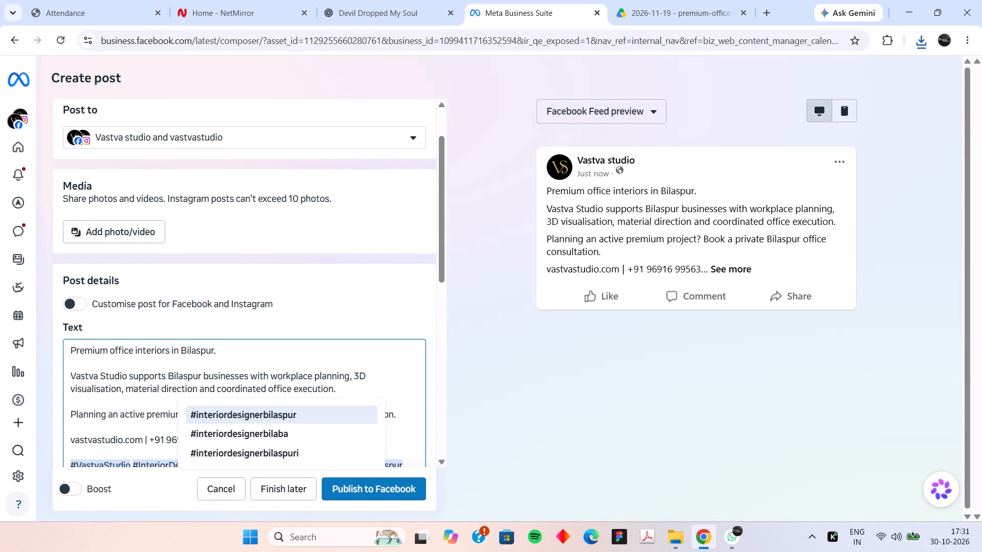
scroll(80, 389, "down", 1)
left_click(73, 312)
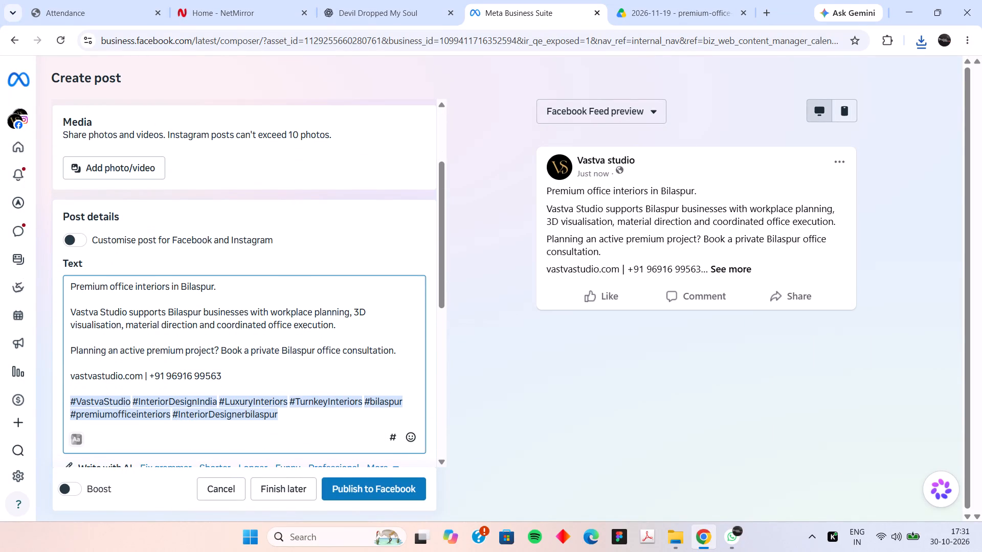
left_click(83, 394)
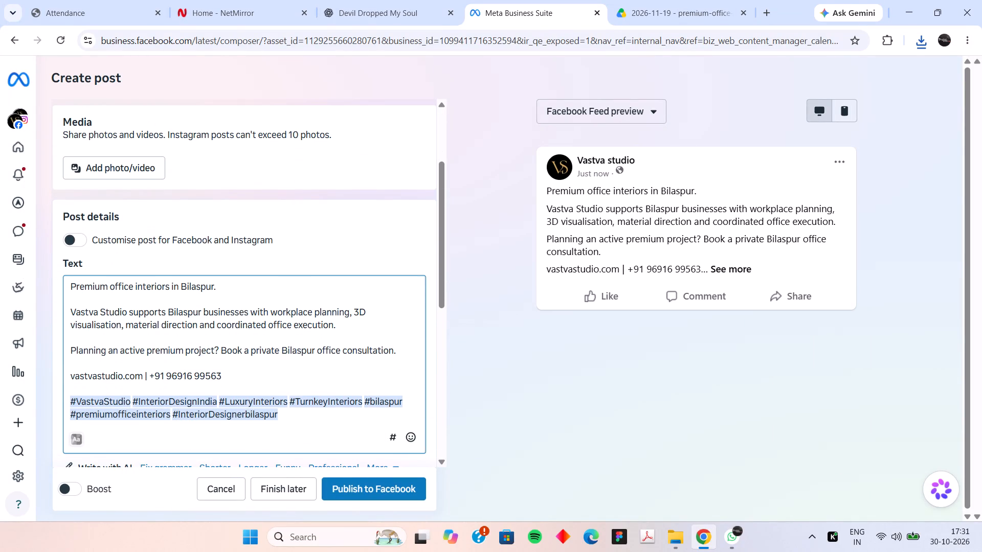
double_click(84, 398)
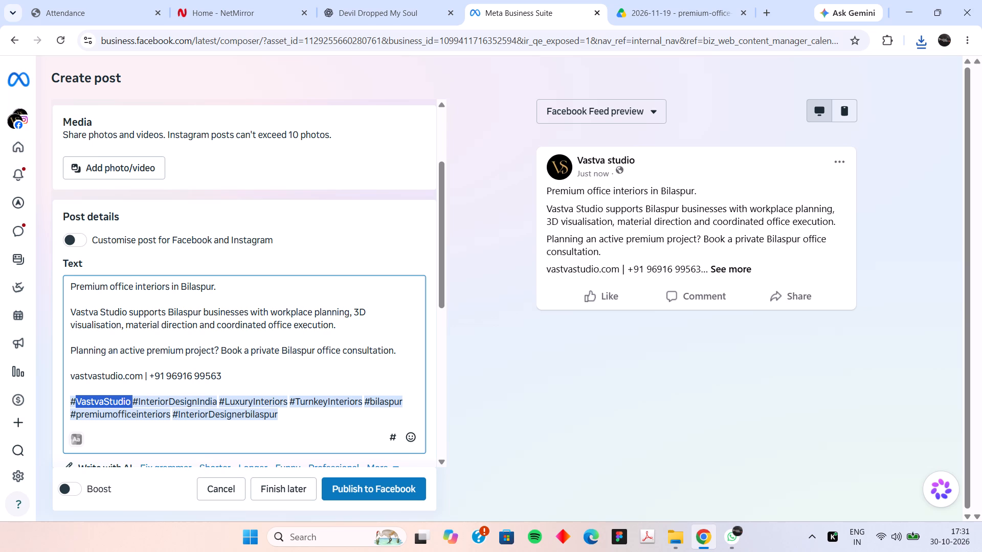
left_click(81, 403)
key("BackSpace")
key("v")
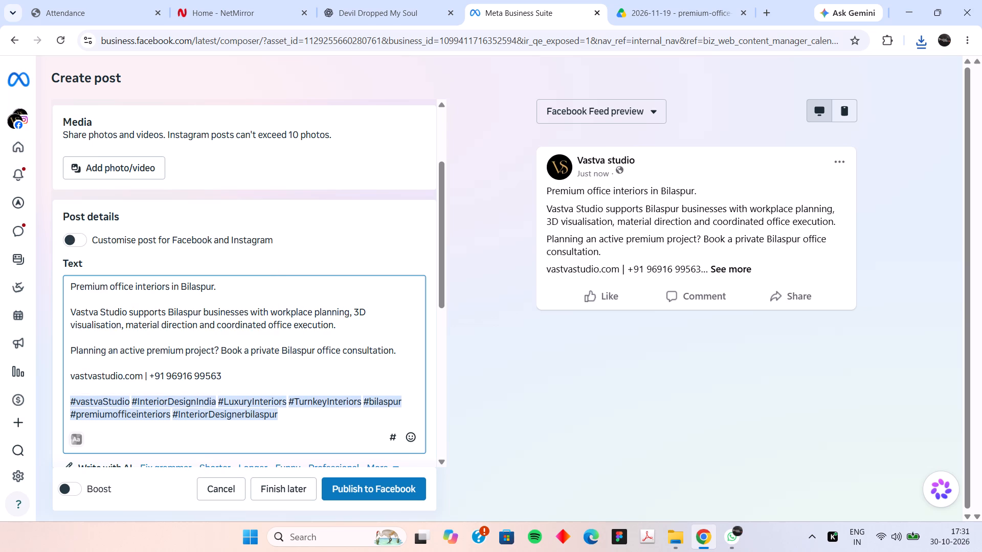
key("Right")
key("Right")
key("Right")
key("Right")
key("Right")
key("Right")
key("BackSpace")
key("s")
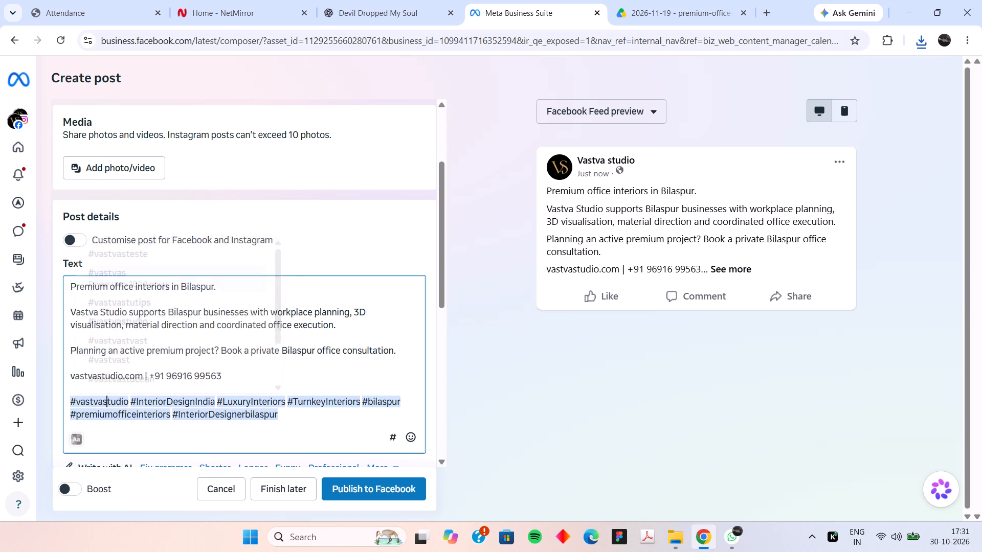
Change the caption's second hashtag to all lowercase: #interiordesignindia.
key("Right")
key("Right")
key("Right")
key("Right")
key("Right")
key("Right")
key("Right")
key("Right")
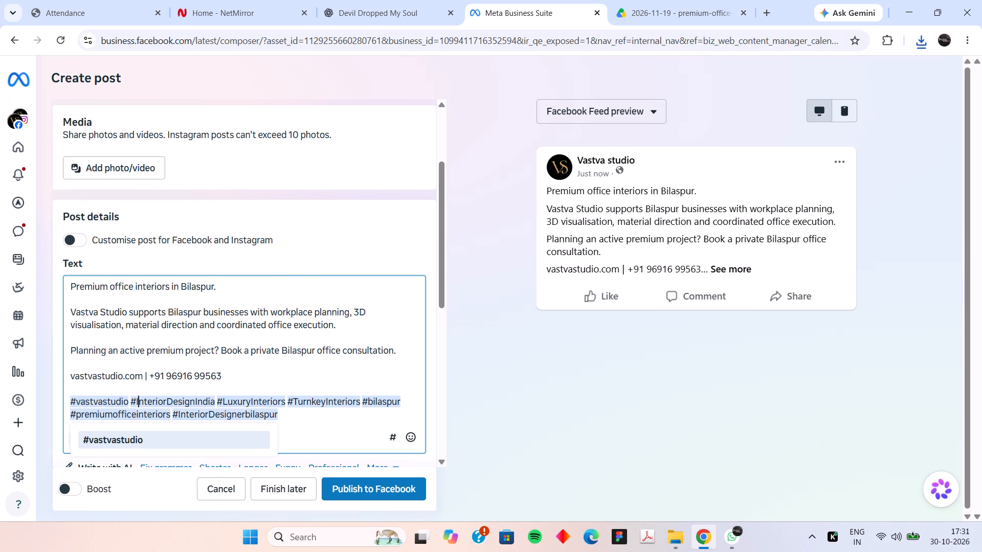
key("BackSpace")
key("i")
key("Right")
key("Right")
key("Right")
key("Right")
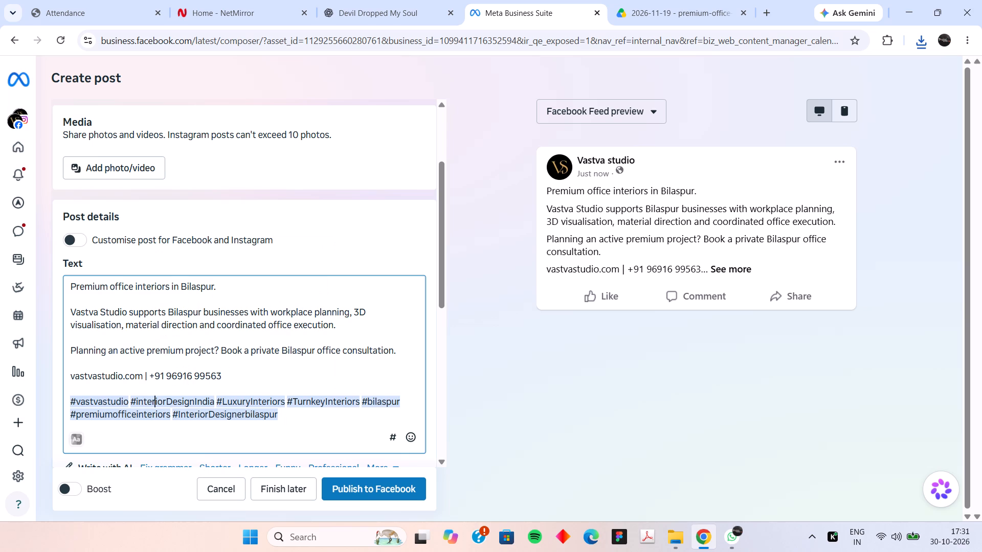
key("Right")
key("Right")
key("Right")
key("Right")
key("BackSpace")
key("d")
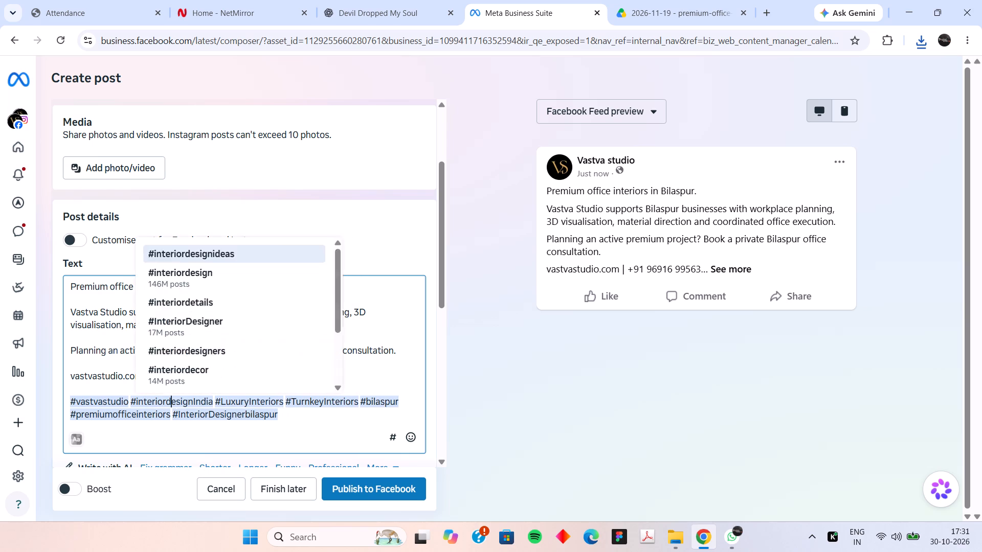
key("Right")
key("Right")
key("Right")
key("Right")
key("Right")
key("Right")
key("BackSpace")
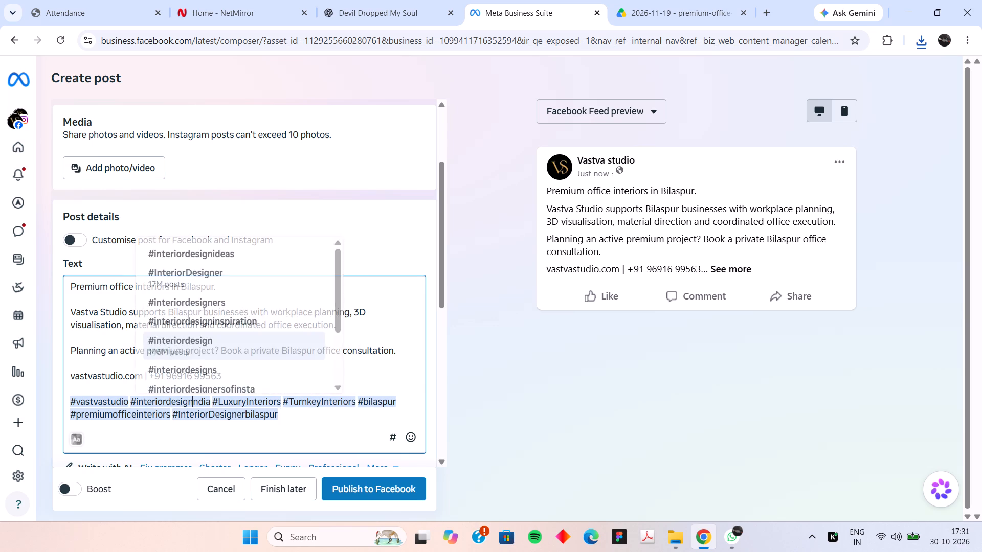
key("i")
Change the caption's third hashtag to all lowercase: #luxuryinteriors.
key("Right")
key("Right")
key("Right")
key("Right")
key("Right")
key("Right")
key("Right")
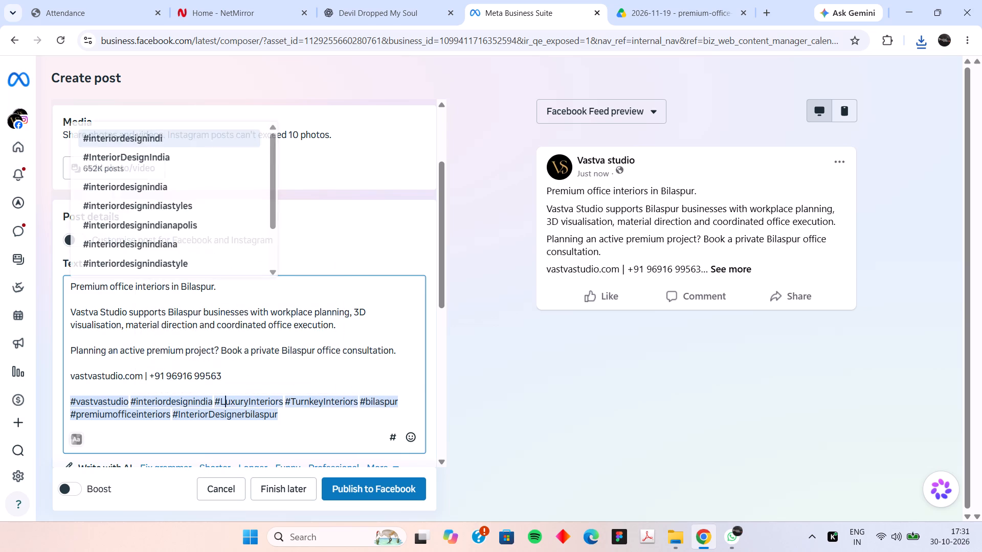
key("BackSpace")
key("l")
key("Right")
key("Right")
key("Right")
key("Right")
key("Right")
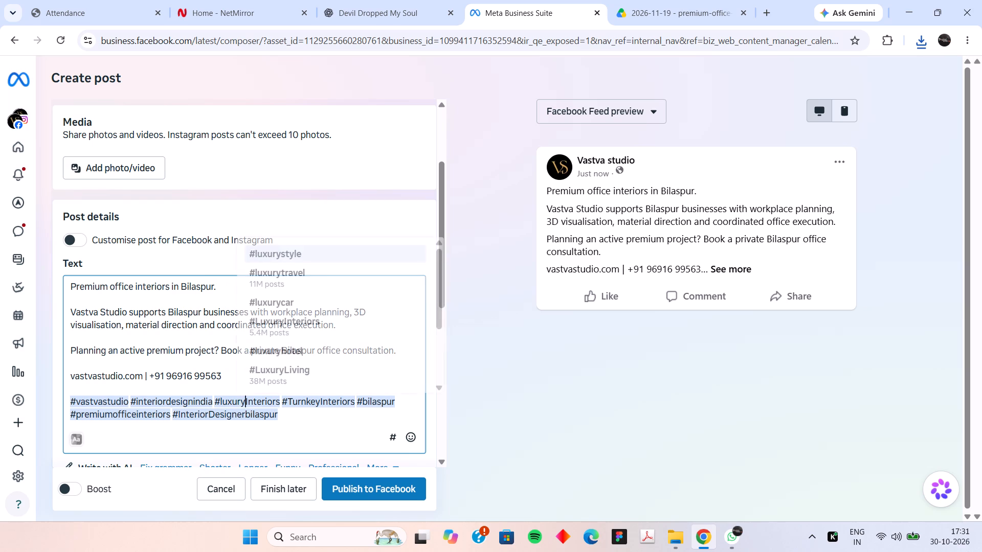
key("Right")
key("BackSpace")
key("i")
key("Right")
key("Right")
key("Right")
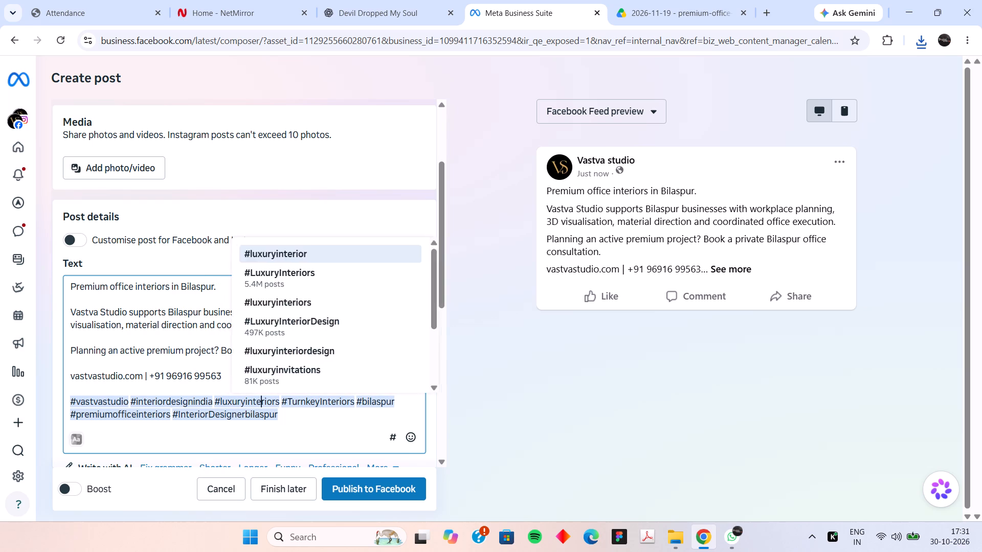
Change the caption's fourth hashtag to all lowercase: #turnkeyinteriors.
key("Right")
key("Right")
key("Right")
key("Right")
key("Right")
key("Right")
key("Right")
key("Right")
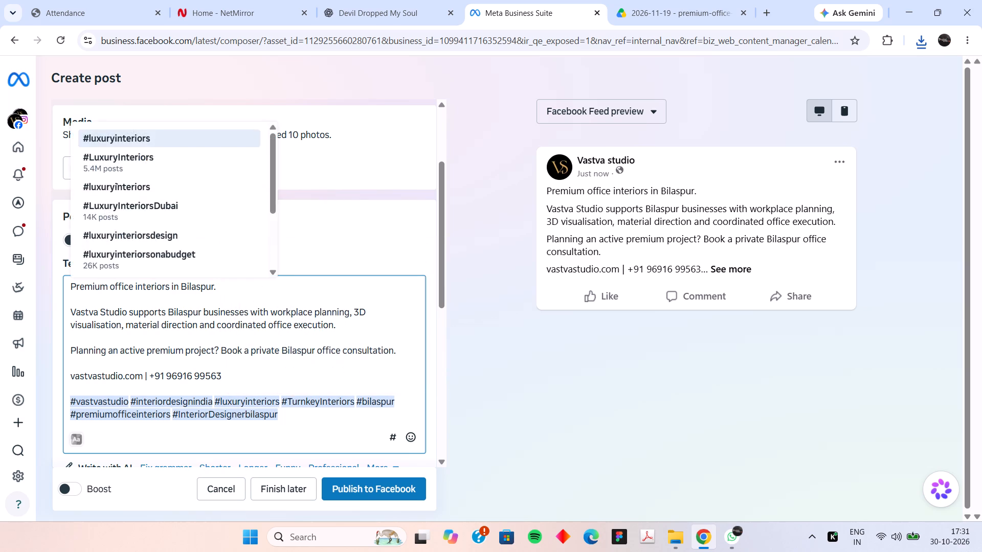
key("BackSpace")
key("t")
key("Right")
key("Right")
key("Right")
key("Right")
key("Right")
key("Right")
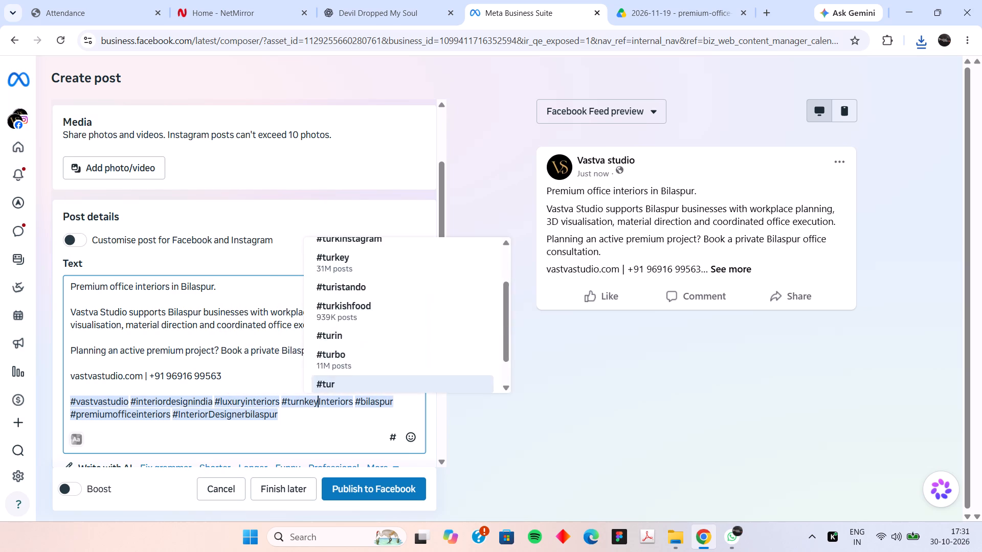
key("Right")
key("BackSpace")
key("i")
key("Right")
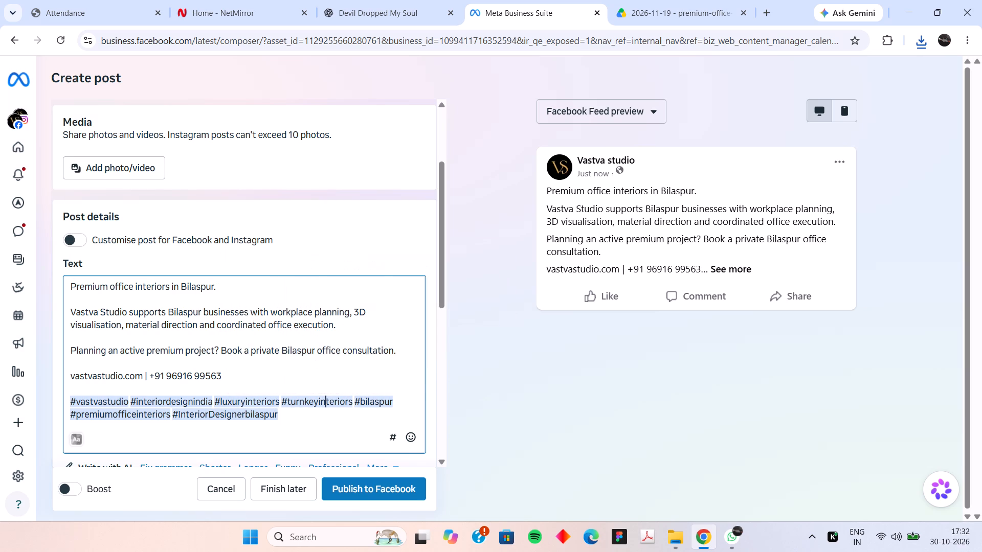
key("Right")
key("Right")
key("Right")
key("Right")
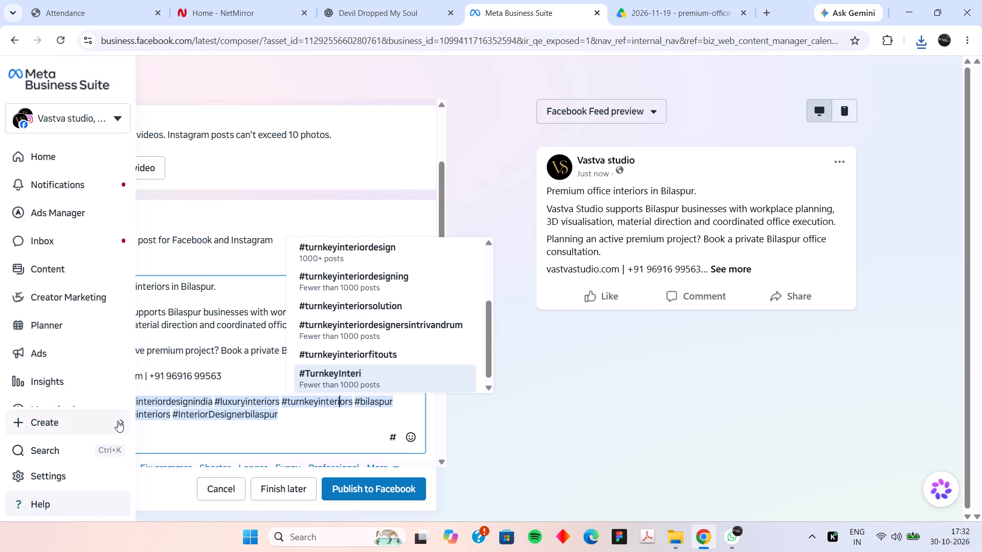
Change the caption's last hashtag to all lowercase: #interiordesignerbilaspur.
left_click(173, 420)
left_click(180, 419)
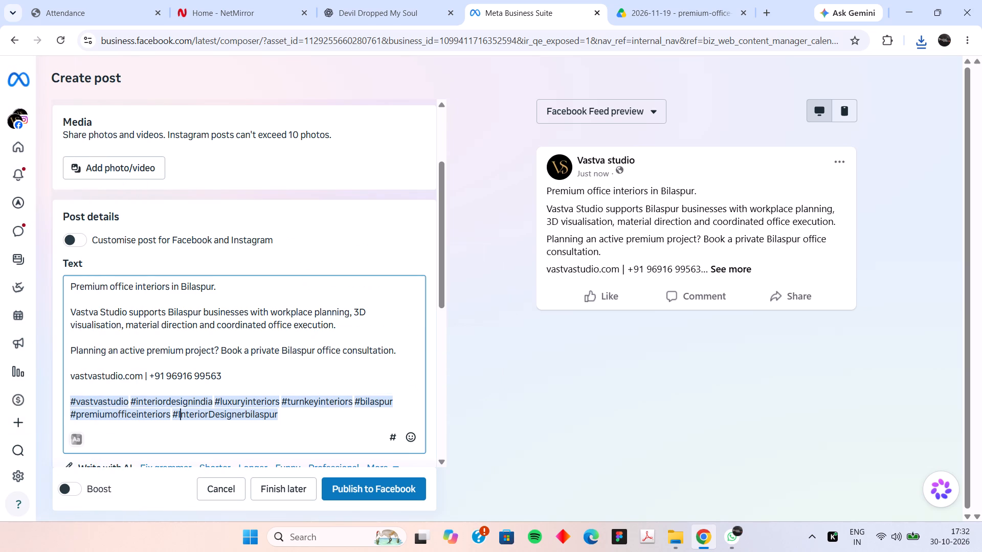
key("BackSpace")
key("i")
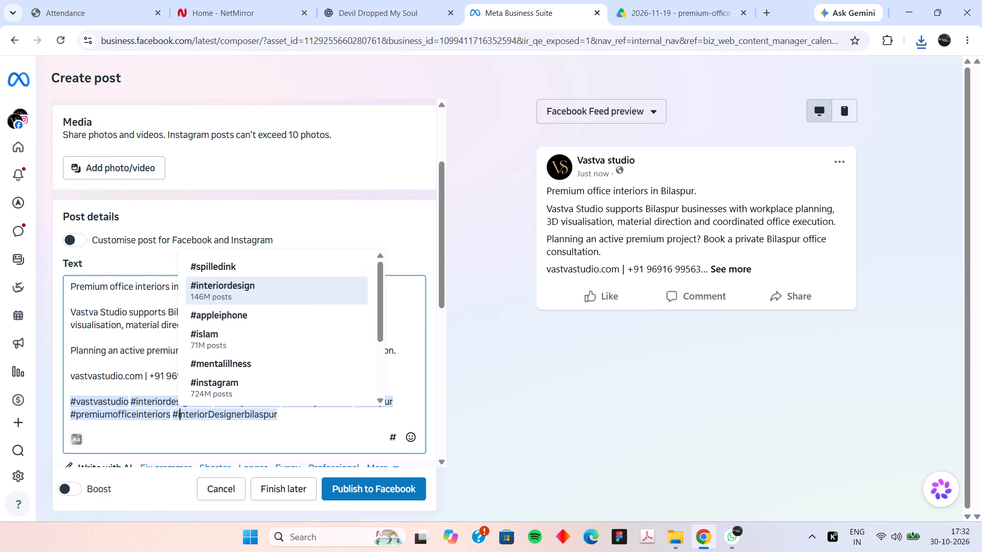
left_click(215, 418)
key("BackSpace")
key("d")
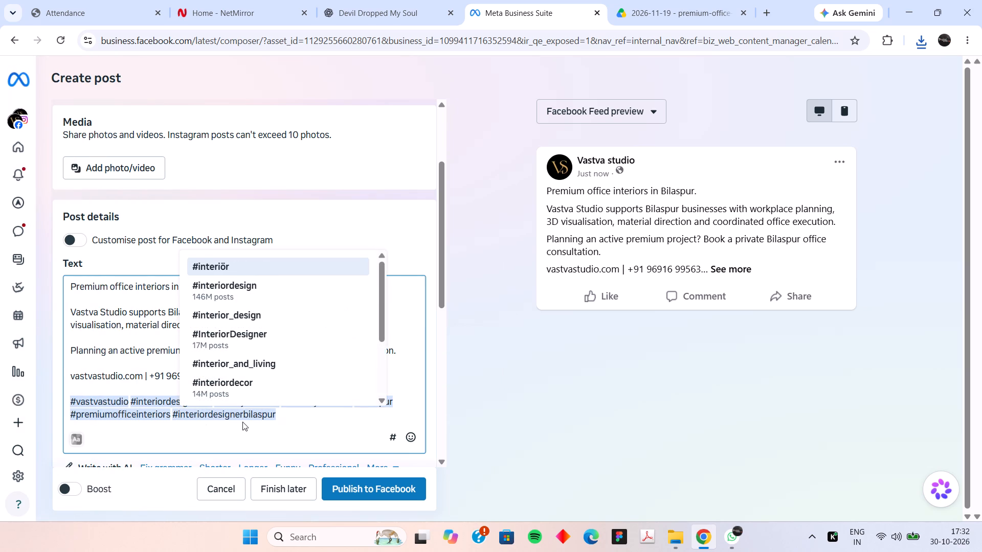
left_click(145, 433)
Add the Bilaspur premium office cover image, 01-cover (30), from Downloads to the post's media.
scroll(164, 357, "down", 3)
scroll(165, 357, "up", 6)
scroll(240, 316, "down", 2)
scroll(222, 320, "up", 4)
left_click(101, 283)
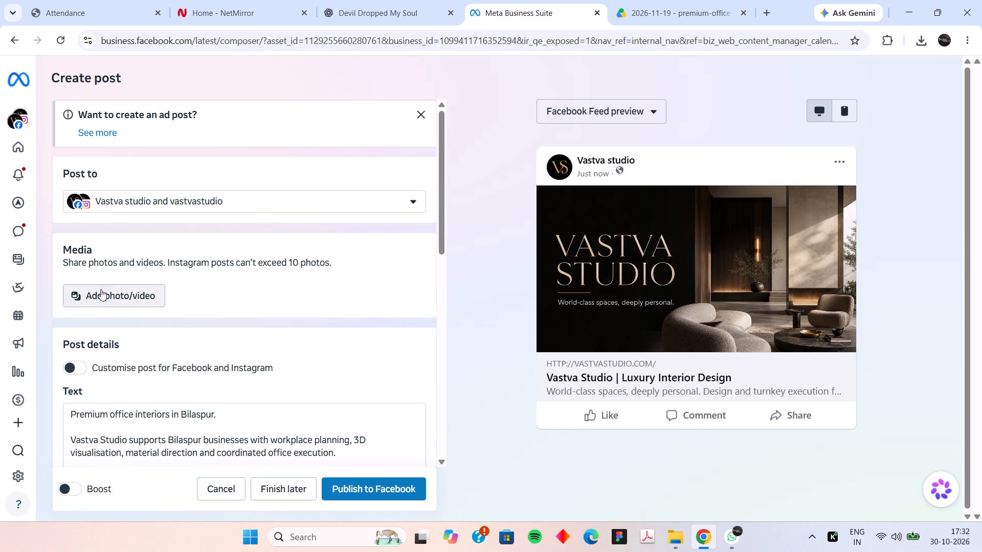
left_click(101, 289)
left_click(55, 162)
left_click(171, 151)
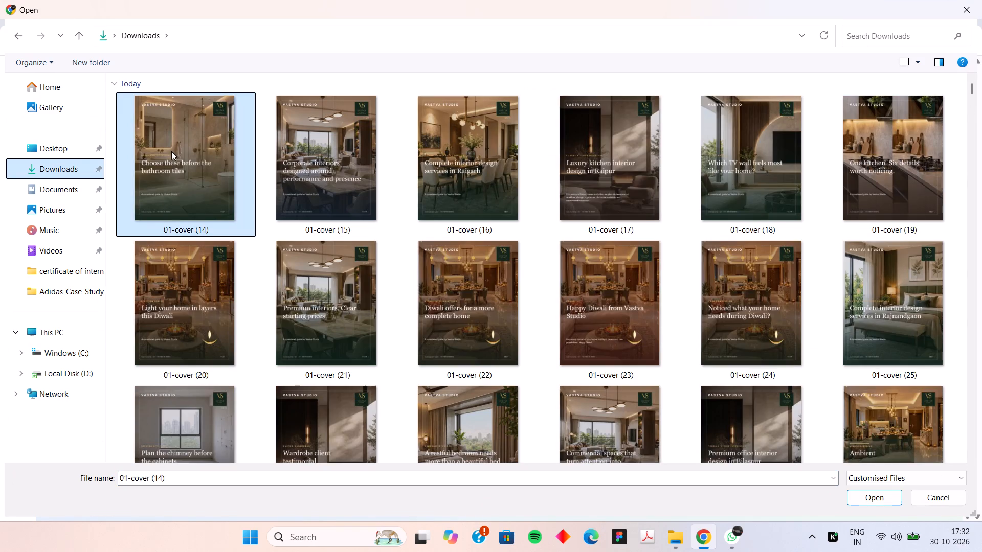
left_click(38, 145)
left_click(47, 170)
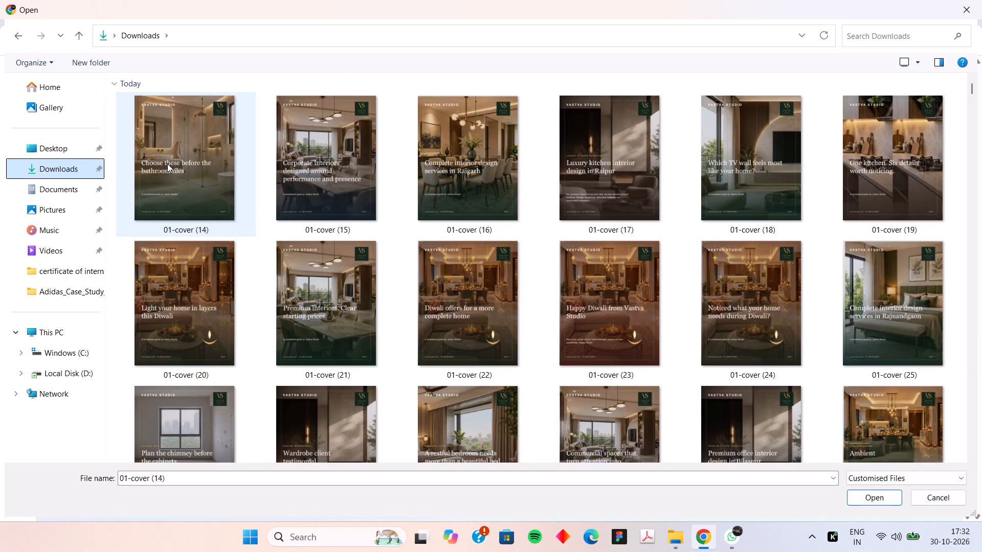
left_click(164, 184)
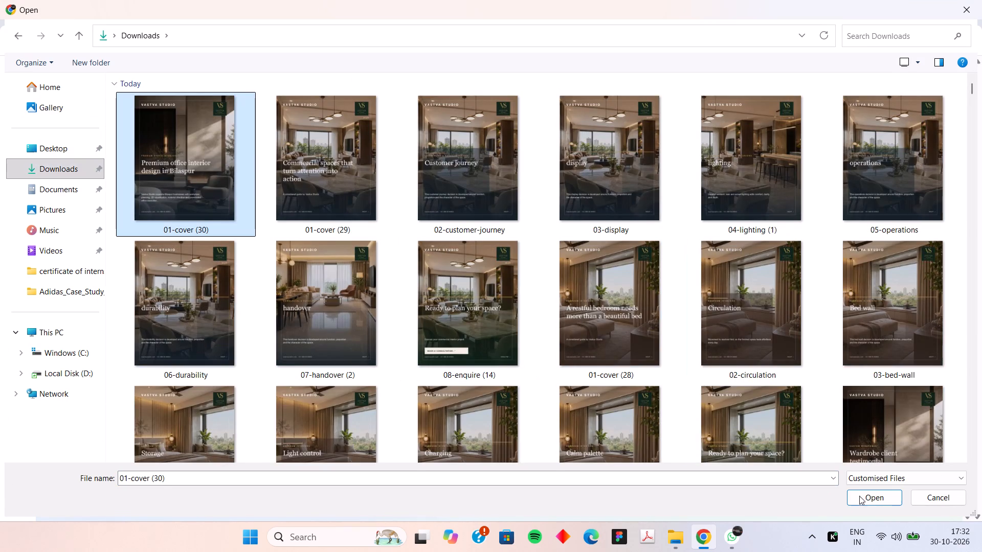
left_click(861, 497)
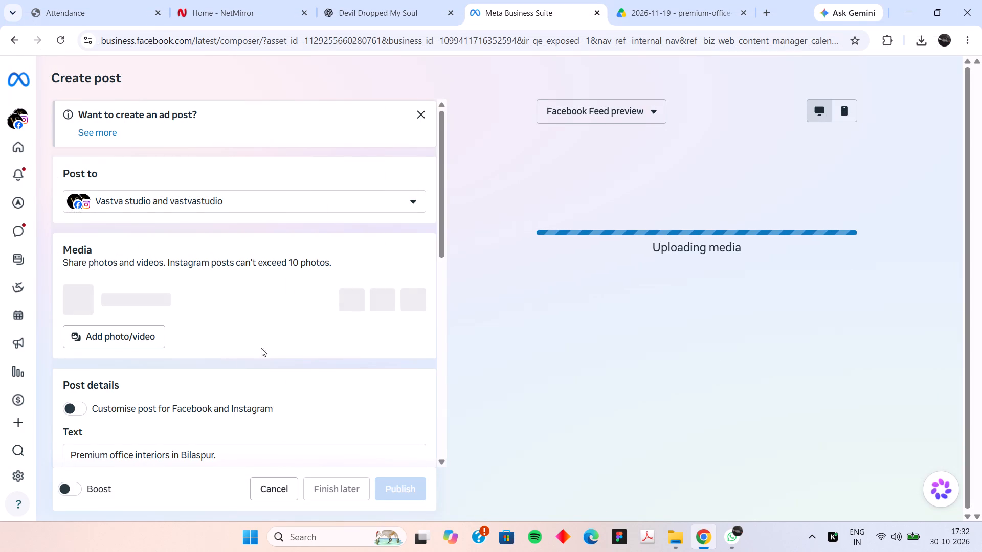
Open the location setting for the premium office interiors post.
scroll(160, 304, "down", 4)
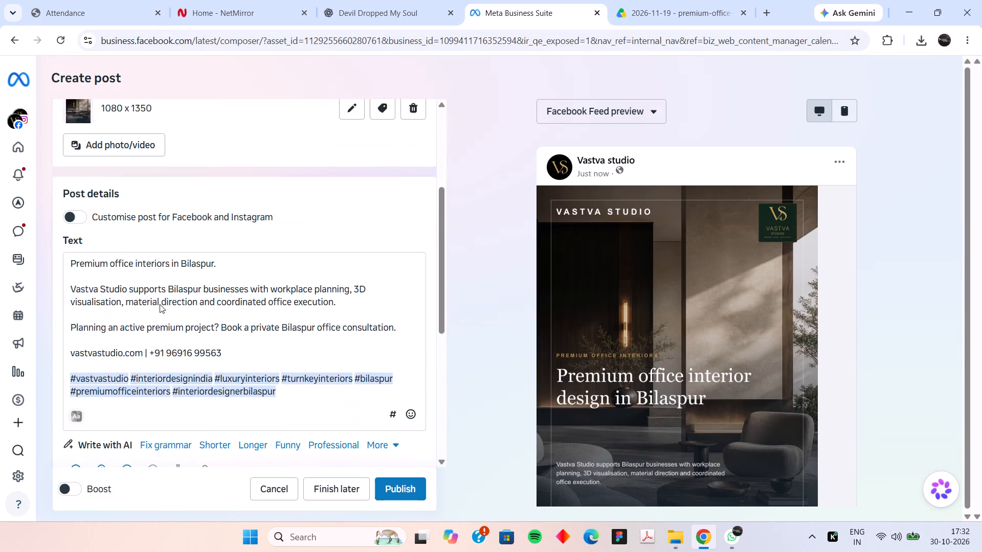
scroll(160, 304, "down", 2)
left_click(107, 273)
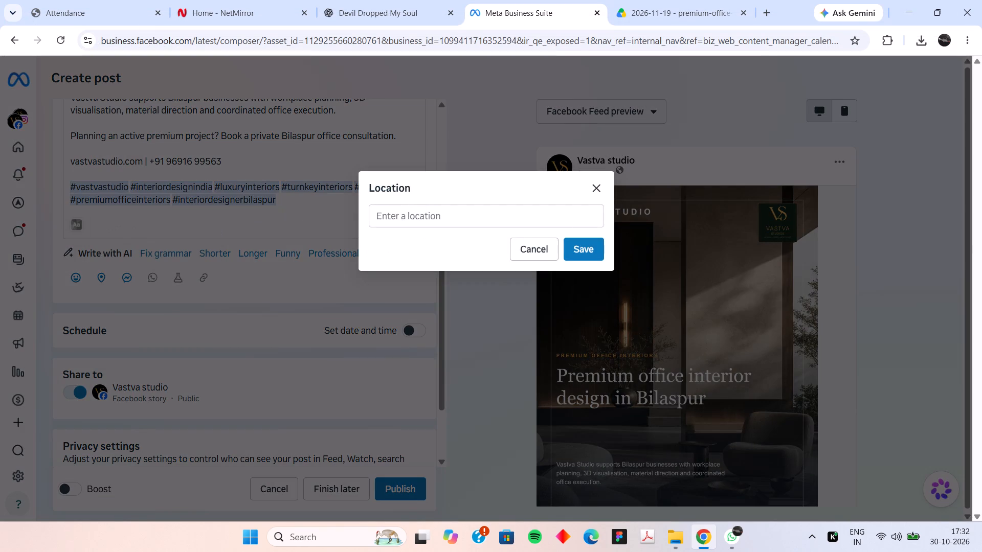
Set the post's location to Bilaspur and save it.
left_click(393, 209)
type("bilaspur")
left_click(447, 255)
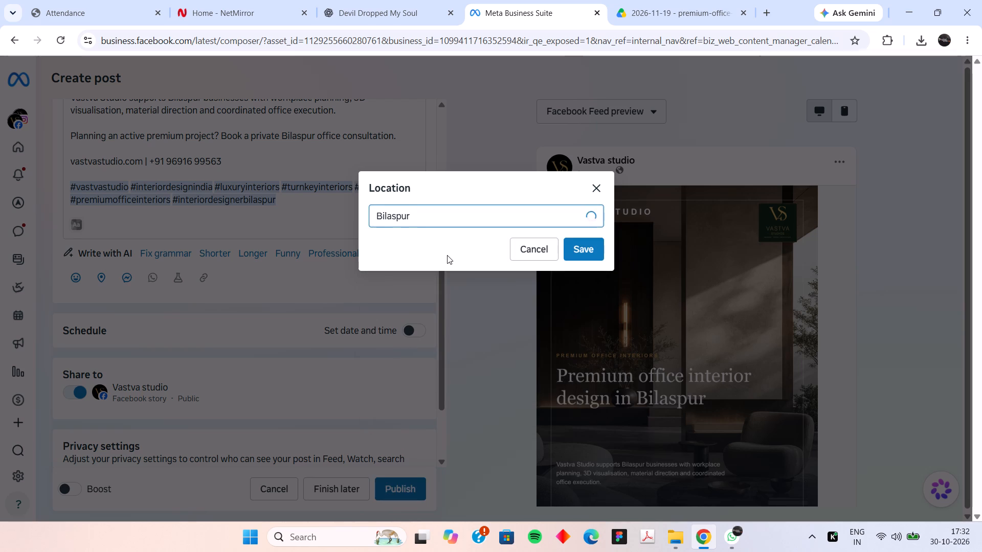
left_click(570, 254)
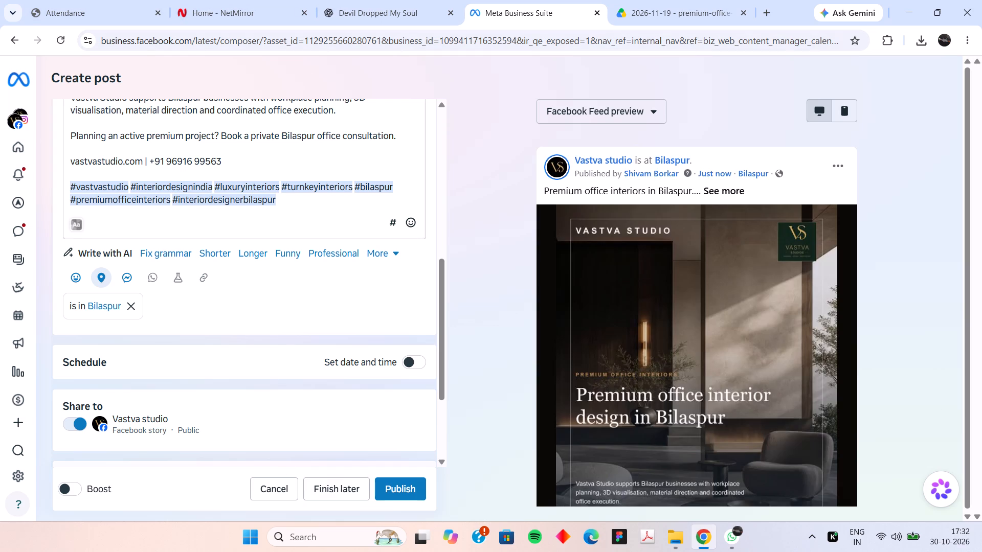
Turn on date and time scheduling and set both the Facebook and Instagram dates to 14 November 2026.
left_click(406, 350)
left_click(410, 360)
left_click(107, 167)
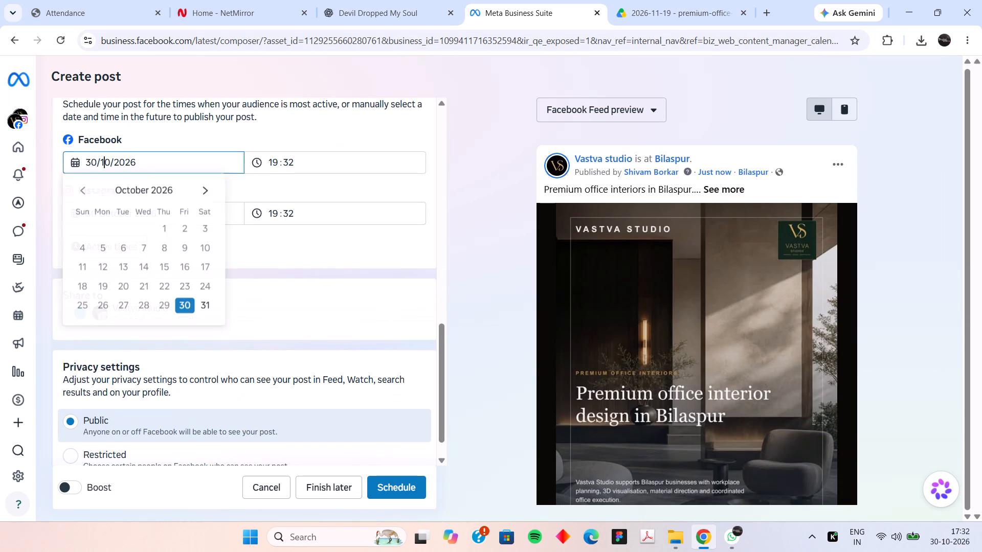
left_click(204, 193)
left_click(211, 247)
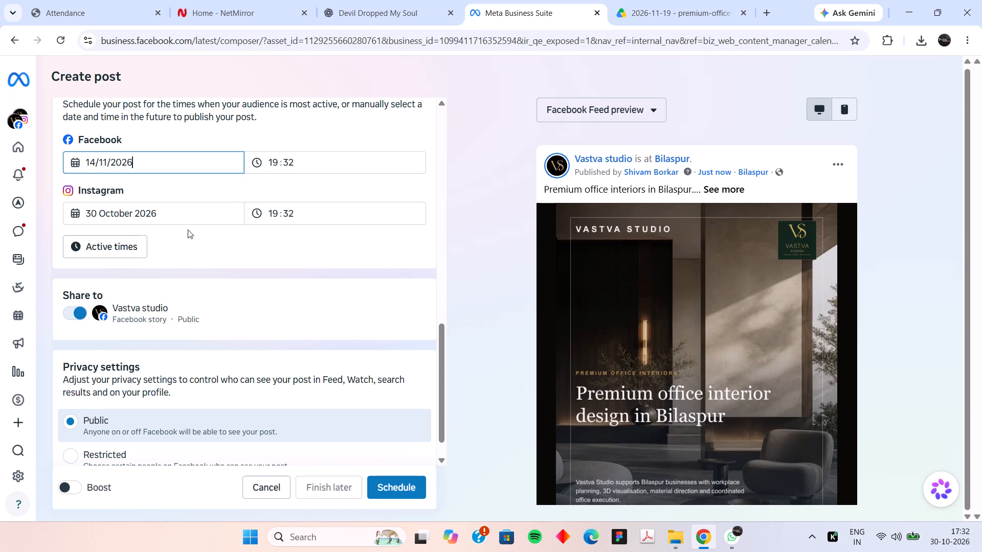
left_click(181, 220)
left_click(199, 213)
left_click(209, 239)
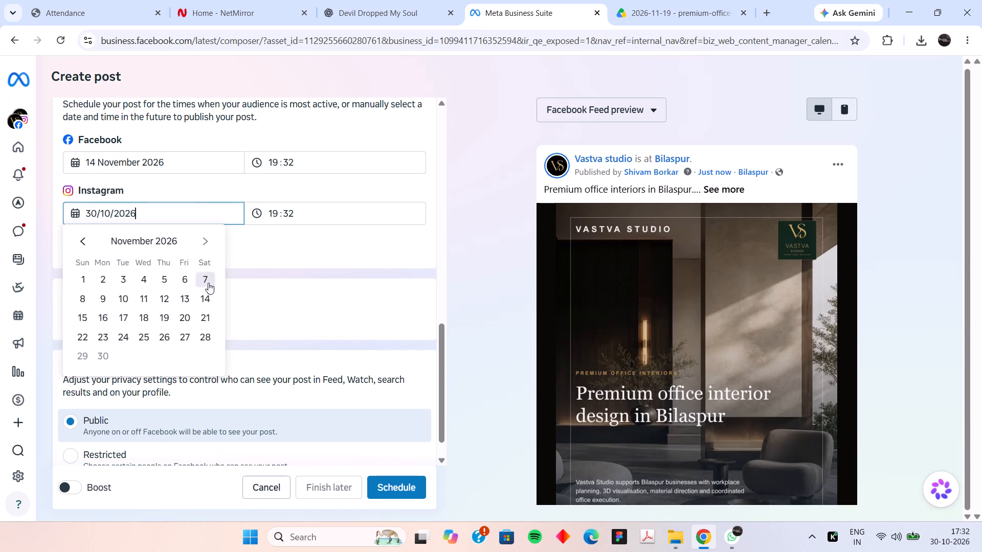
left_click(202, 295)
Set both the Facebook and Instagram publishing times to 06:00.
left_click(281, 167)
left_click(272, 168)
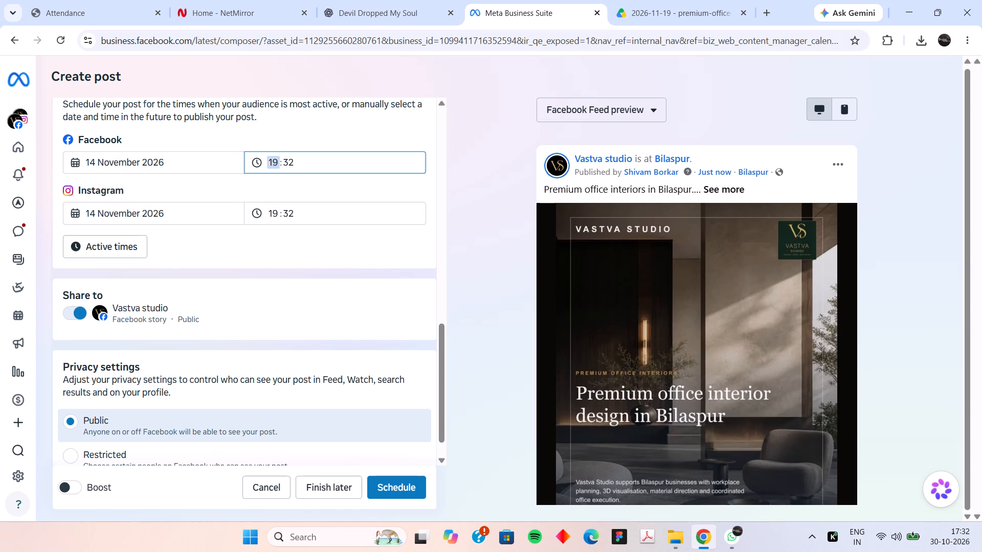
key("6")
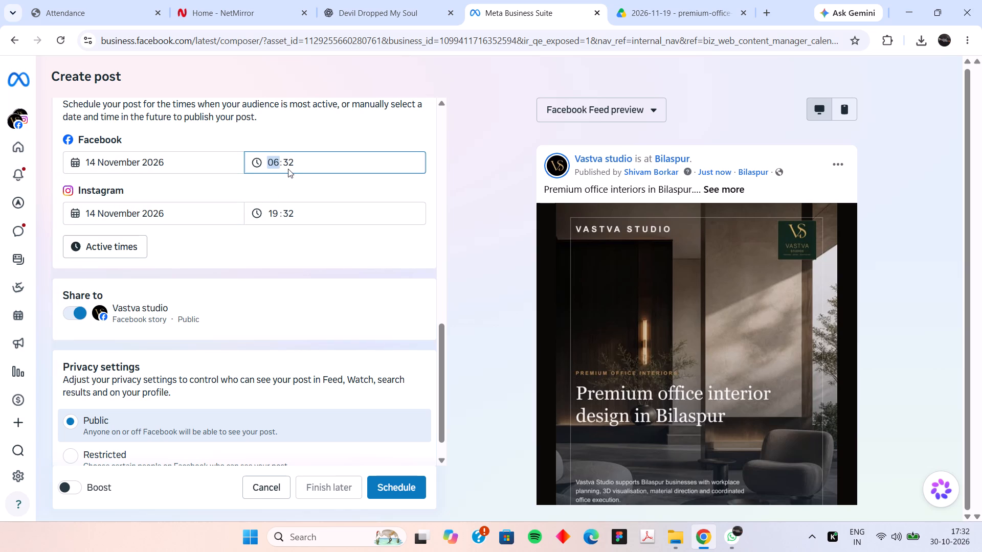
left_click(288, 161)
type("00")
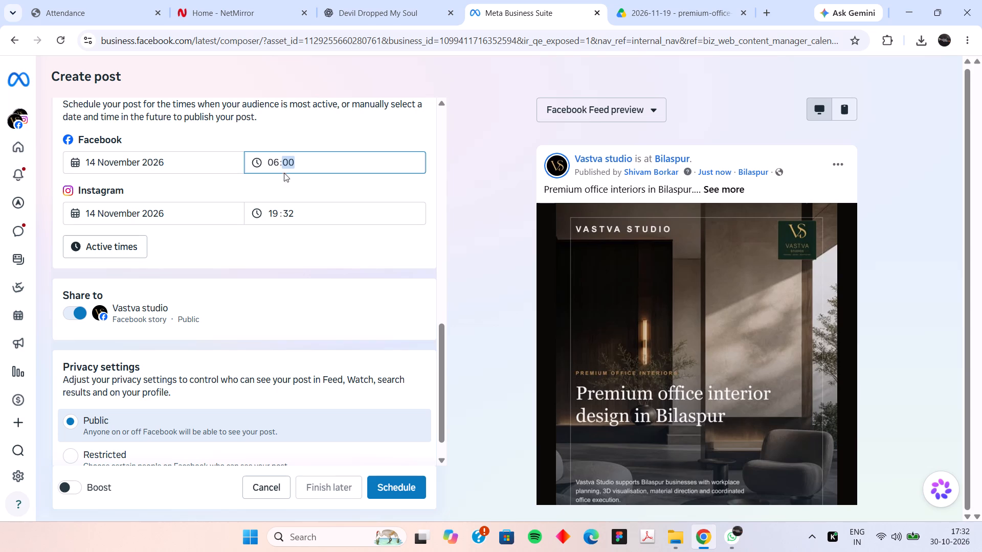
left_click(273, 211)
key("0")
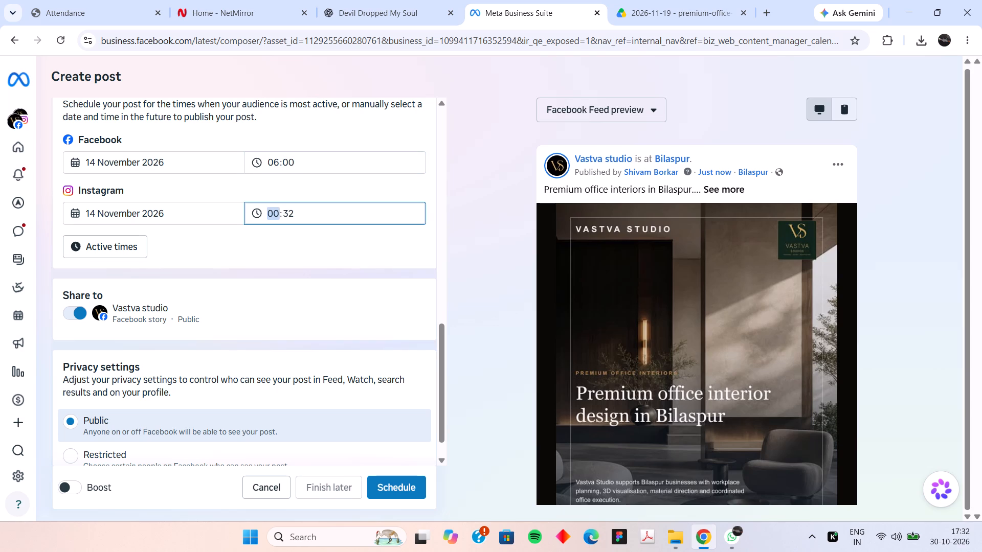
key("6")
left_click(283, 211)
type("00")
left_click(286, 270)
Check the post's schedule and sharing settings, and schedule the premium office interiors post.
scroll(202, 260, "down", 1)
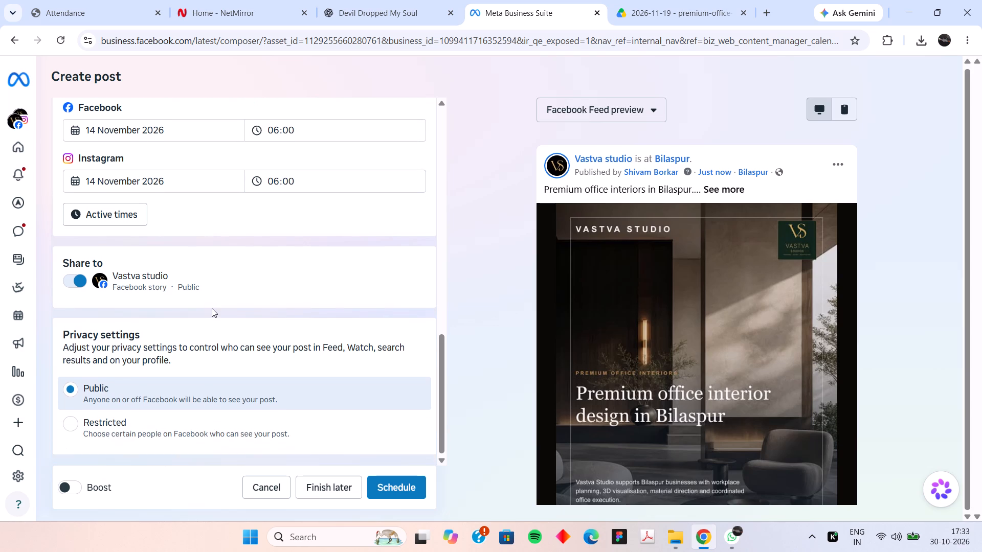
scroll(212, 308, "up", 2)
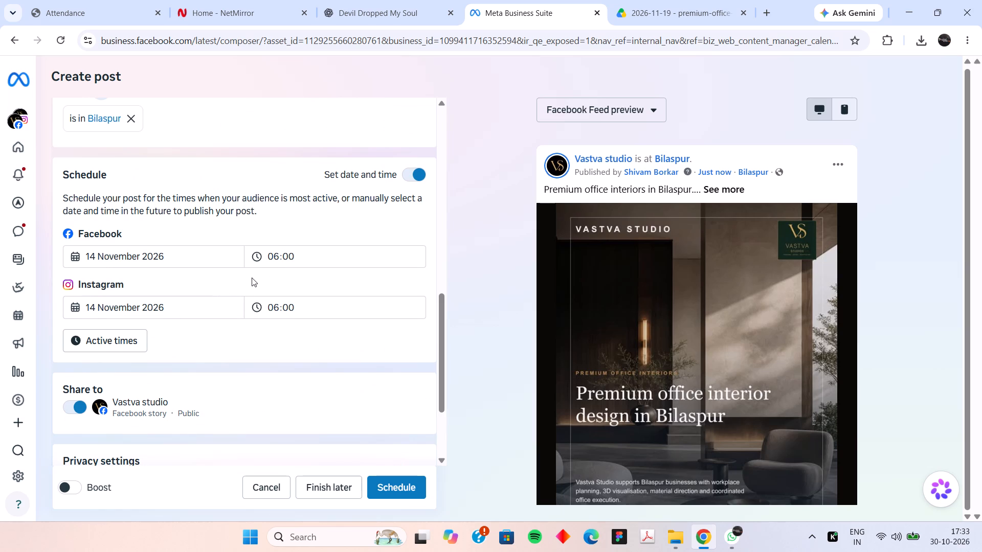
scroll(265, 385, "down", 6)
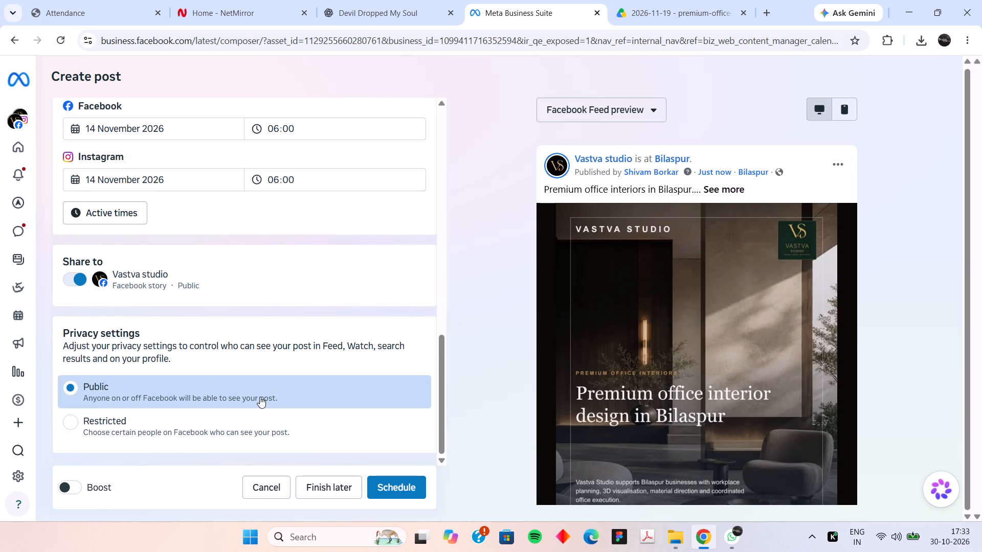
left_click(387, 486)
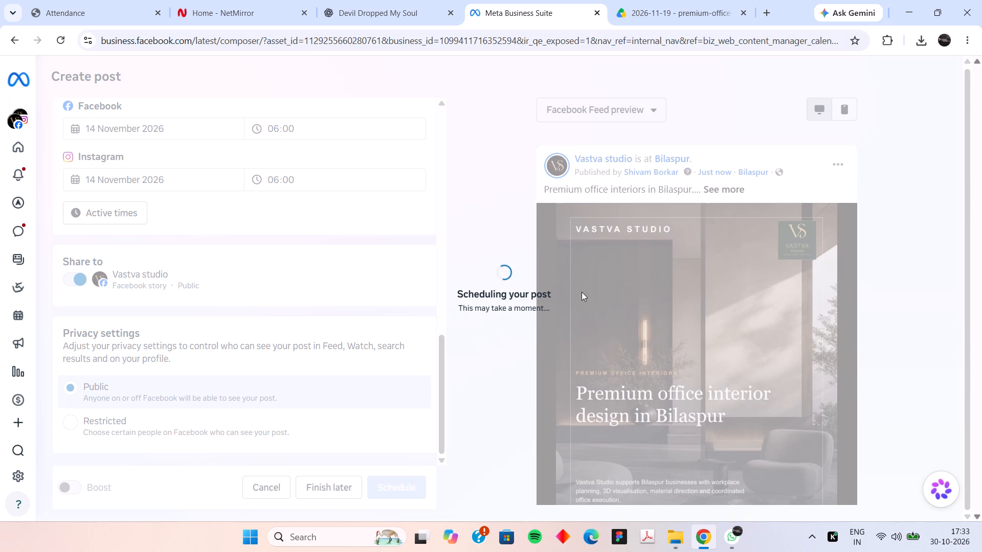
left_click(637, 420)
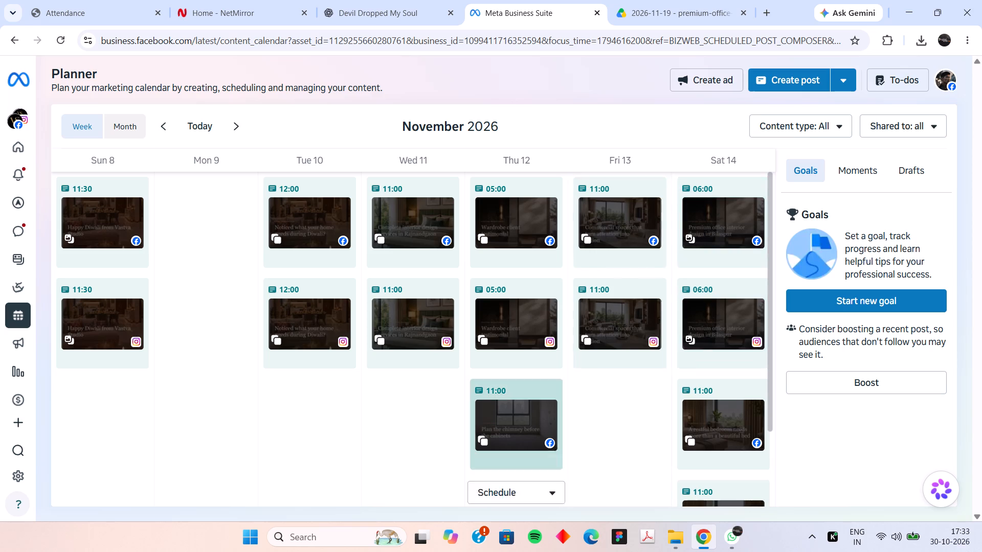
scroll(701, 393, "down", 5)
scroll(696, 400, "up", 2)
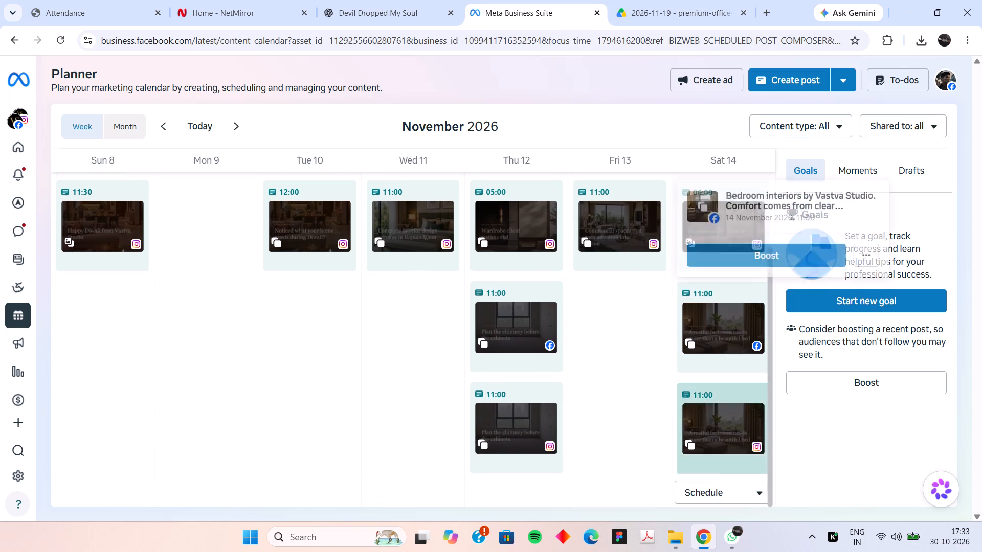
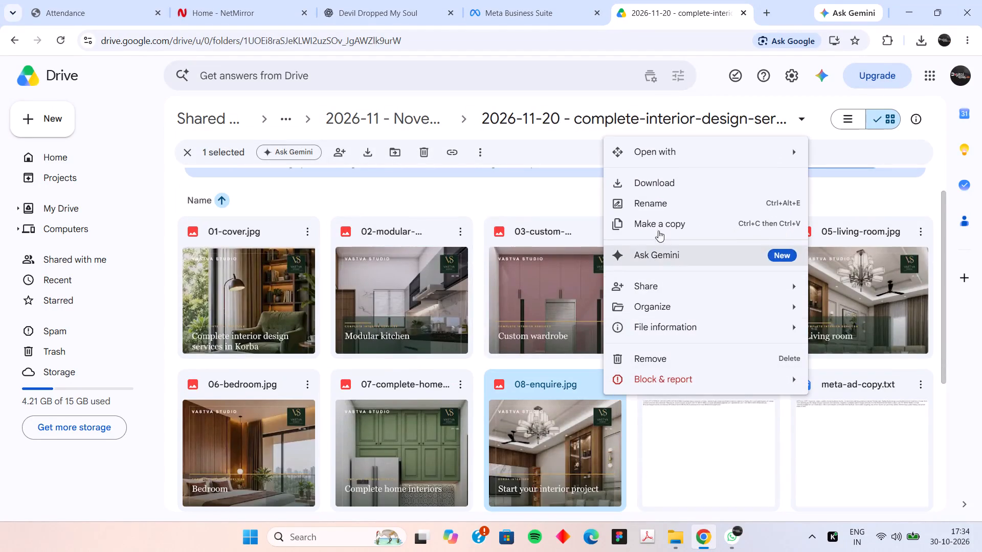
Download all eight images, 08-enquire.jpg through 01-cover.jpg, from the 2026-11-20 complete interior design services folder.
left_click(680, 186)
left_click(461, 387)
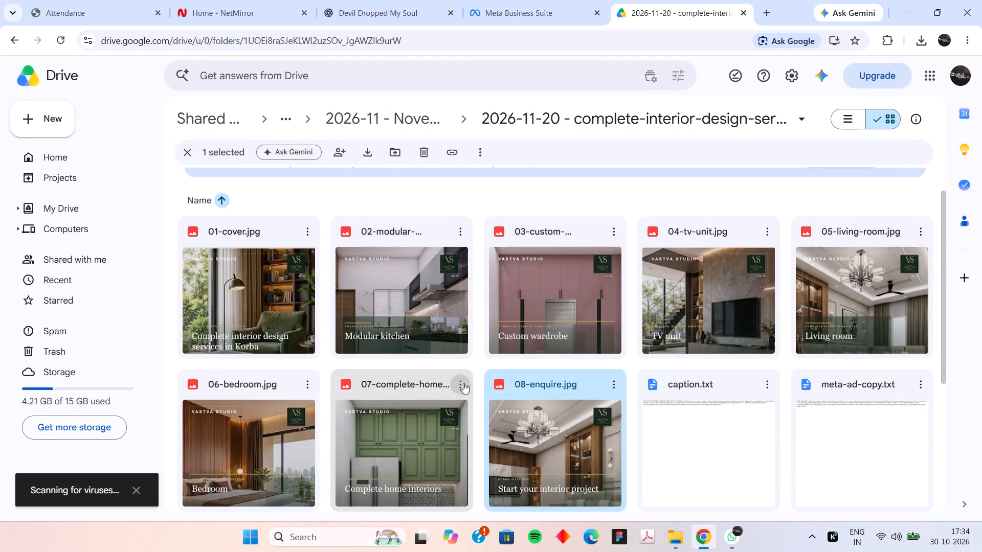
left_click(520, 185)
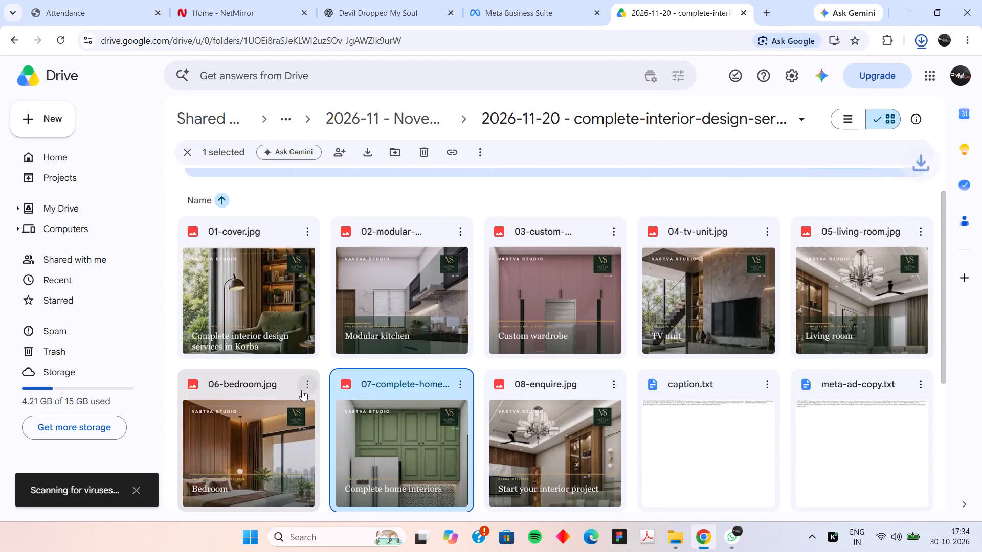
left_click(304, 389)
left_click(376, 182)
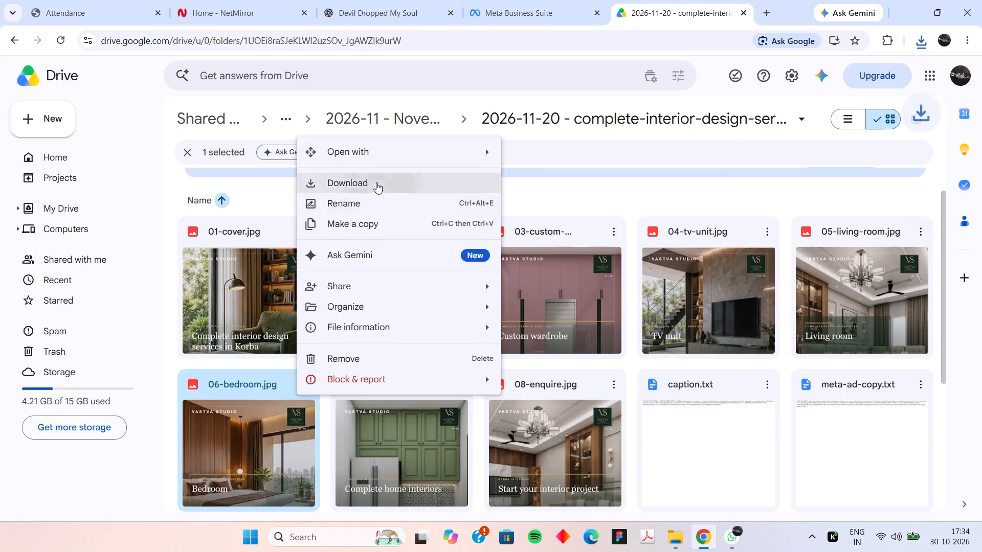
left_click(924, 234)
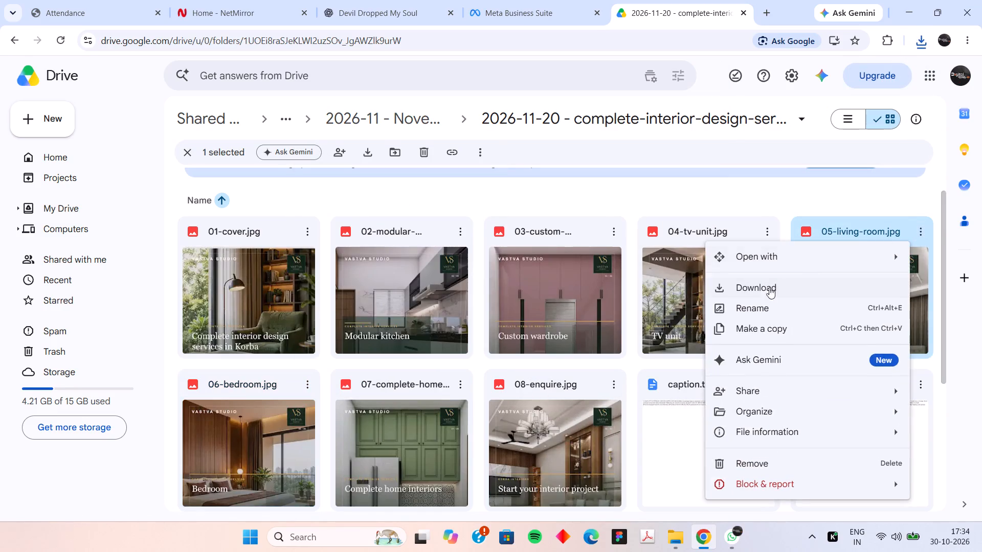
left_click(764, 293)
left_click(770, 233)
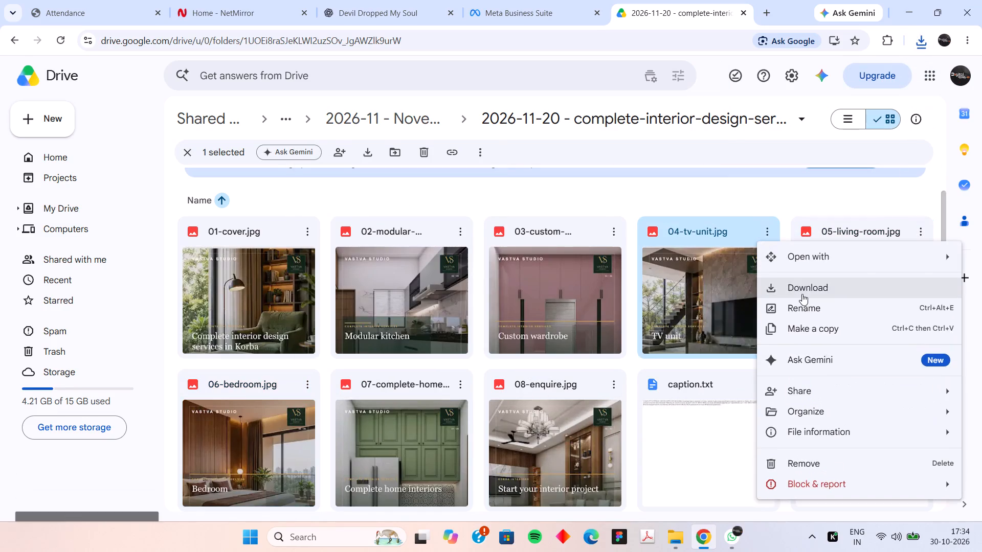
left_click(802, 294)
left_click(621, 236)
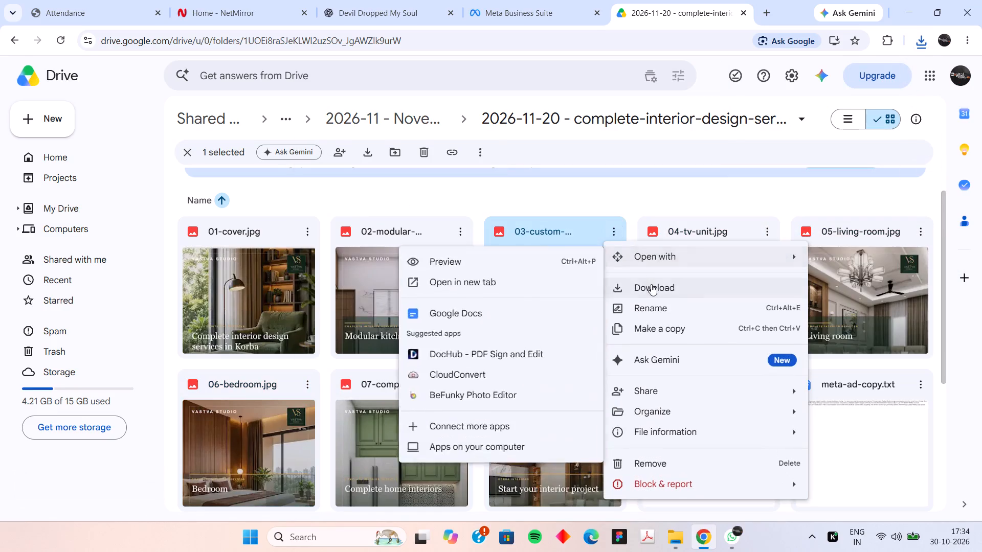
left_click(651, 284)
left_click(468, 231)
left_click(501, 286)
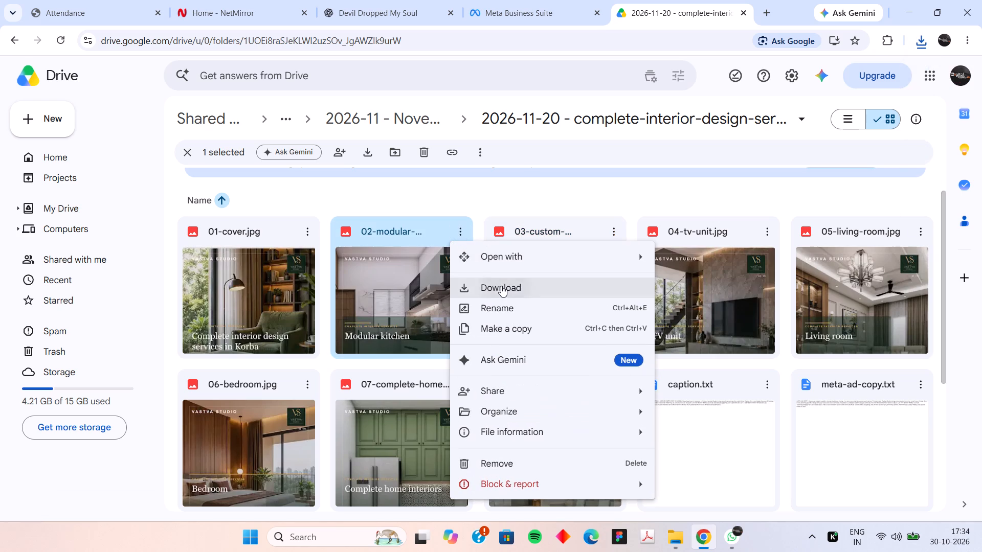
left_click(310, 240)
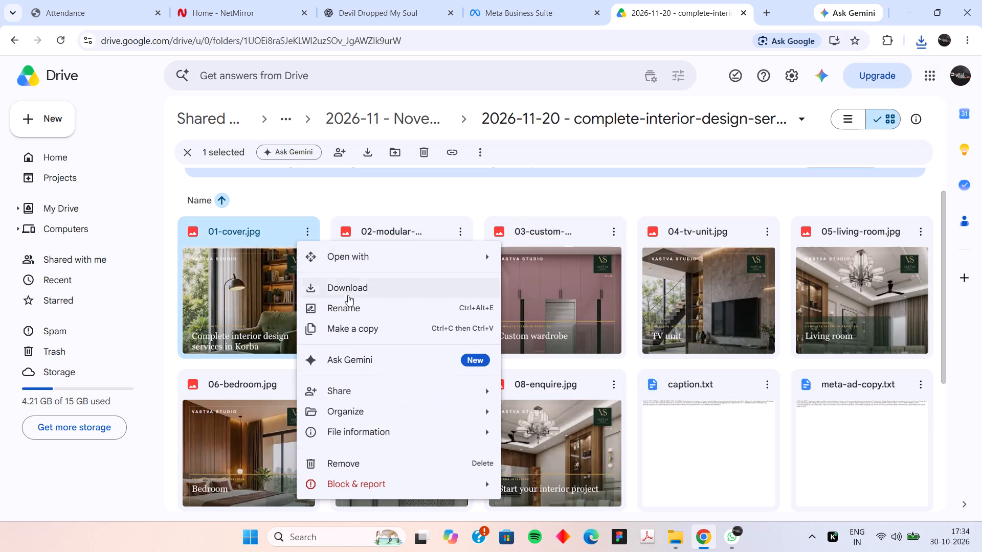
left_click(353, 292)
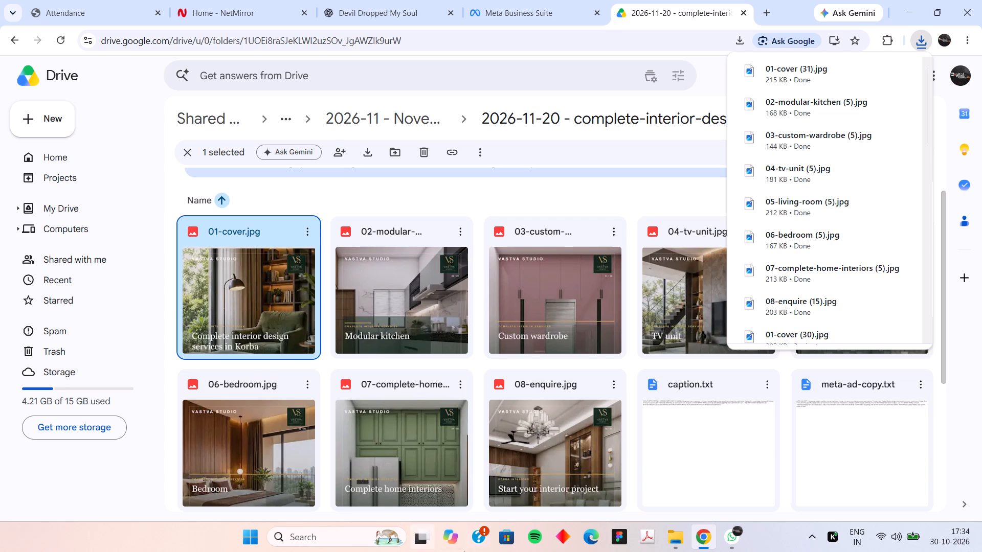
Open caption.txt and copy the caption from "Complete interior services in Korba." through the hashtags, leaving out the capitalised title.
double_click(688, 456)
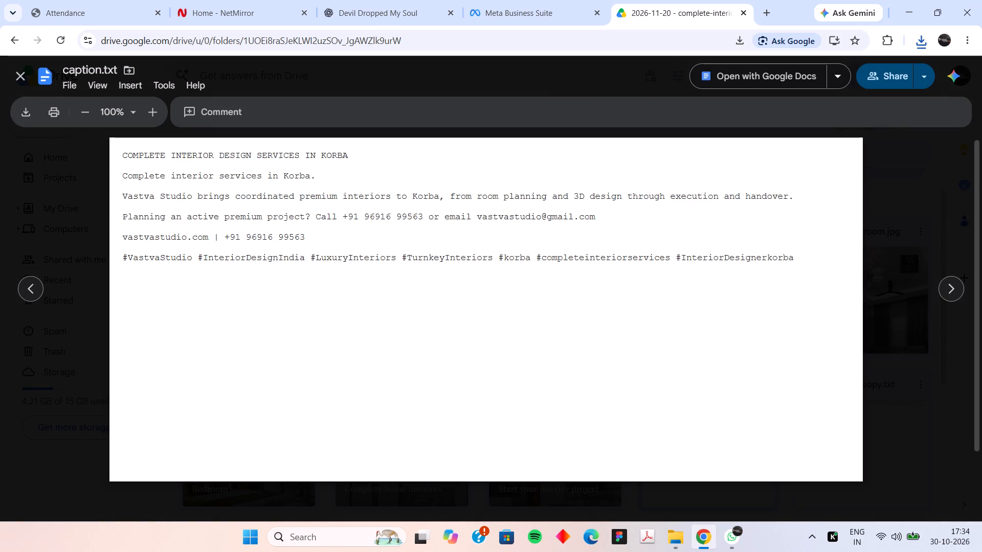
left_click_drag(124, 177, 798, 251)
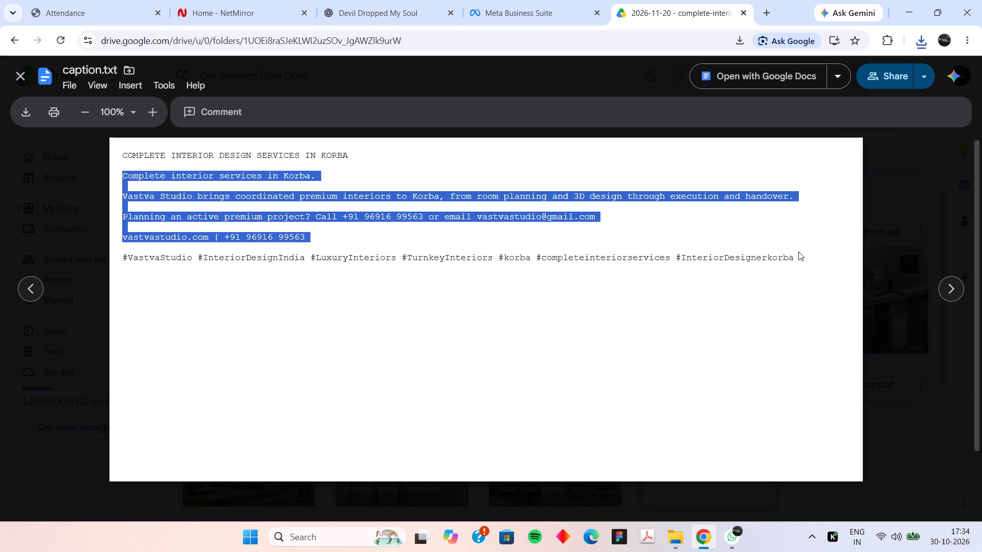
left_click_drag(798, 251, 800, 257)
right_click(761, 255)
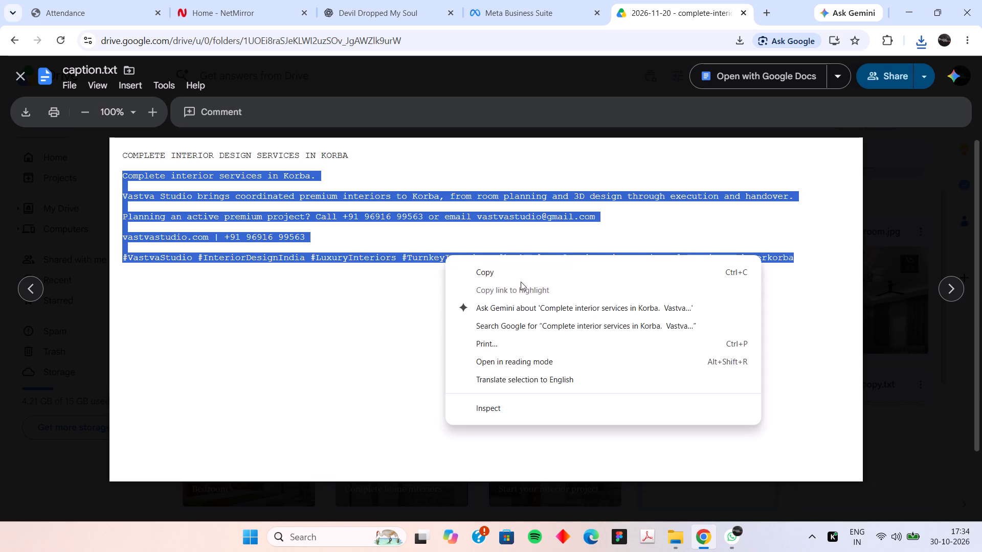
left_click(498, 274)
Switch to Meta Business Suite and start a new post from the November 2026 planner.
left_click(528, 0)
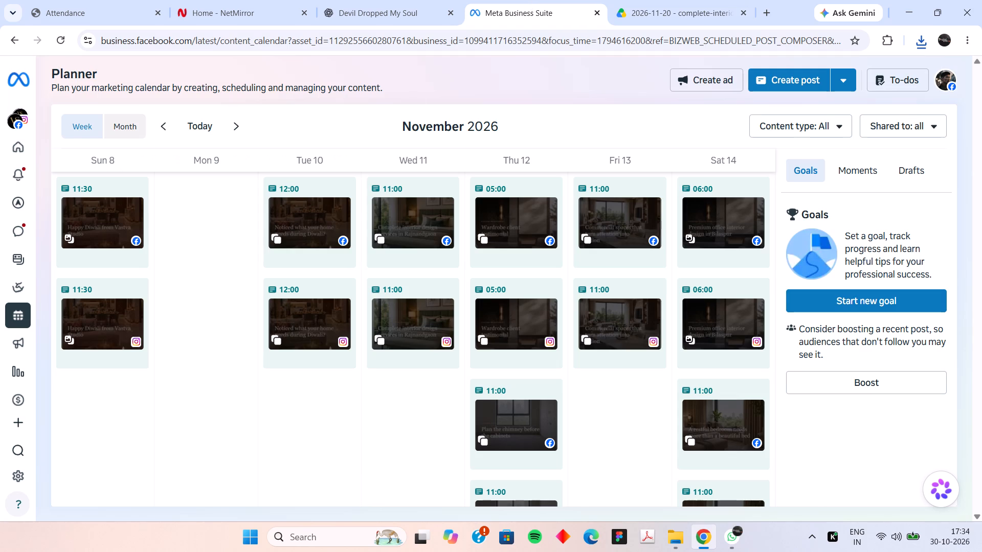
scroll(684, 379, "up", 2)
scroll(723, 321, "down", 1)
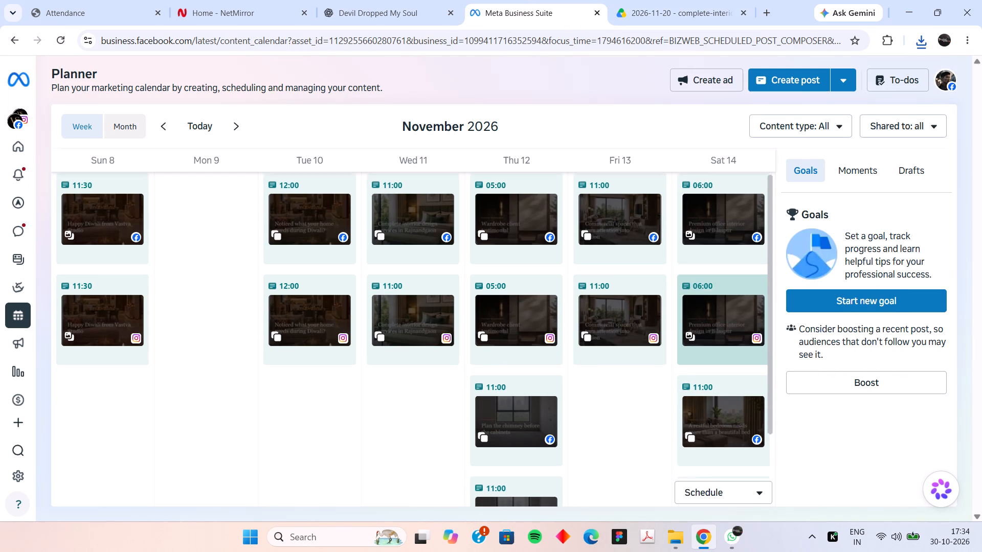
scroll(722, 322, "down", 3)
left_click(790, 79)
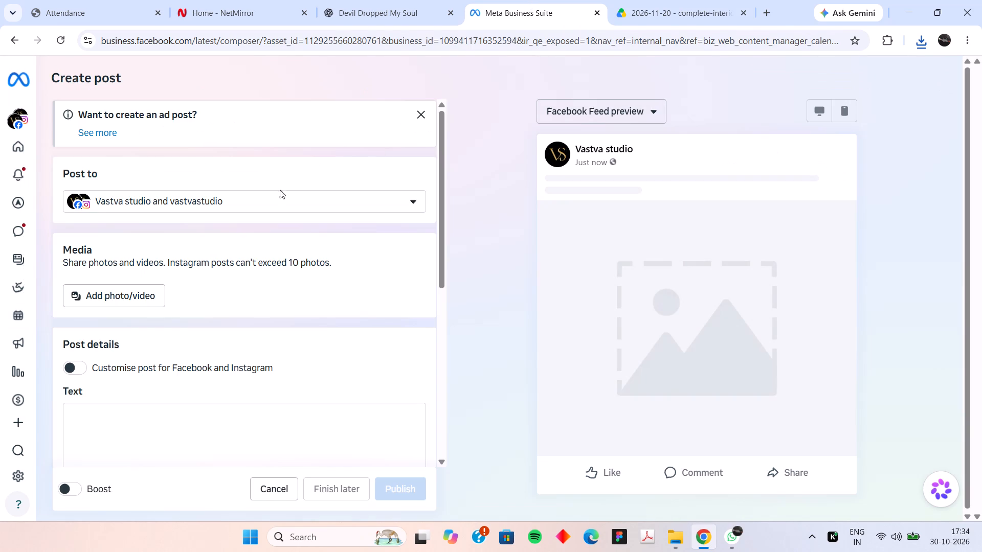
Add the eight Korba images from Downloads, 01-cover (31) through 08-enquire (15), to the post.
left_click(108, 287)
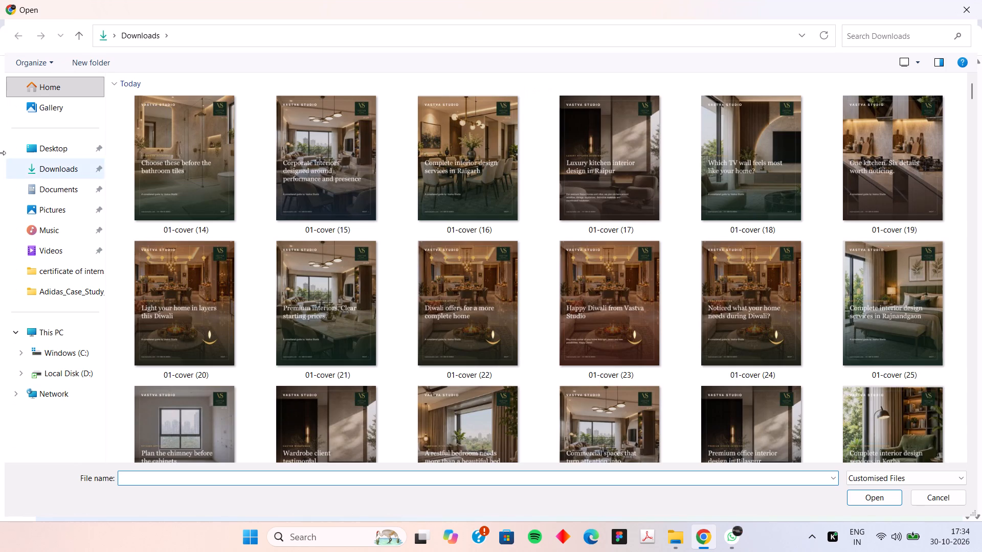
left_click(35, 145)
left_click(62, 170)
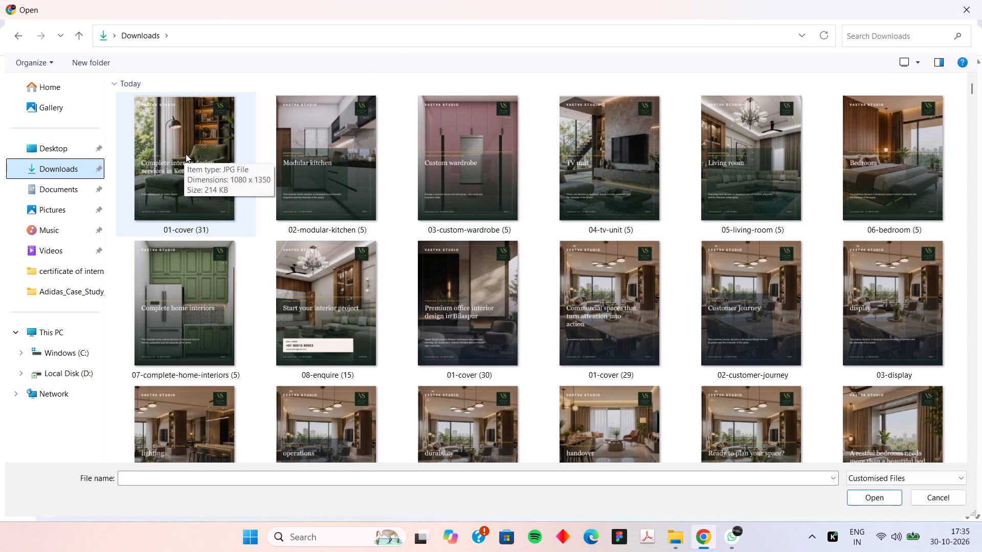
scroll(161, 183, "up", 1)
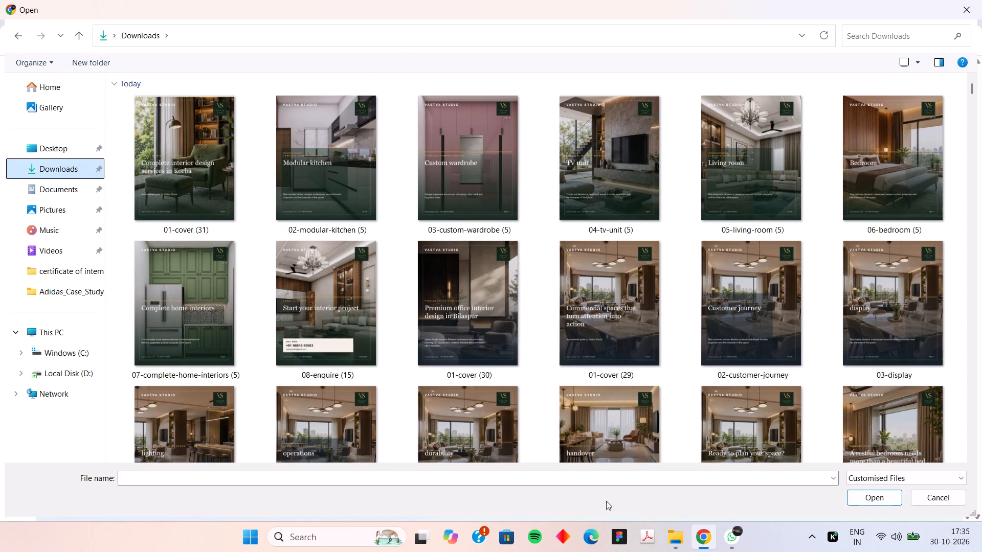
left_click(208, 206)
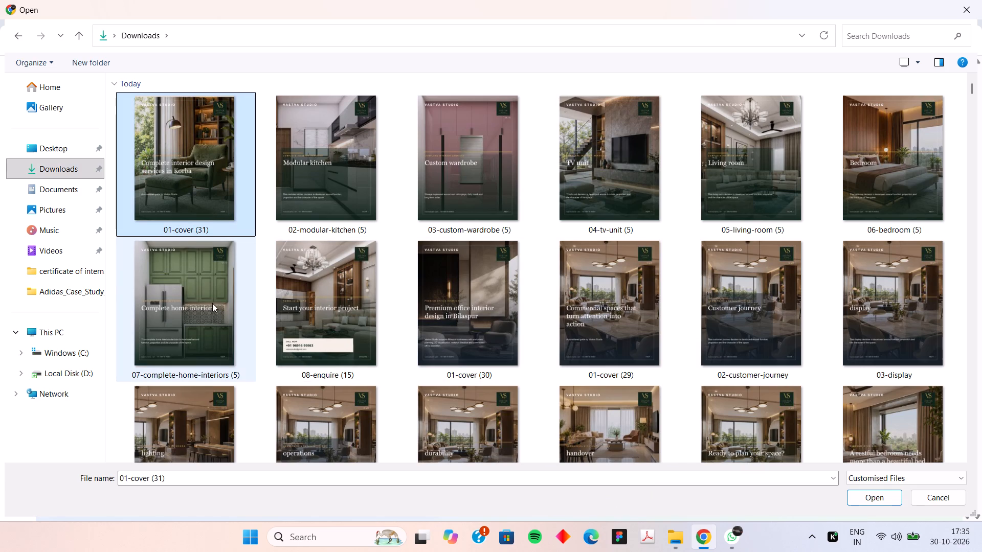
left_click(316, 333, "shift")
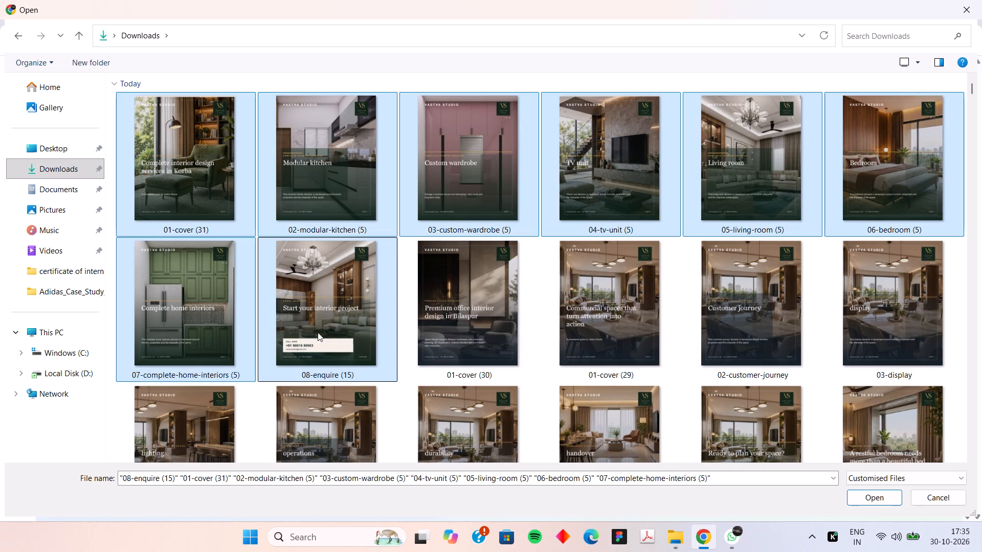
left_click(878, 500)
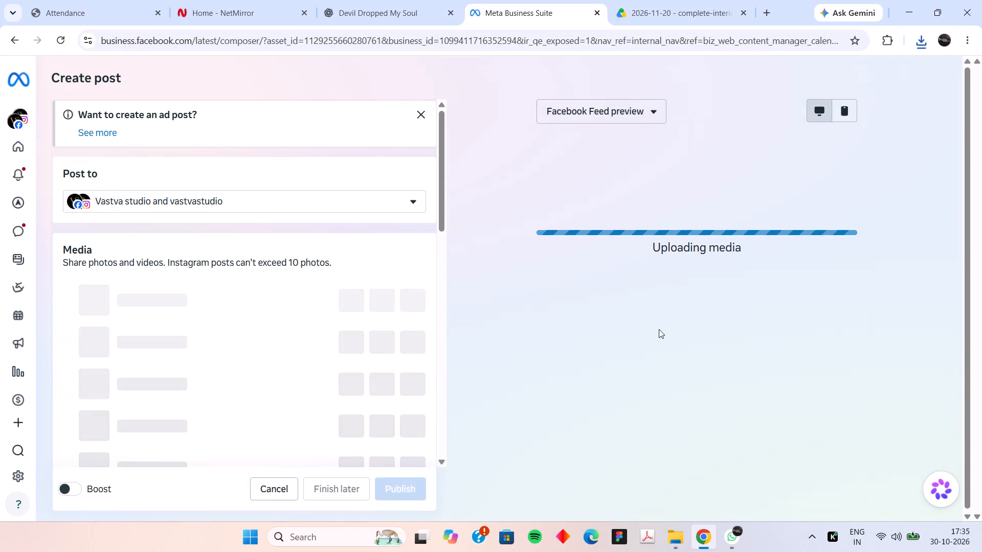
Paste the copied Korba interior services caption into the post text.
scroll(178, 380, "down", 5)
scroll(131, 382, "down", 1)
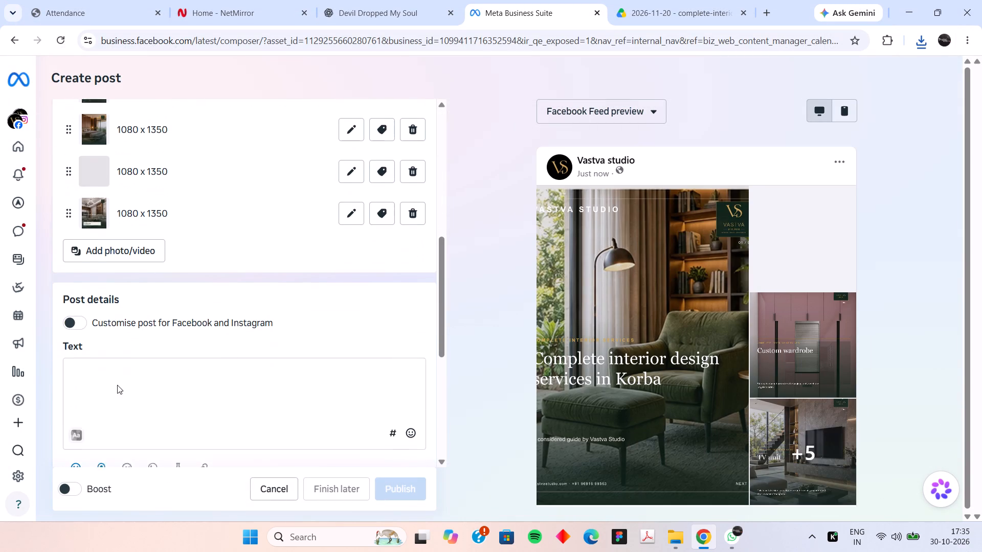
right_click(105, 369)
left_click(132, 224)
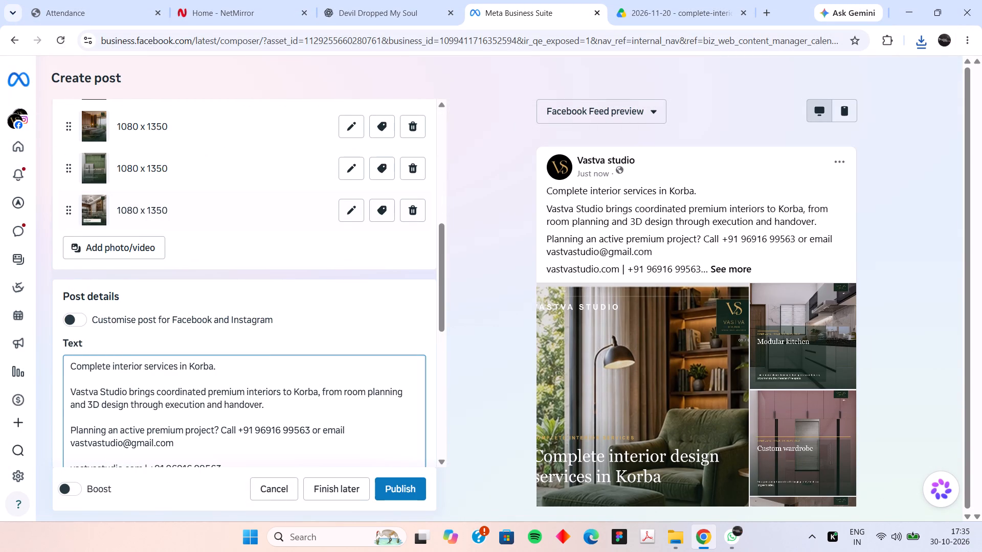
scroll(284, 383, "down", 2)
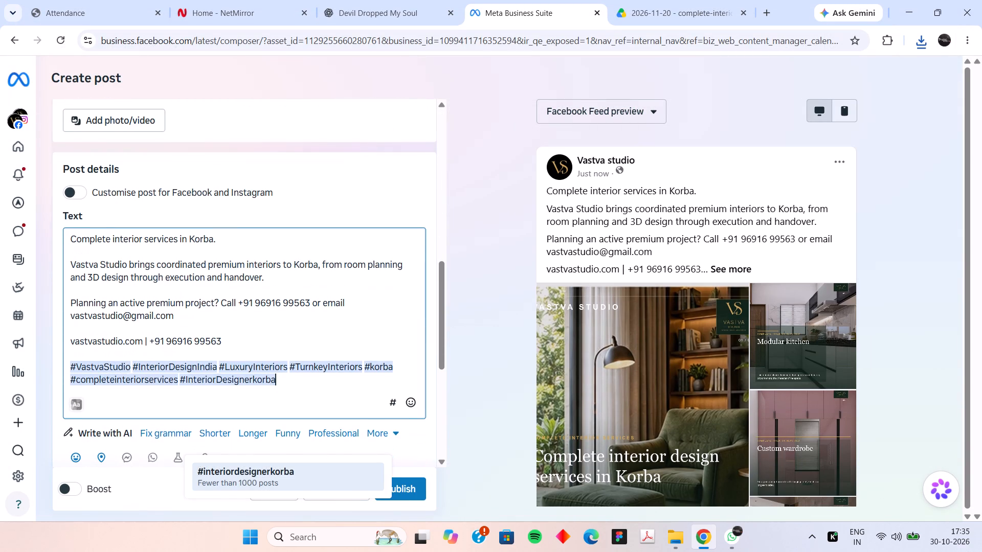
left_click(104, 323)
left_click(120, 361)
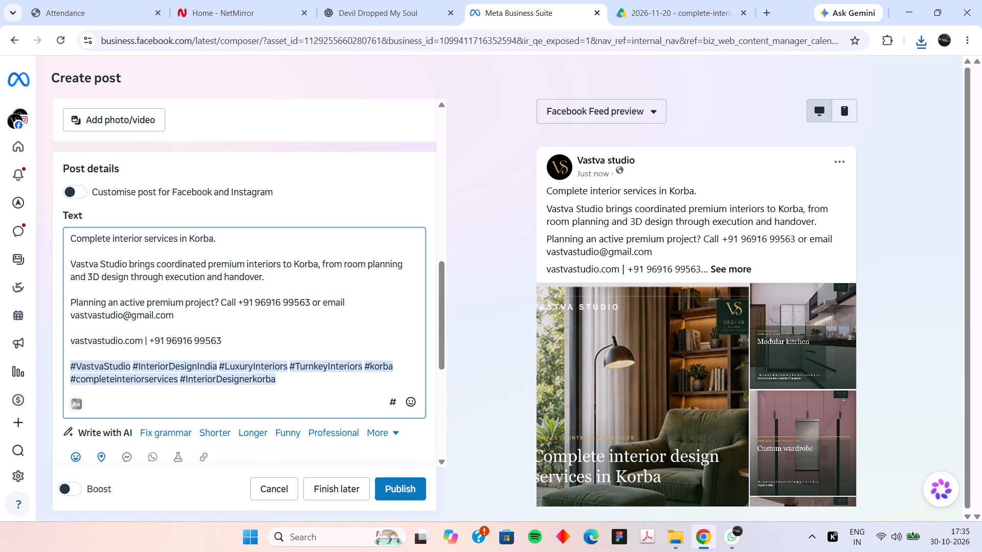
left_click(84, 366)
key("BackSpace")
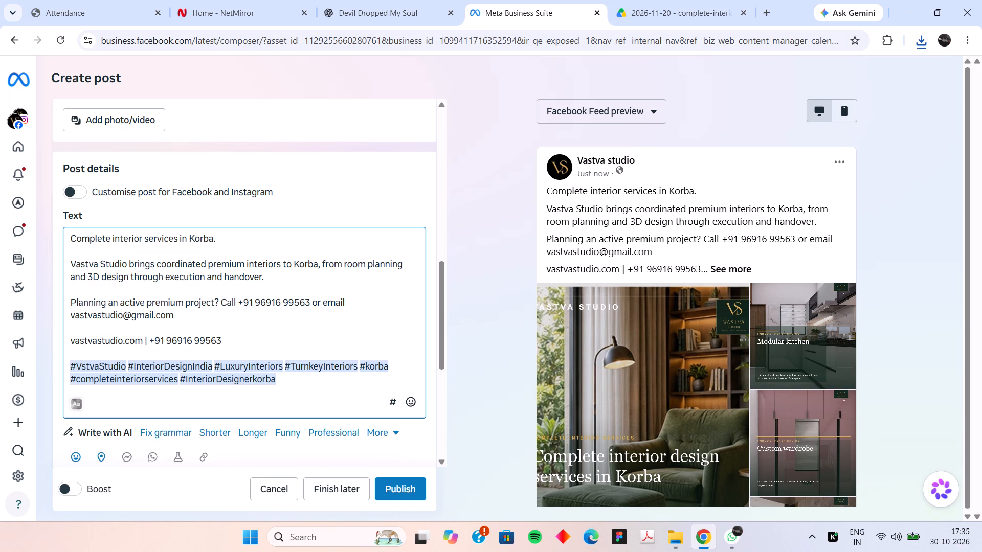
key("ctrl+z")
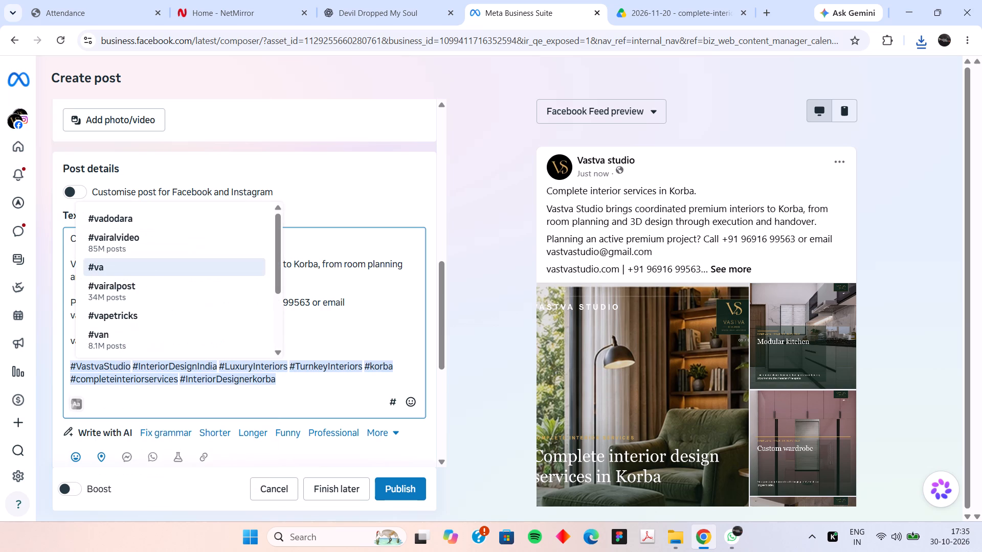
Change the caption's first hashtag to all lowercase: #vastvastudio.
left_click(80, 370)
key("BackSpace")
key("v")
key("Right")
key("Right")
key("Right")
key("Right")
key("Right")
key("Right")
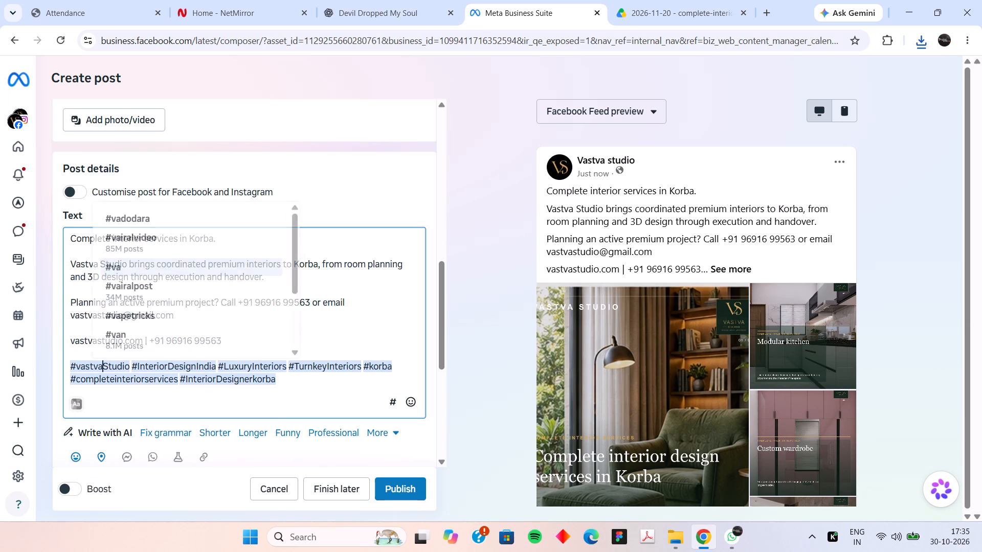
key("BackSpace")
key("s")
Change the caption's second hashtag to all lowercase: #interiordesignindia.
key("Right")
key("Right")
key("Right")
key("Right")
key("Right")
key("Right")
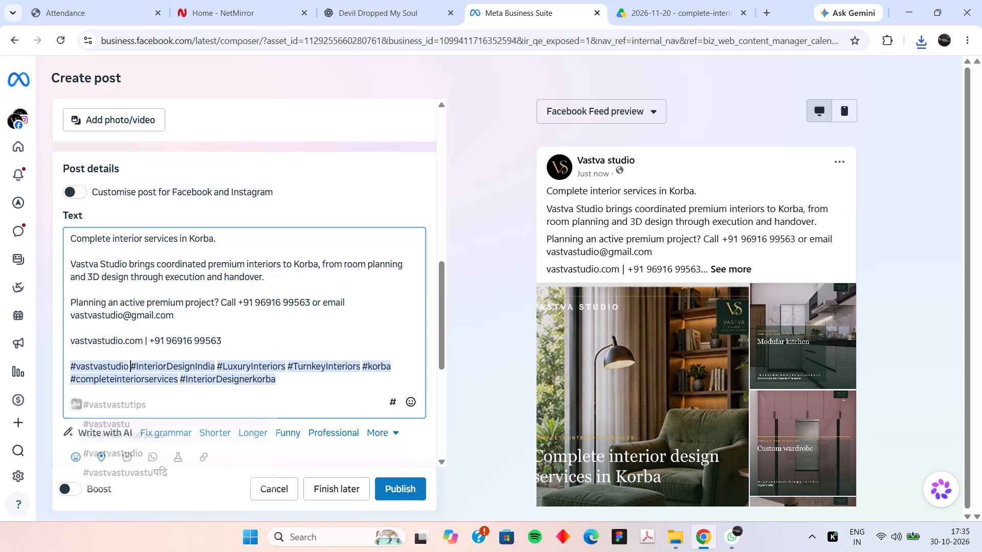
key("Right")
key("Right")
key("BackSpace")
key("i")
key("Right")
key("Right")
key("Right")
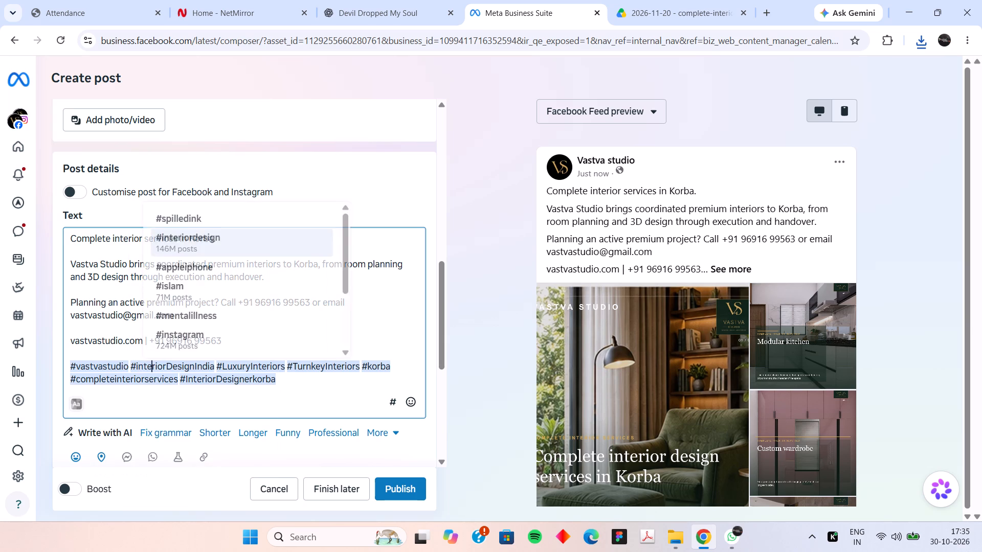
key("Right")
key("Right")
key("Right")
key("Right")
key("Right")
key("BackSpace")
key("d")
key("Right")
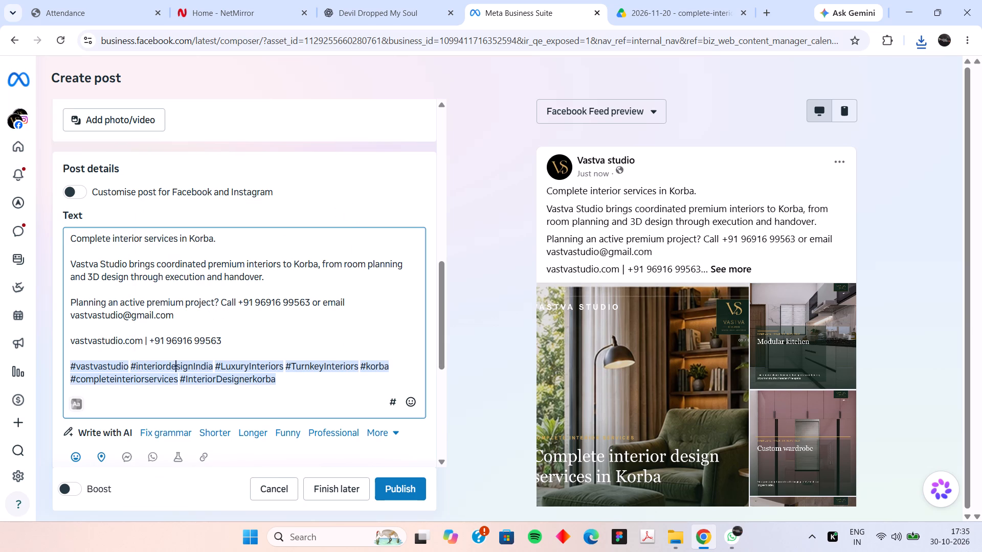
key("Right")
key("Right")
key("Right")
key("Right")
key("Right")
key("BackSpace")
key("i")
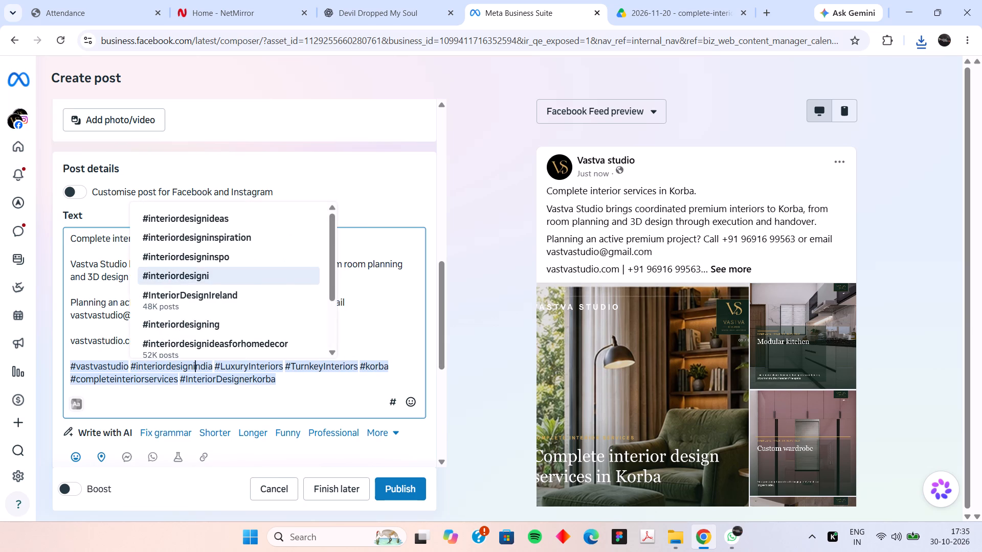
Change the caption's third hashtag to all lowercase: #luxuryinteriors.
key("Right")
key("Right")
key("Right")
key("Right")
key("Right")
key("Right")
key("Right")
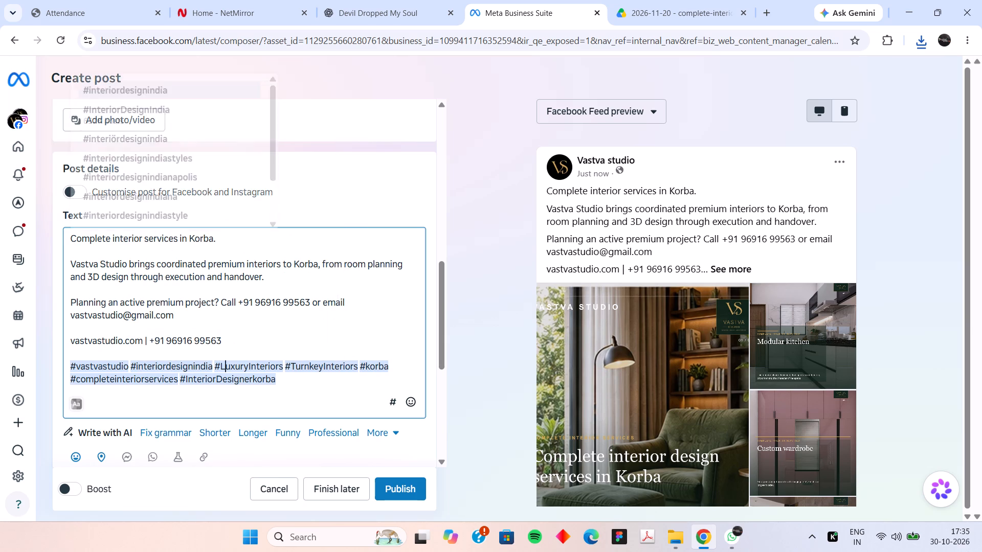
key("BackSpace")
key("l")
key("Right")
key("Right")
key("Right")
key("Right")
key("Right")
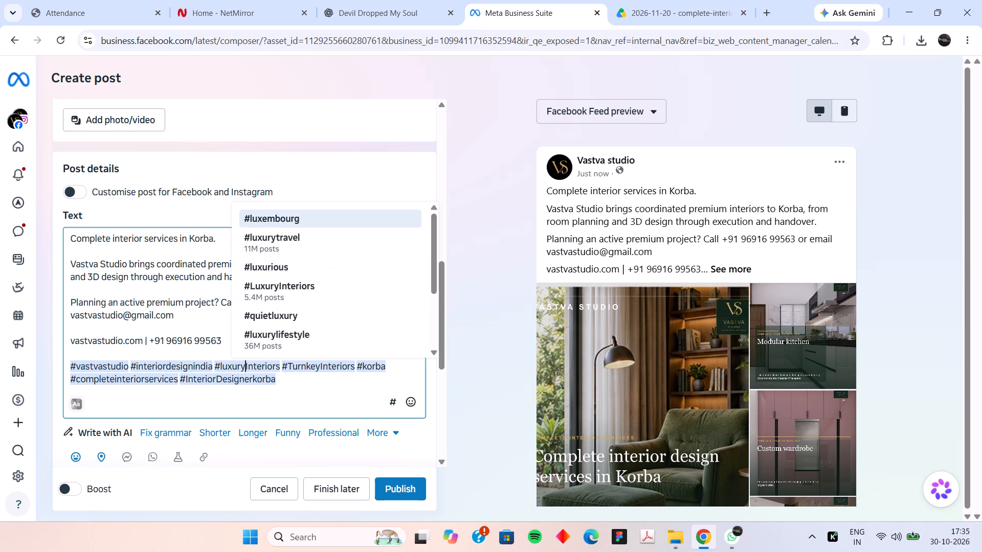
key("Right")
key("BackSpace")
key("i")
key("Right")
key("Right")
key("Right")
key("Right")
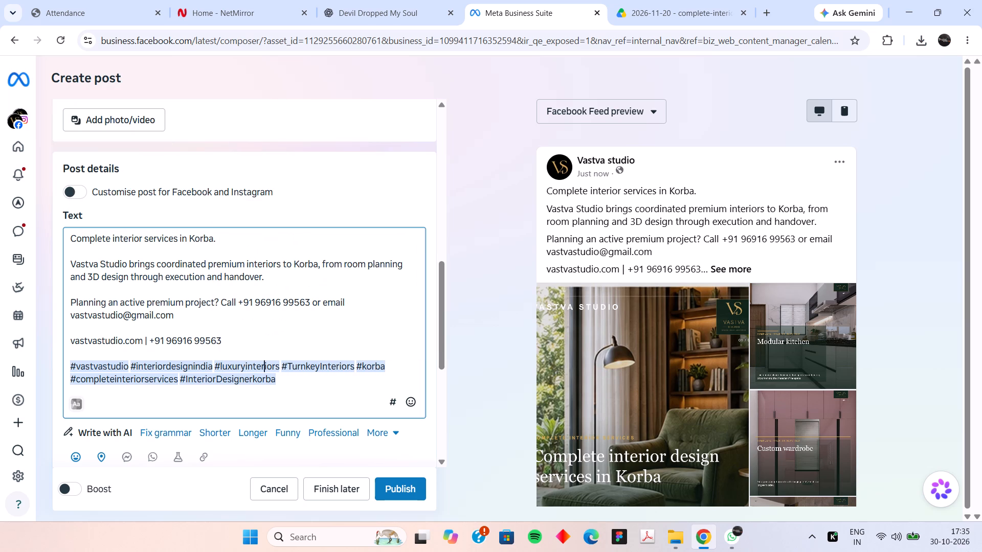
Change the caption's fourth hashtag to all lowercase: #turnkeyinteriors.
key("Right")
key("Right")
key("Right")
key("Right")
key("Right")
key("Right")
key("Right")
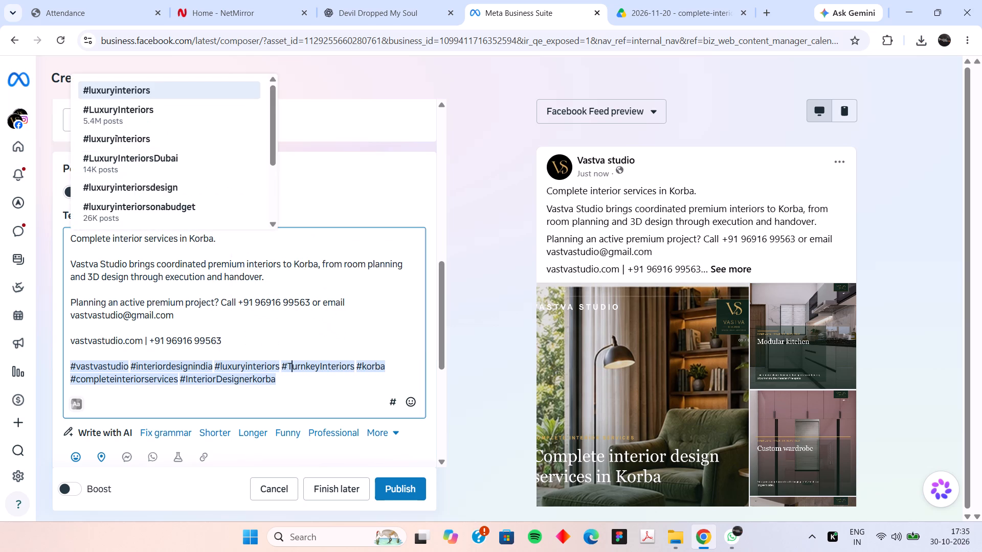
key("BackSpace")
key("t")
key("Right")
key("Right")
key("Right")
key("Right")
key("Right")
key("Right")
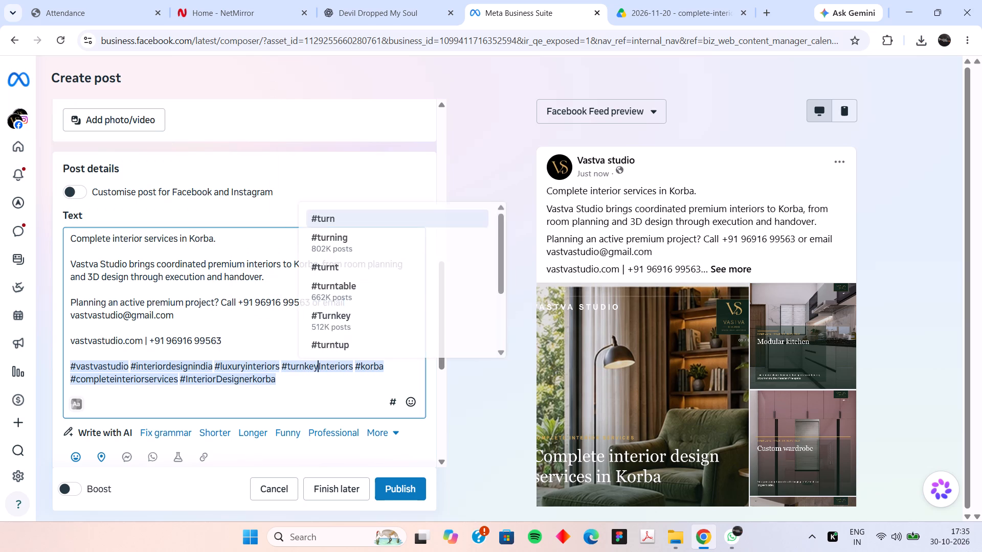
key("Right")
key("BackSpace")
key("i")
key("Right")
key("Right")
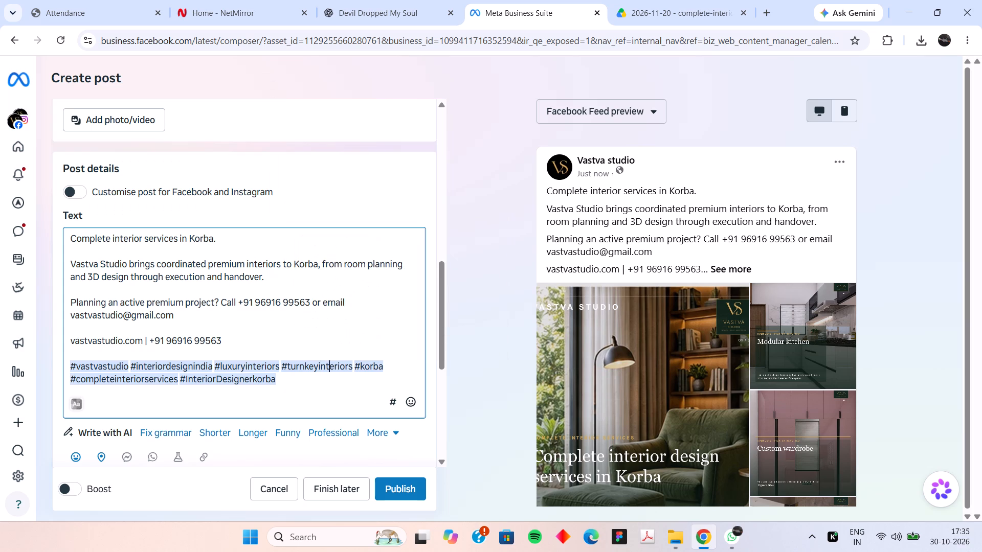
key("Right")
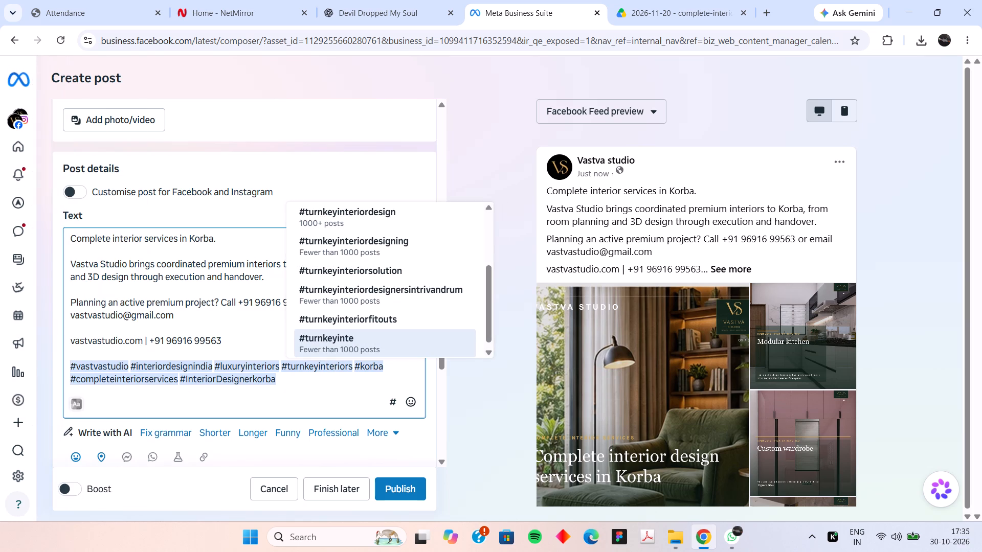
Change the caption's last hashtag to all lowercase: #interiordesignerkorba.
left_click(189, 379)
key("BackSpace")
key("i")
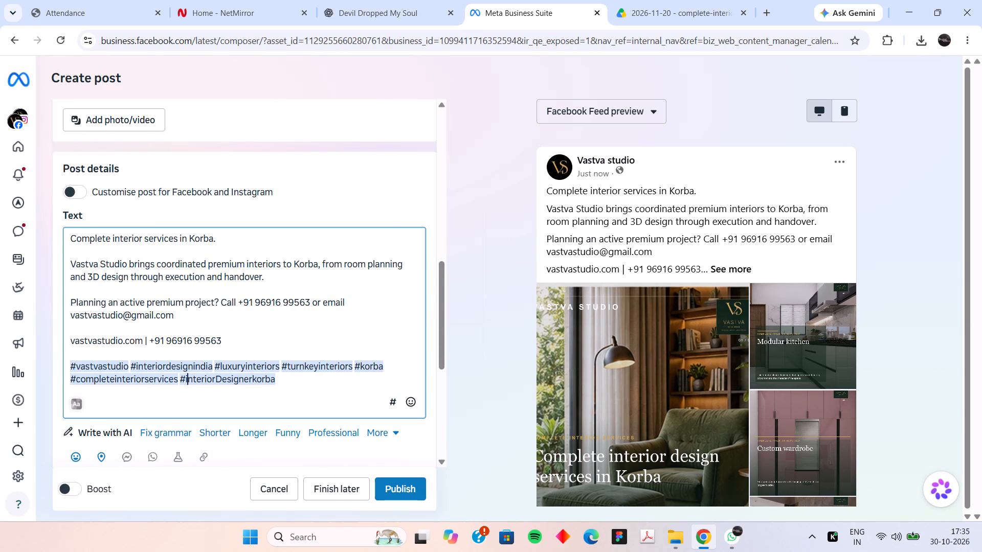
left_click(219, 385)
key("BackSpace")
key("d")
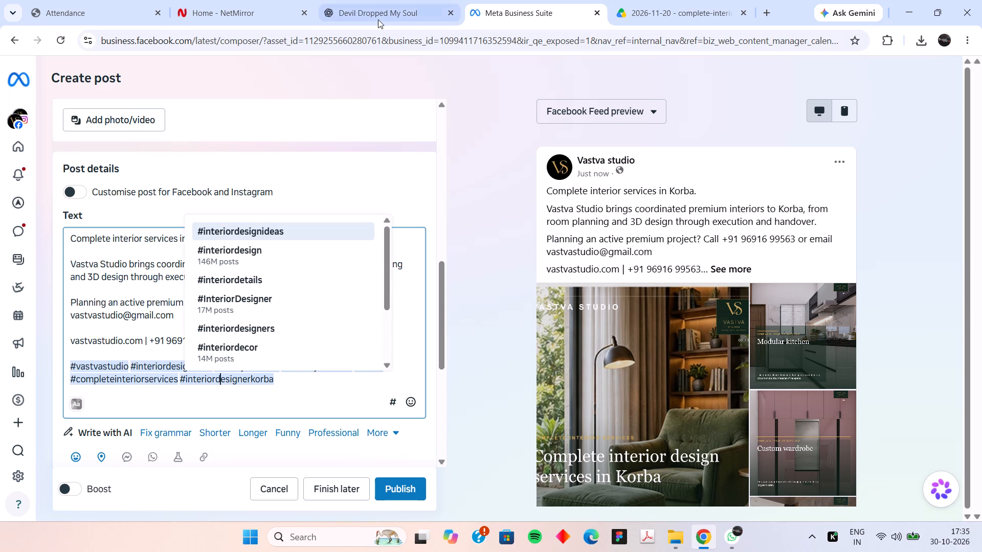
Turn on scheduling for the post and set both the Facebook and Instagram dates to 15 November 2026.
left_click(481, 291)
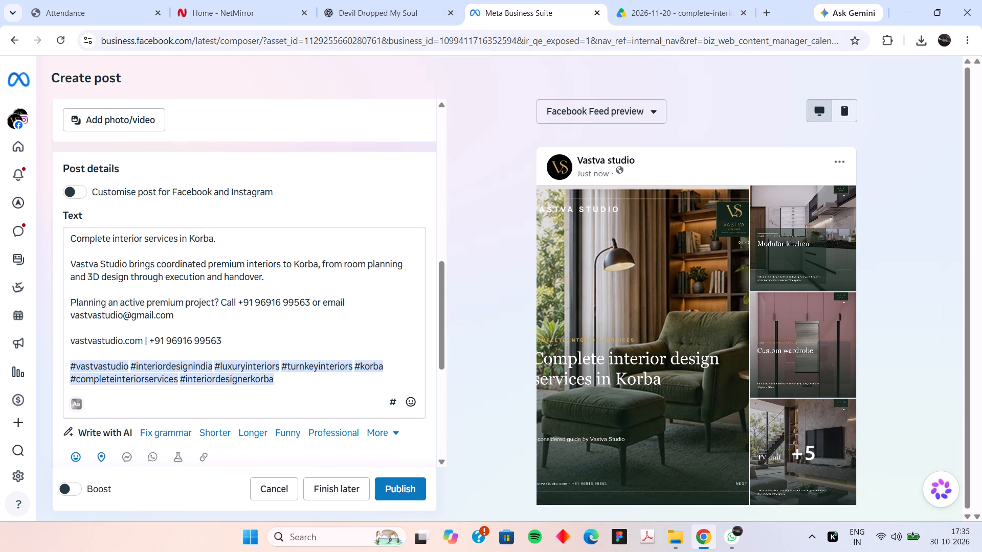
scroll(153, 334, "down", 4)
scroll(212, 316, "down", 4)
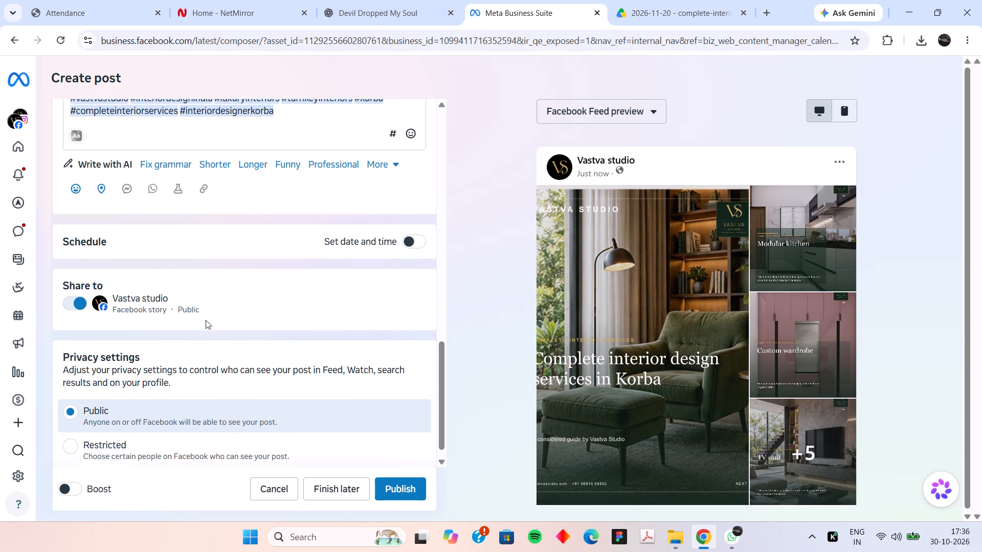
left_click(418, 218)
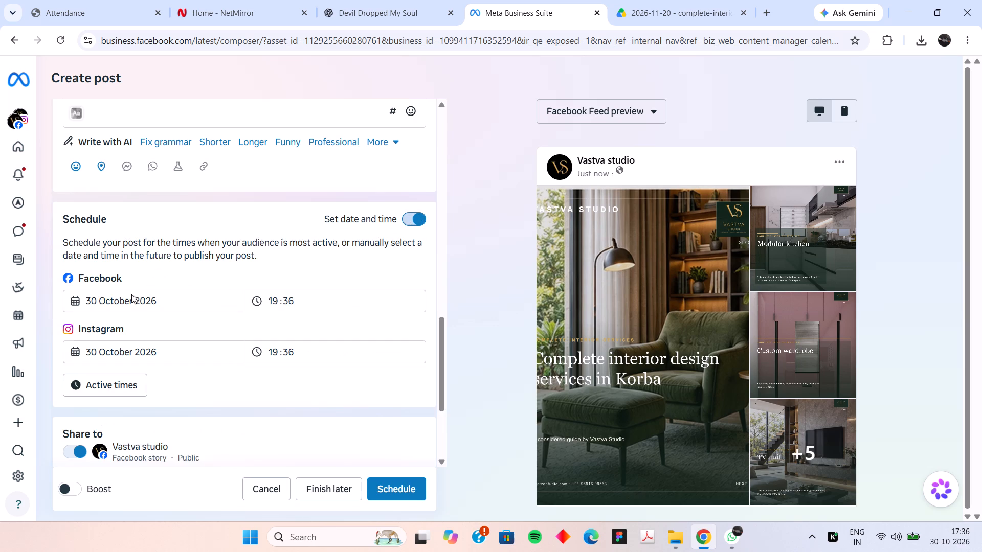
left_click(116, 302)
left_click(216, 328)
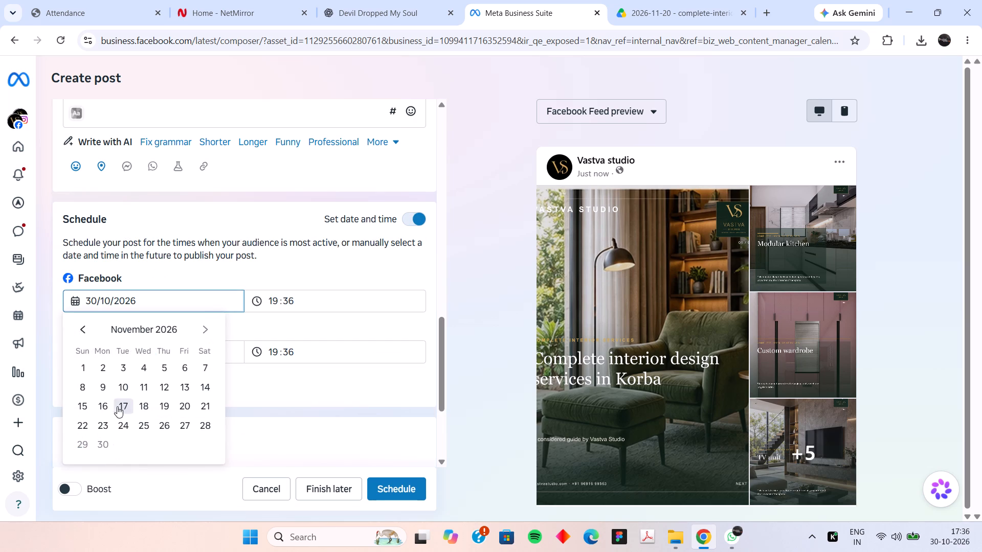
left_click(86, 407)
left_click(105, 353)
left_click(202, 378)
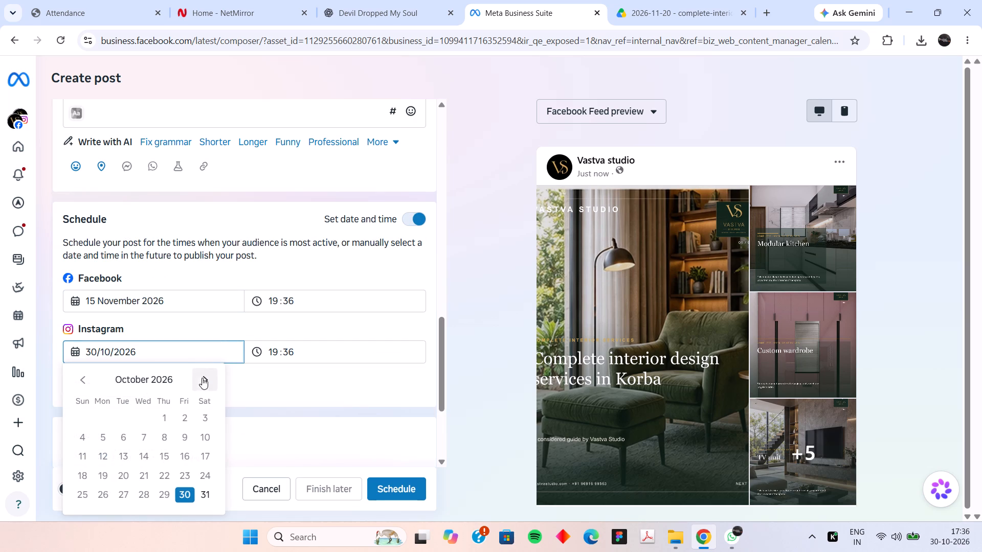
left_click(71, 462)
left_click(75, 461)
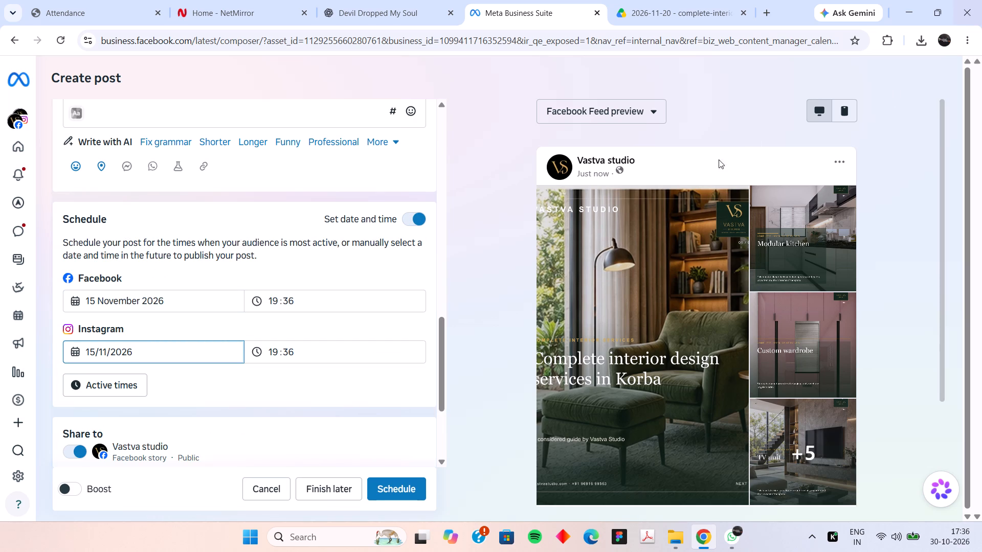
Set the scheduled time to 11:00 for both Facebook and Instagram.
left_click(271, 299)
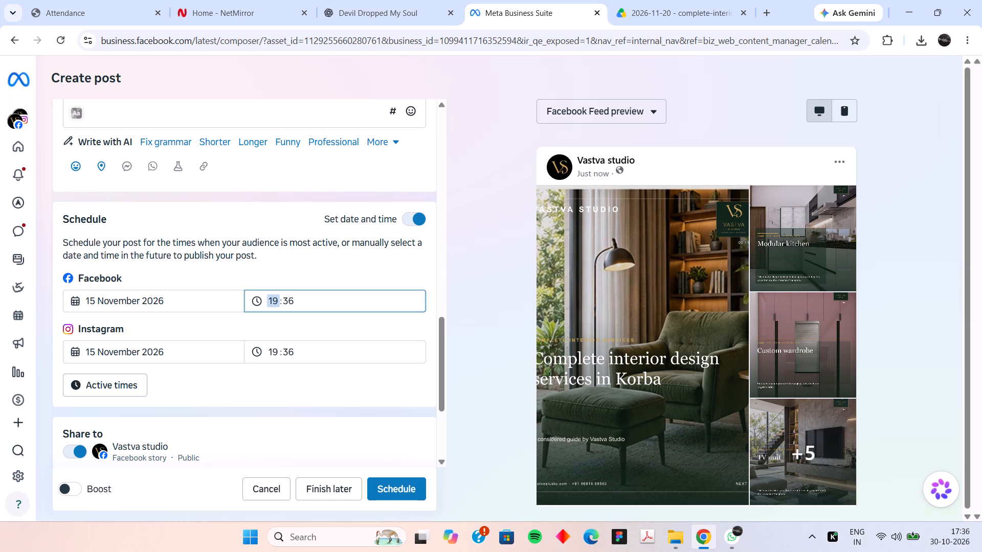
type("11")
left_click(284, 296)
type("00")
left_click(273, 358)
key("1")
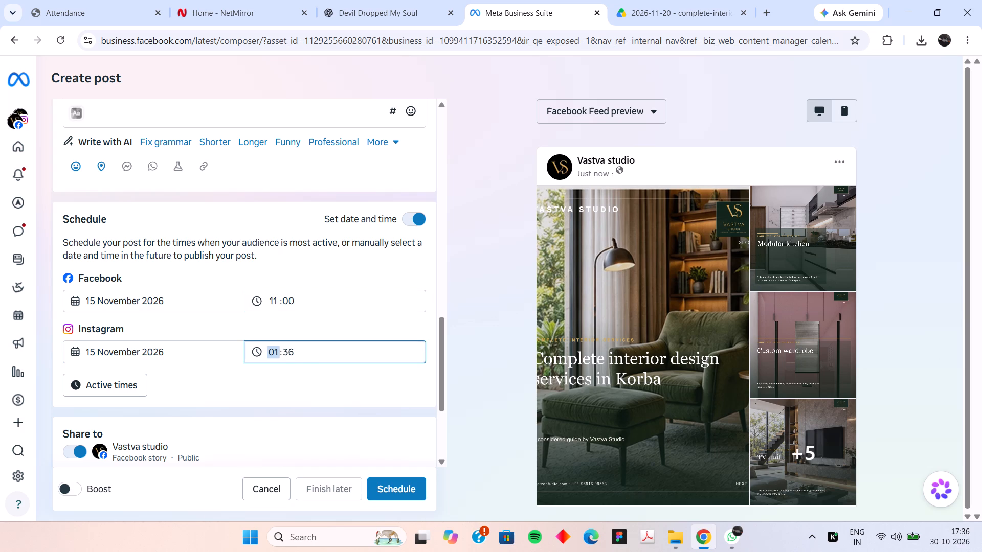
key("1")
left_click(288, 354)
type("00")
Review the post's settings and media, schedule it, and decline the boost offer.
scroll(277, 454, "down", 2)
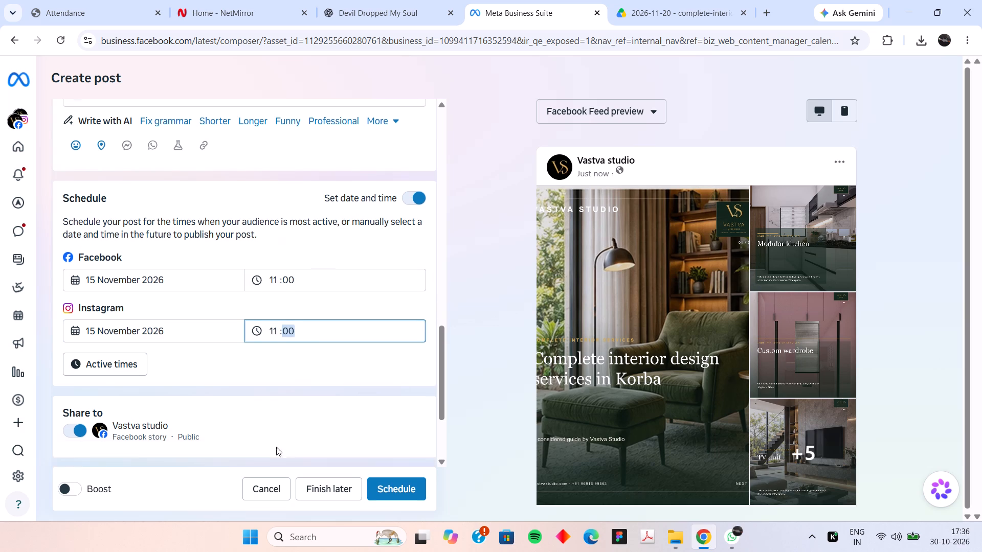
scroll(229, 364, "down", 3)
scroll(345, 422, "up", 3)
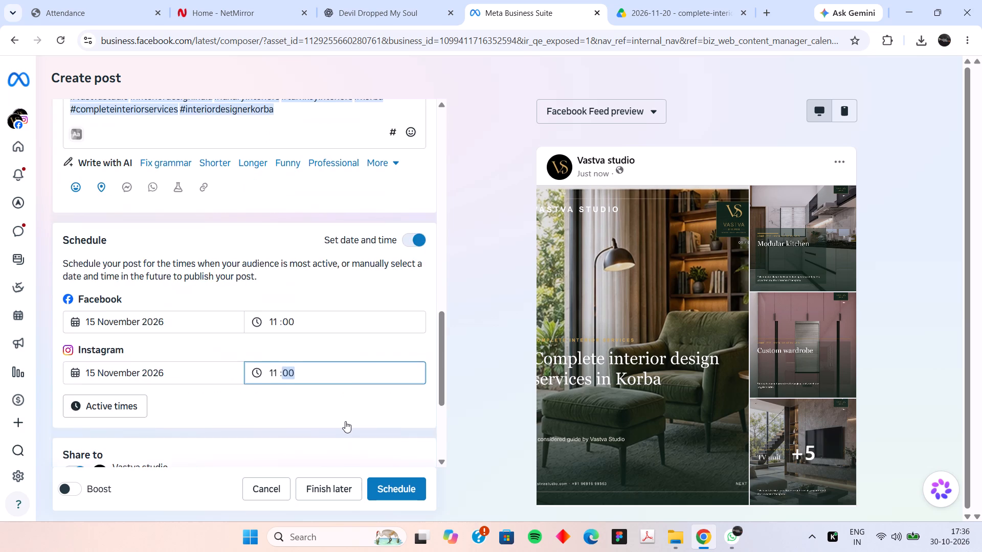
scroll(345, 421, "up", 14)
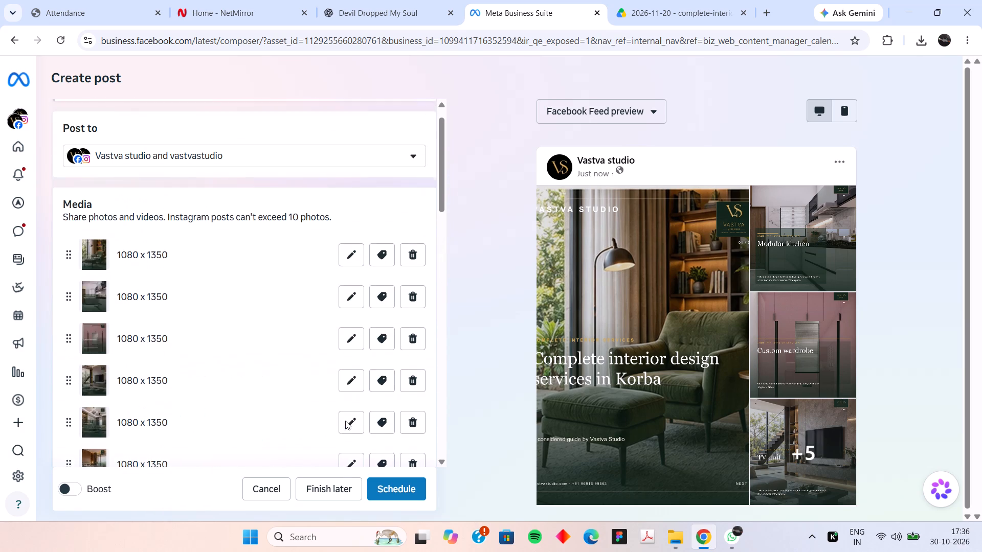
scroll(345, 420, "up", 3)
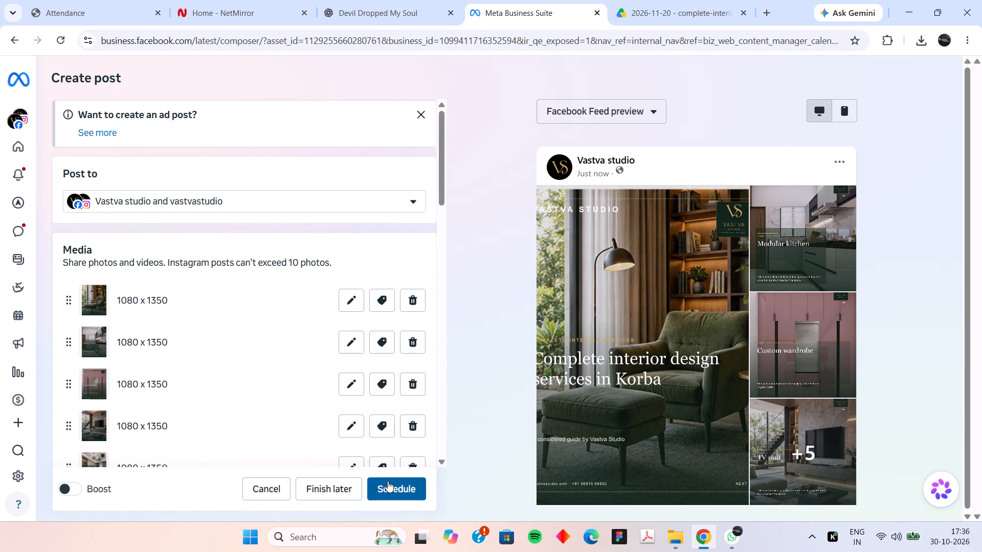
left_click(388, 481)
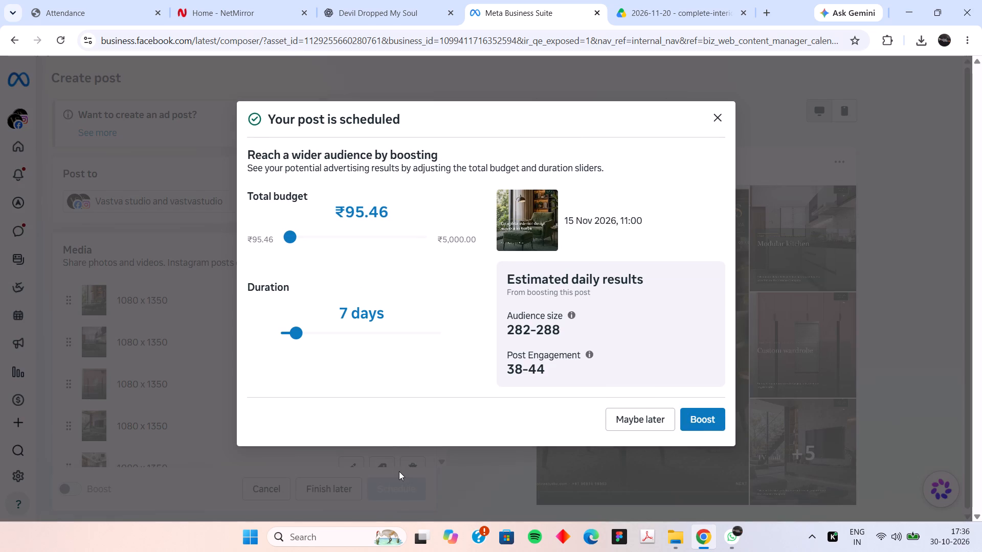
left_click(643, 423)
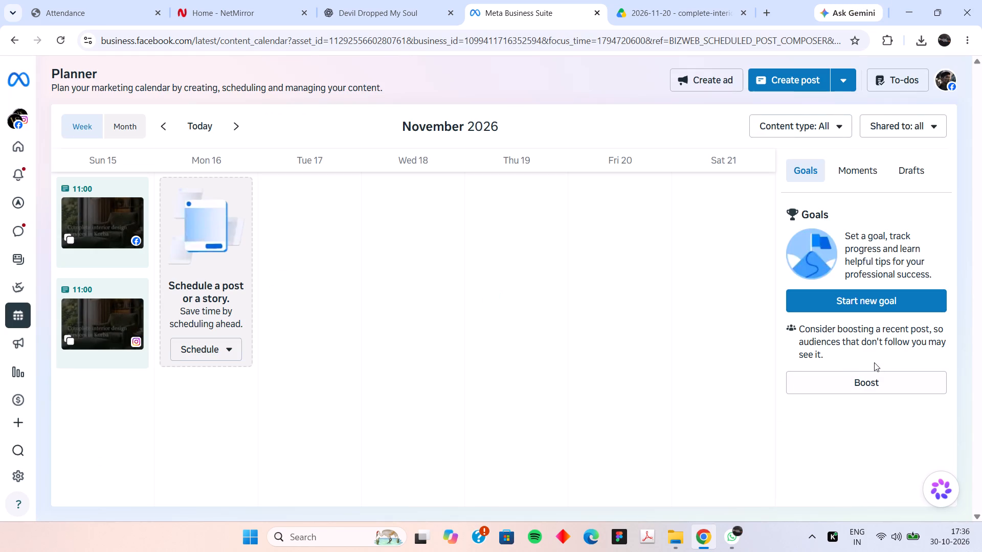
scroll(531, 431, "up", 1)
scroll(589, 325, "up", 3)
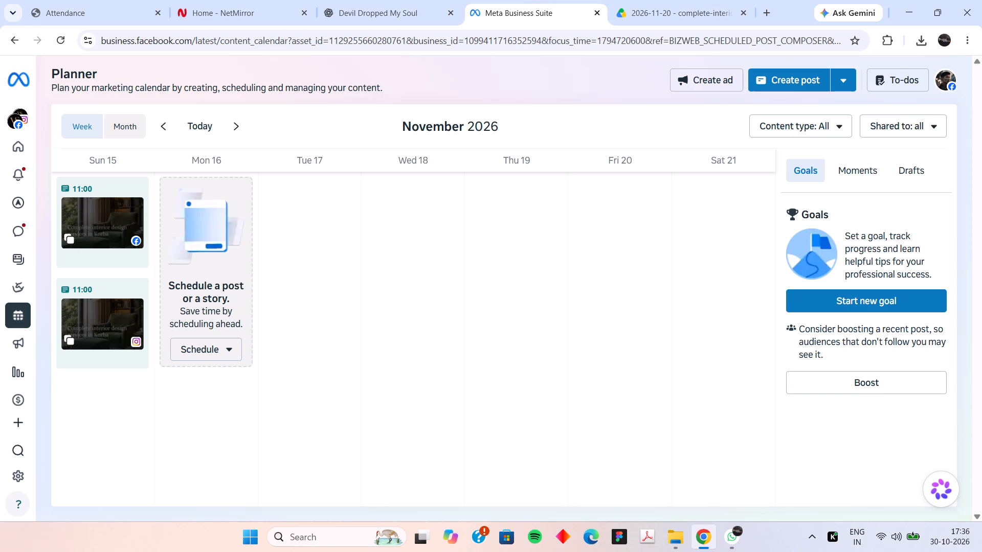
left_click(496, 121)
Switch to Google Drive, close the Korba caption preview and open the 2026-11-21 transformation folder in the November 2026 folder.
left_click(650, 0)
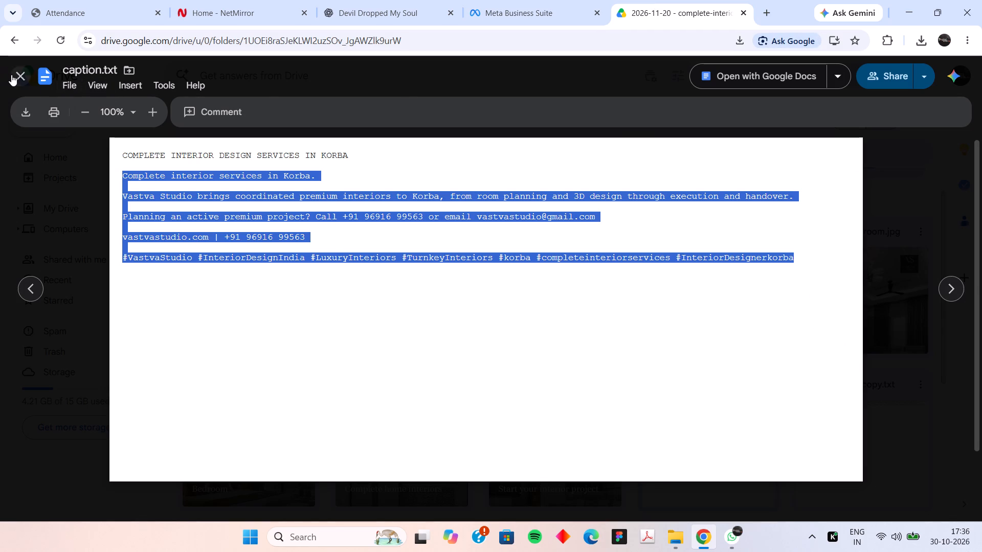
left_click(11, 75)
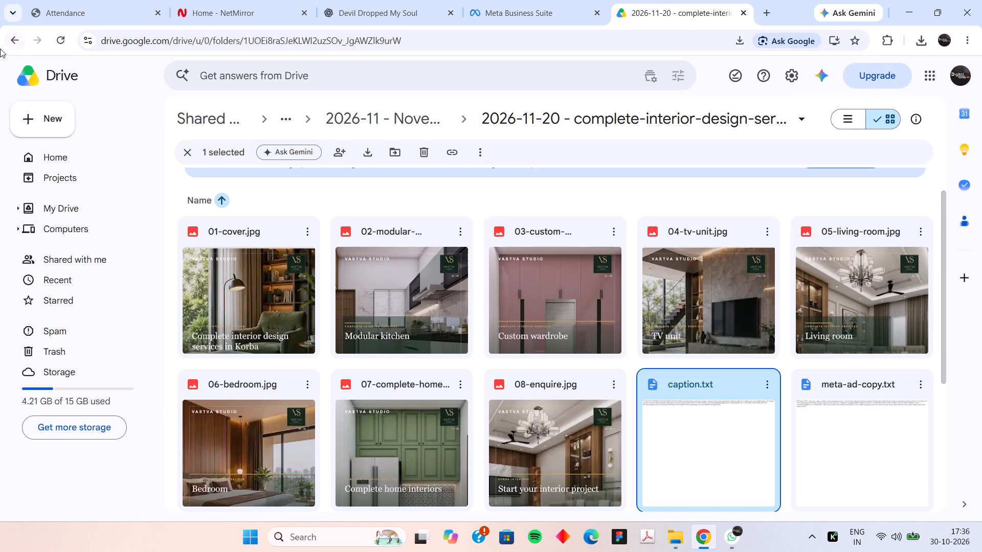
left_click(12, 45)
double_click(850, 356)
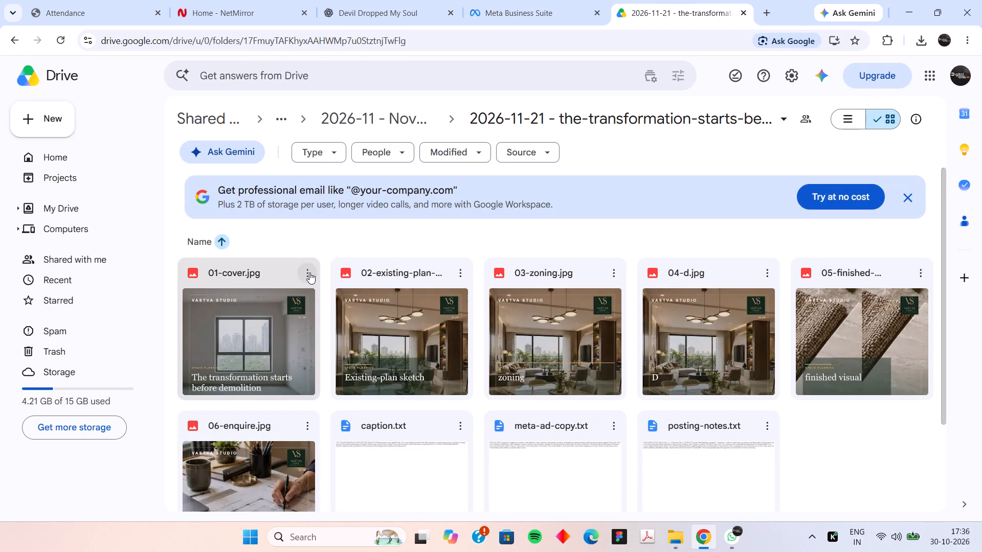
Download the images 06-enquire.jpg and 05-finished-visual from the 2026-11-21 folder.
scroll(325, 405, "down", 1)
left_click(300, 356)
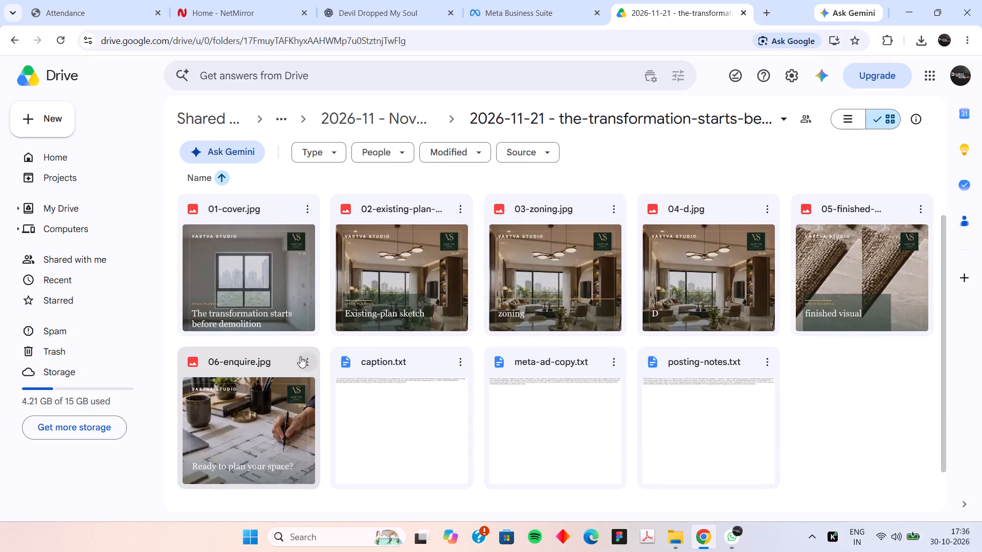
left_click(339, 158)
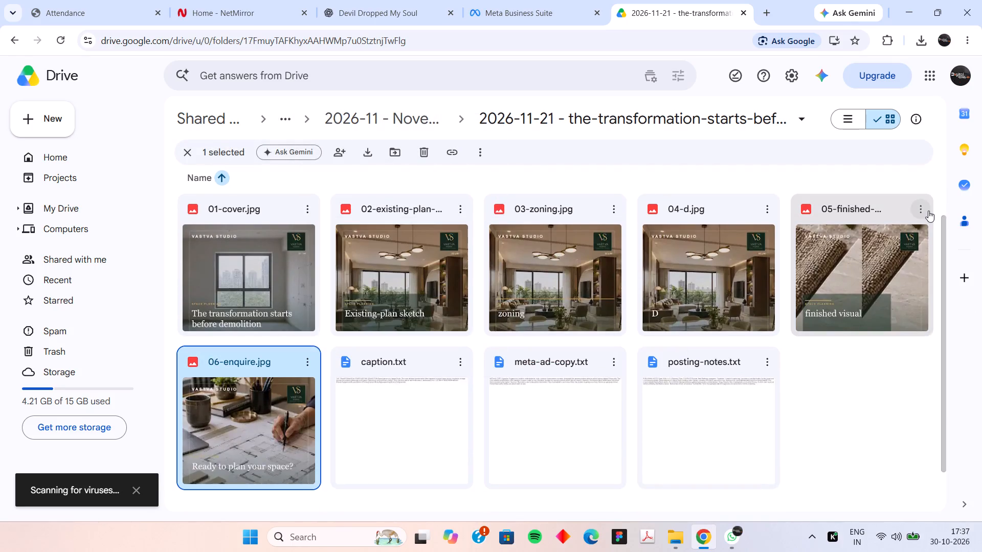
left_click(928, 211)
left_click(788, 266)
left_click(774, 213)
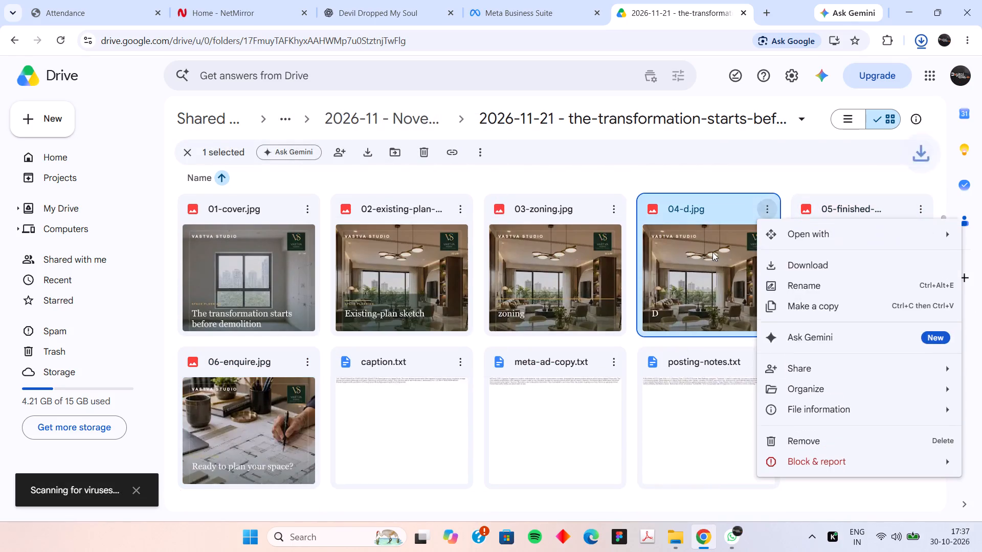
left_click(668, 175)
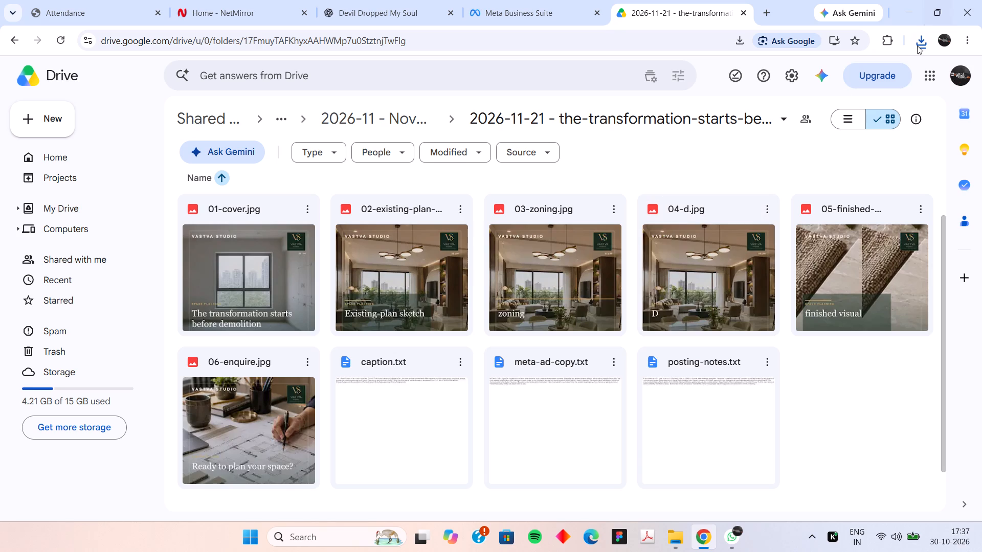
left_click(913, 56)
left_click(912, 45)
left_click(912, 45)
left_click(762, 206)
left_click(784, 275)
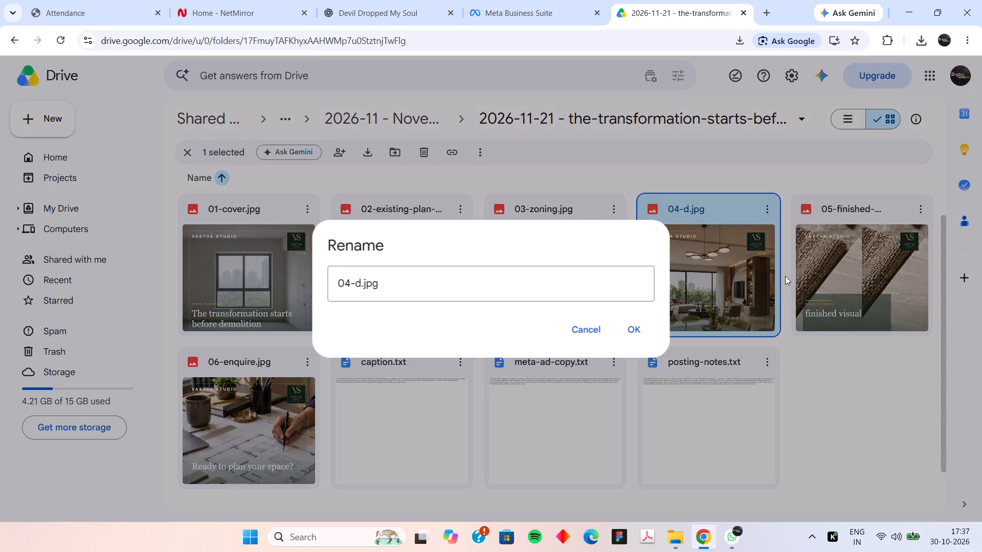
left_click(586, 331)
Download the images 04-d.jpg, 03-zoning.jpg, 02-existing-plan-sketch and 01-cover.jpg from the 2026-11-21 folder.
left_click(776, 210)
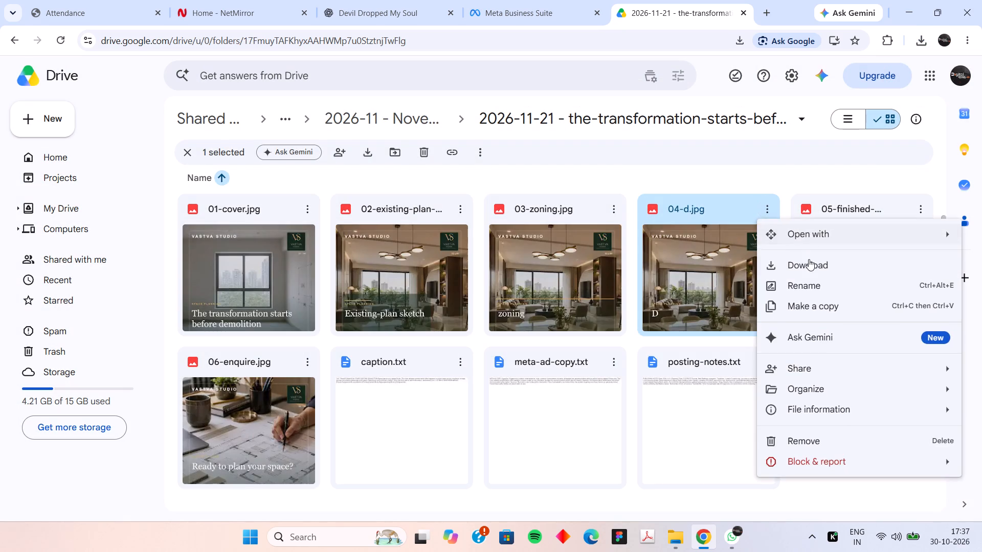
left_click(809, 263)
left_click(615, 210)
left_click(668, 260)
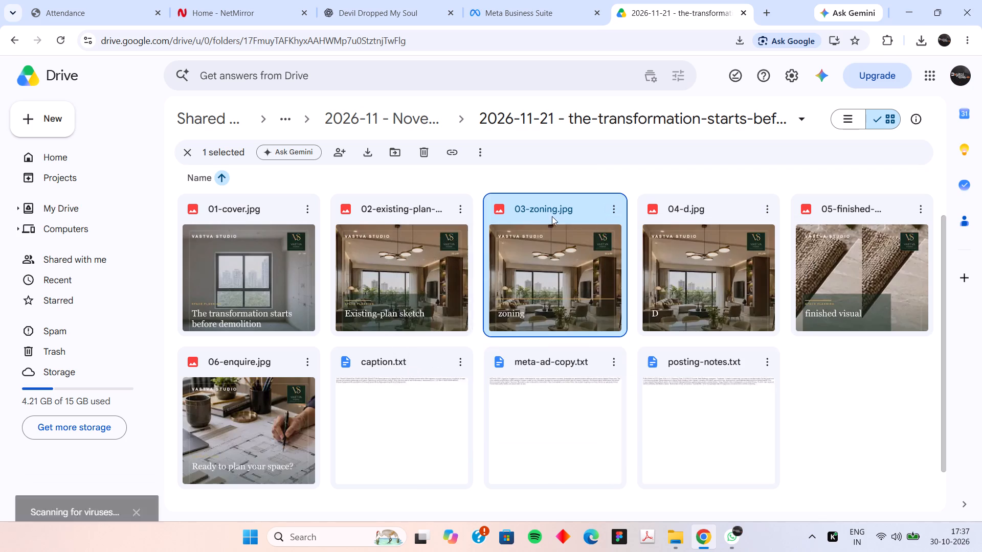
left_click(462, 200)
left_click(512, 261)
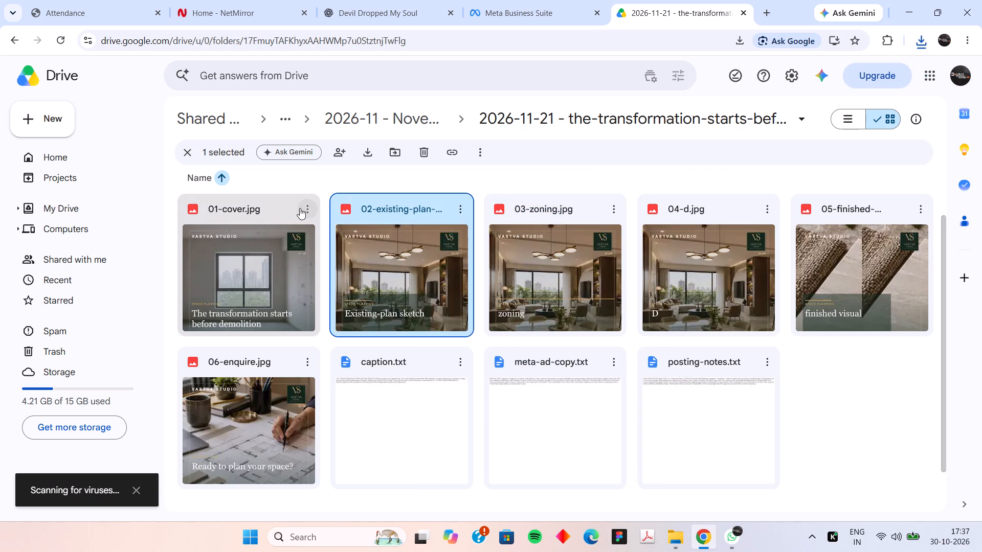
left_click(300, 208)
left_click(345, 261)
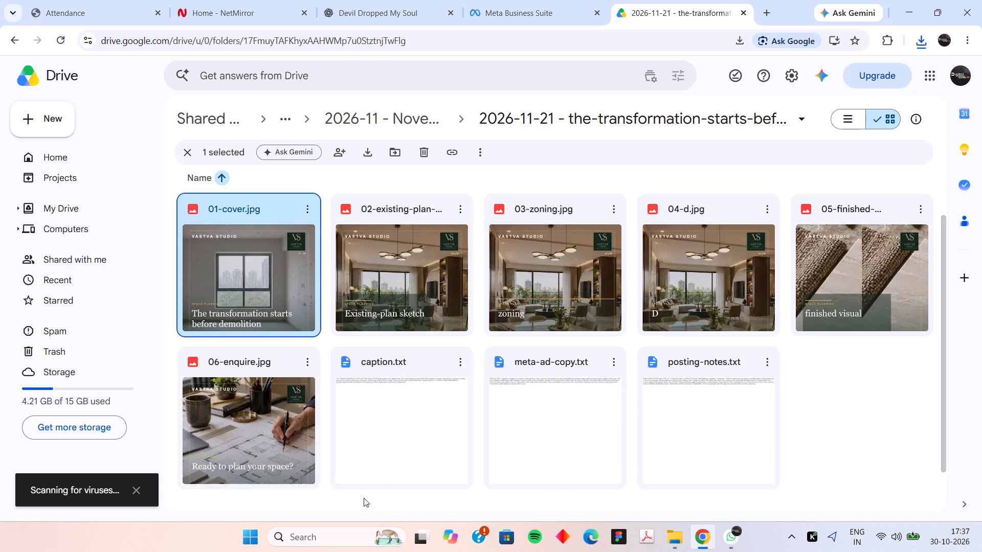
Open caption.txt in the 2026-11-21 folder and copy the space planning caption with its hashtags, leaving out the heading line.
double_click(393, 425)
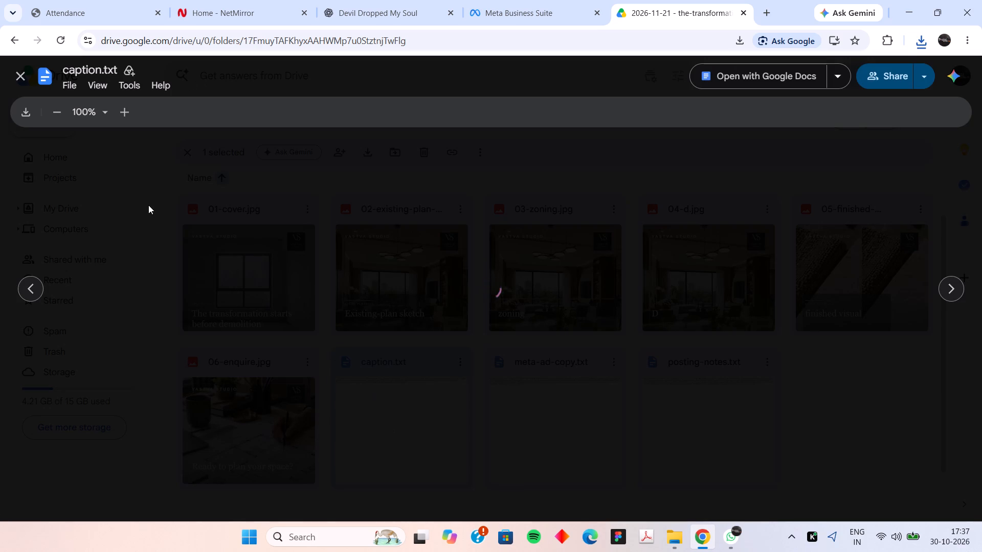
left_click_drag(121, 172, 757, 263)
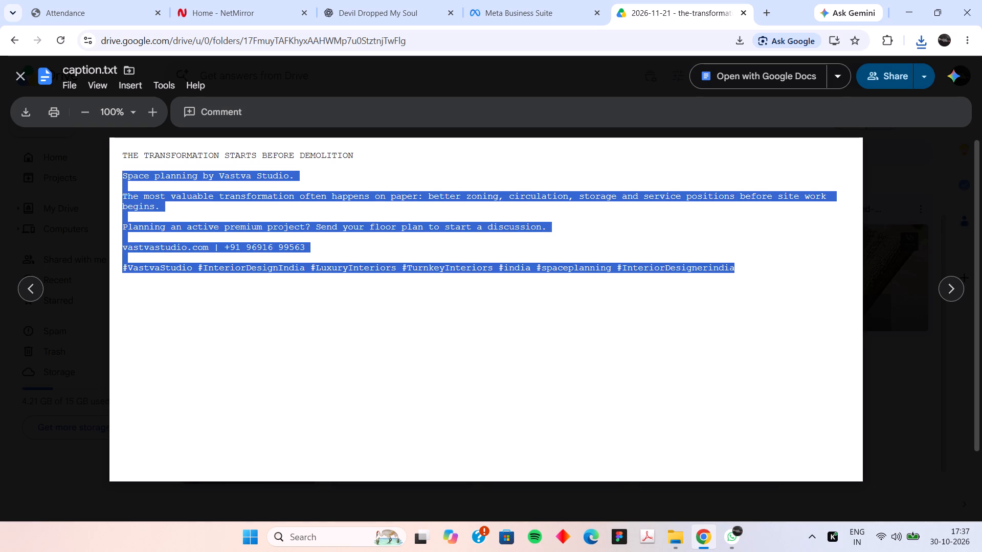
right_click(703, 262)
left_click(541, 279)
Create a new post in Meta Business Suite and select the six downloaded images, 01-cover (32) through 06-enquire (3), as its media.
left_click(512, 4)
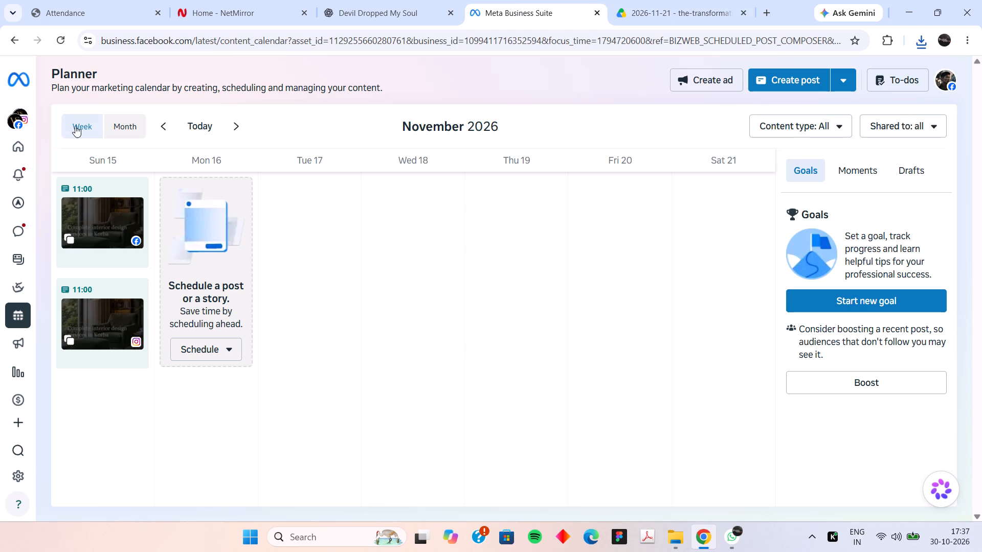
left_click(776, 69)
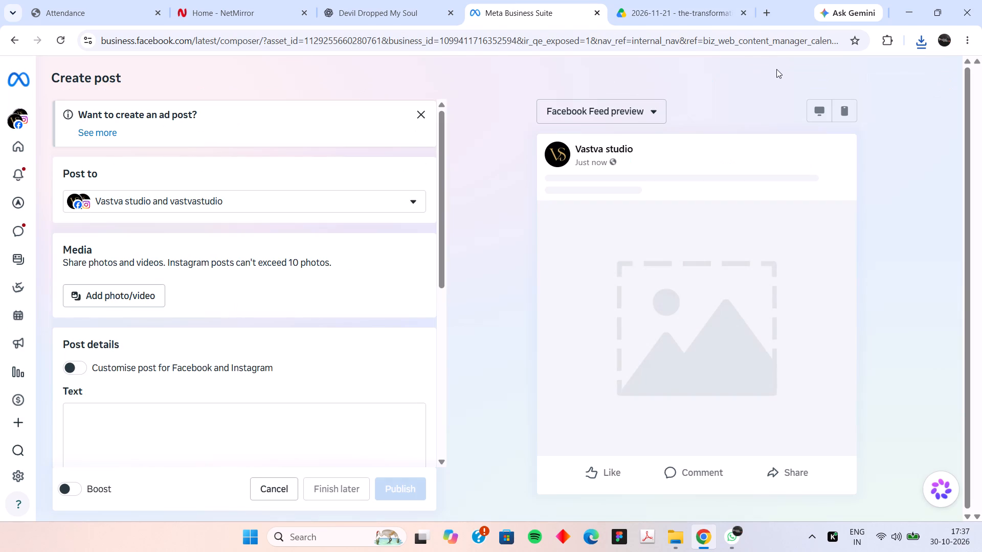
left_click(110, 302)
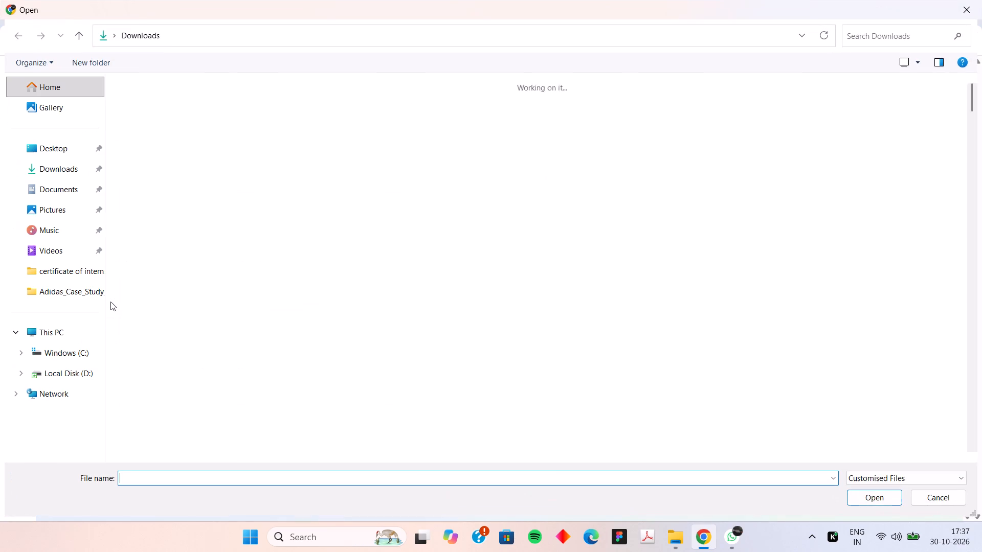
left_click(55, 165)
left_click(228, 179)
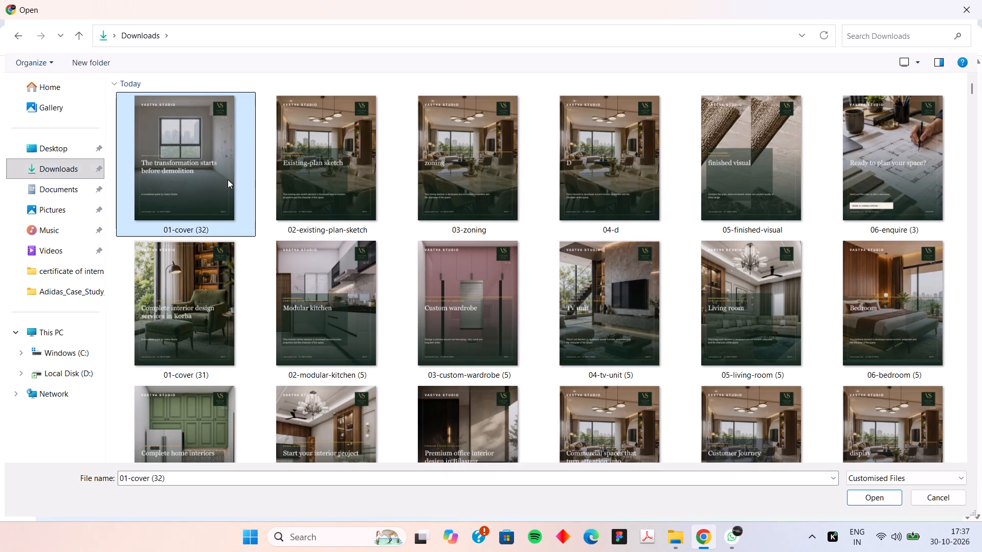
left_click(859, 187, "shift")
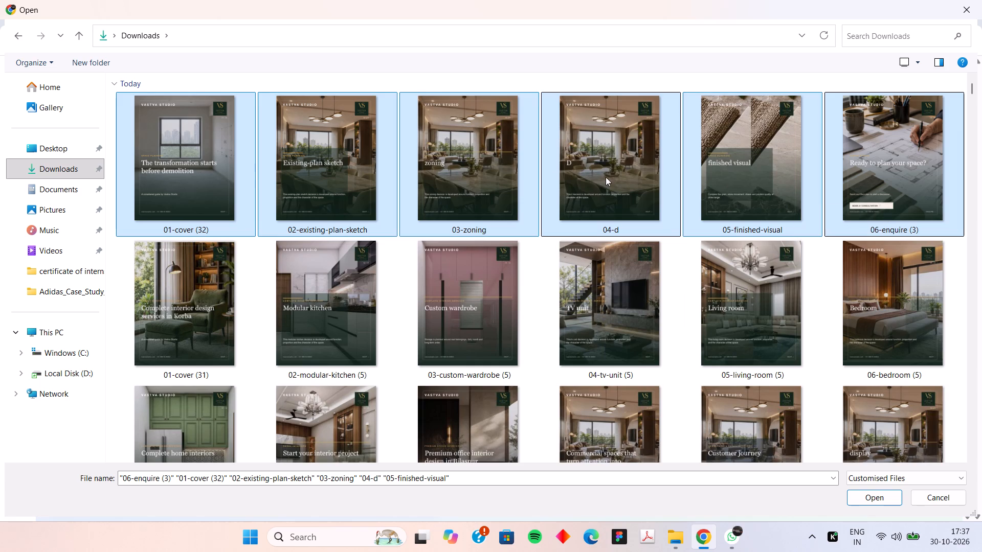
left_click(677, 537)
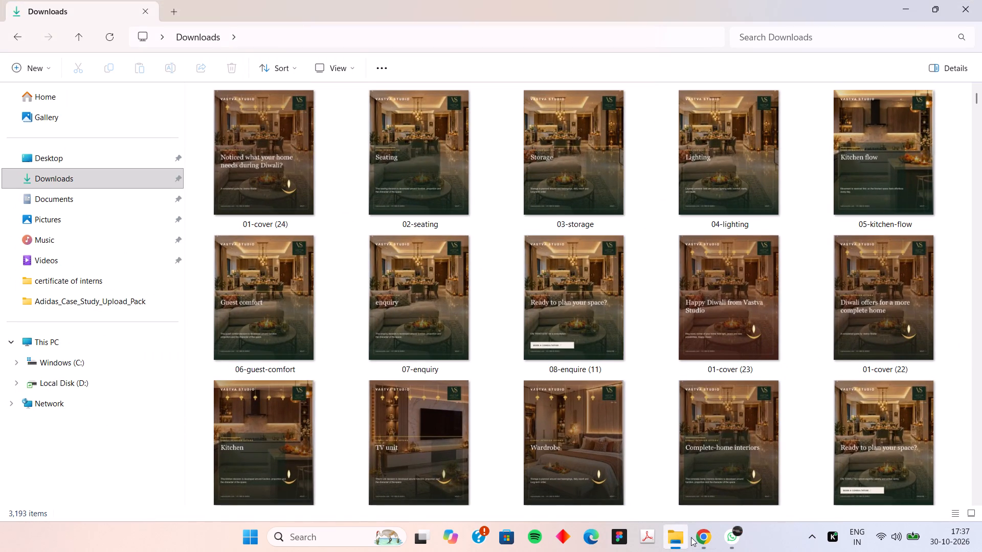
Add the six selected Downloads images to the new post's media.
left_click(692, 538)
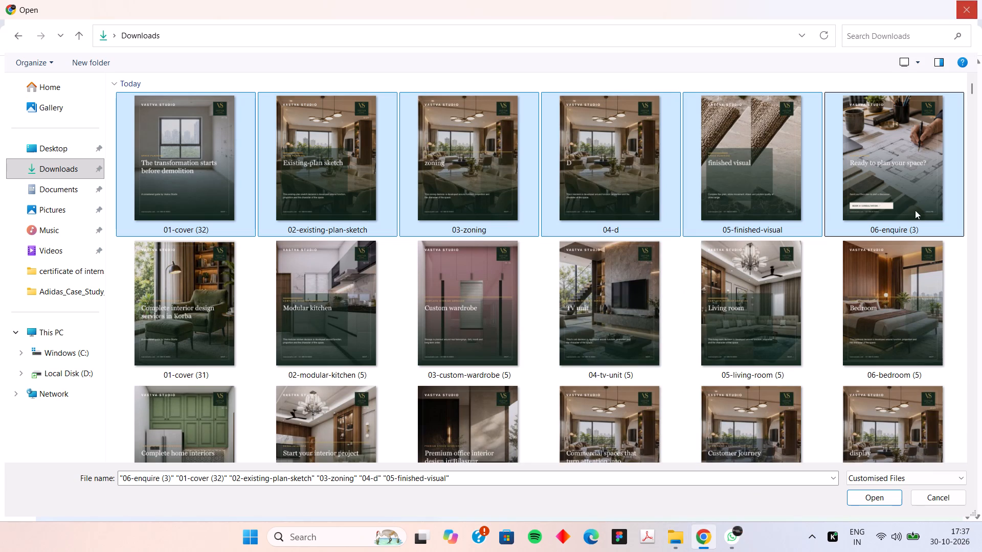
left_click(886, 498)
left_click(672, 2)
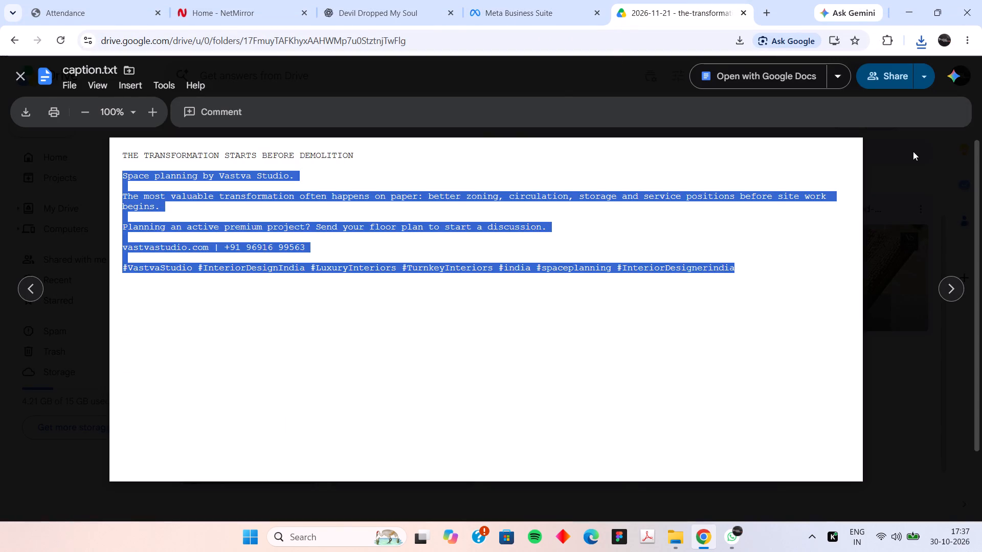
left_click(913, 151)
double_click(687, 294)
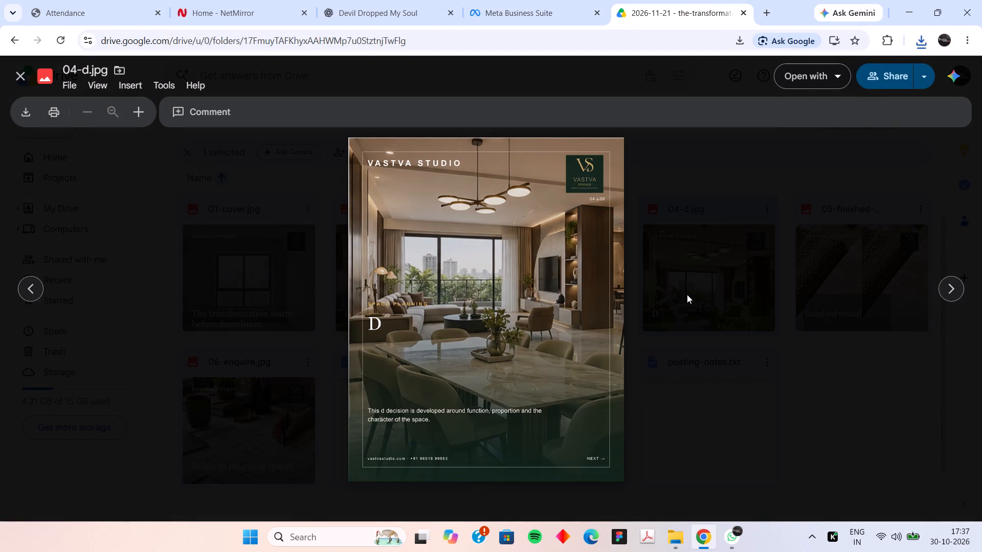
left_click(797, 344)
Paste the copied space planning caption with its hashtags into the text of the new post in Meta Business Suite.
left_click(549, 15)
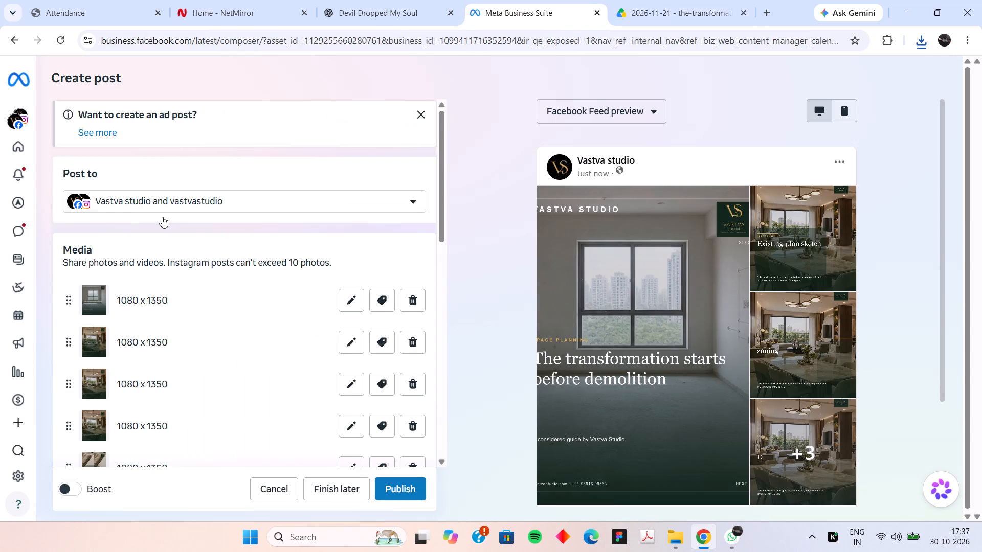
scroll(148, 329, "down", 6)
right_click(97, 285)
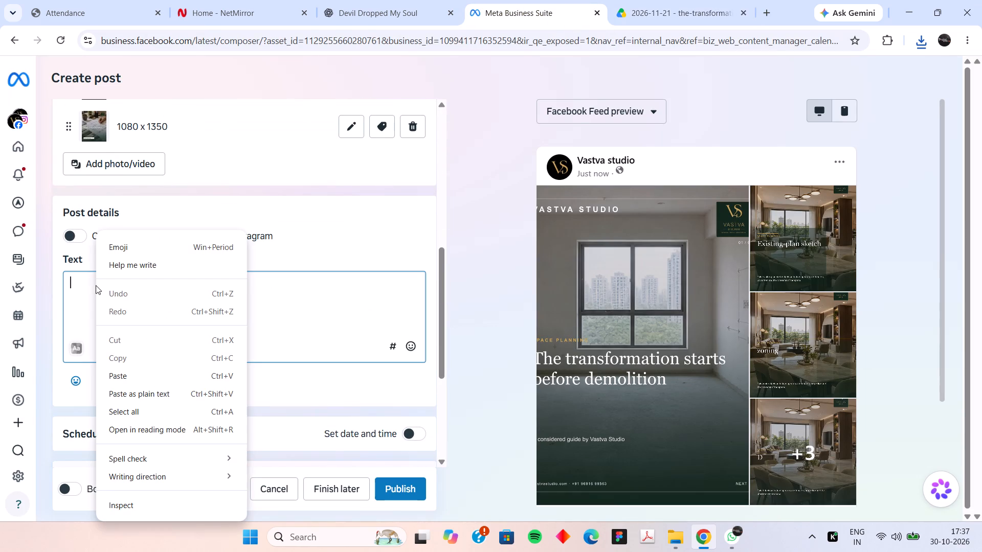
left_click(120, 375)
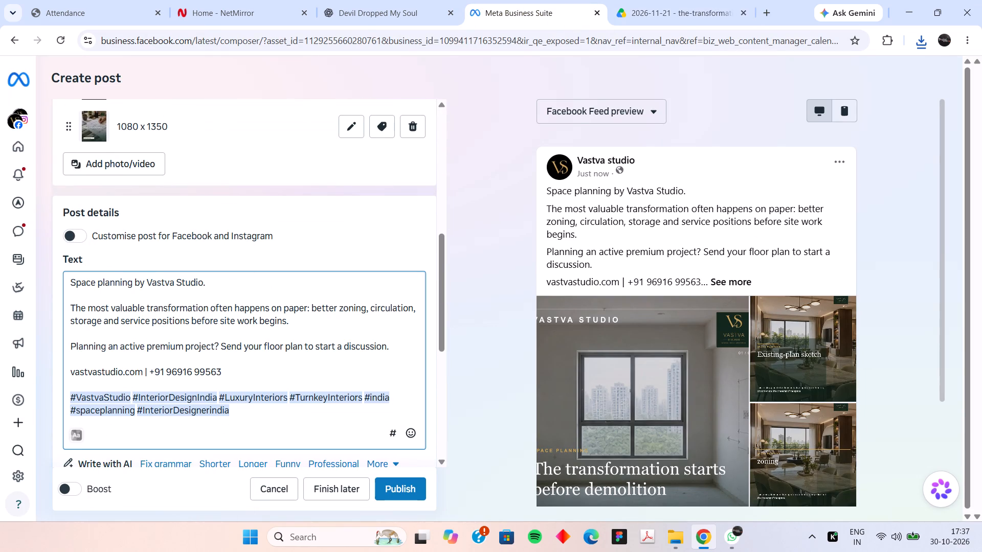
Recheck caption.txt in Google Drive, close it and go back to the 2026-11 - November 2026 folder.
left_click(682, 26)
double_click(411, 385)
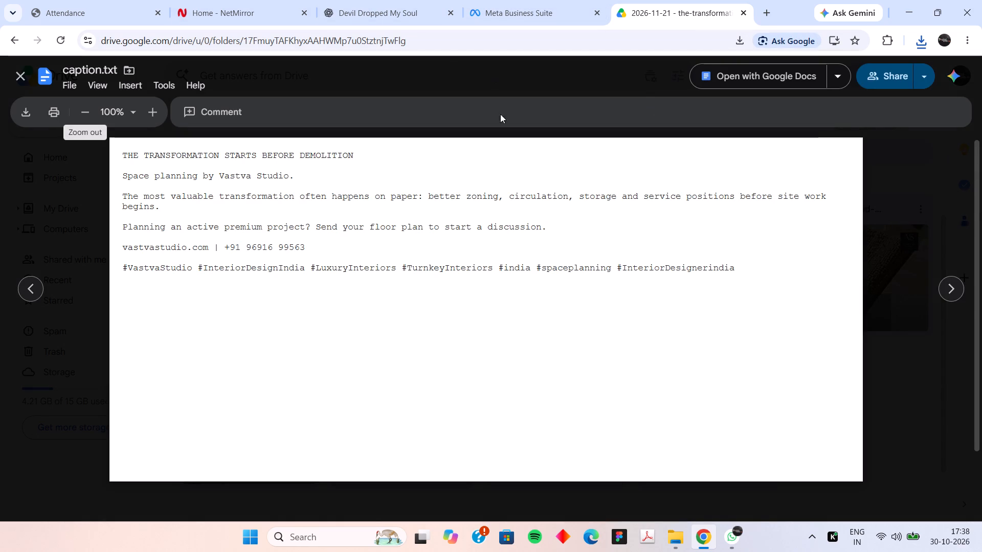
left_click(16, 73)
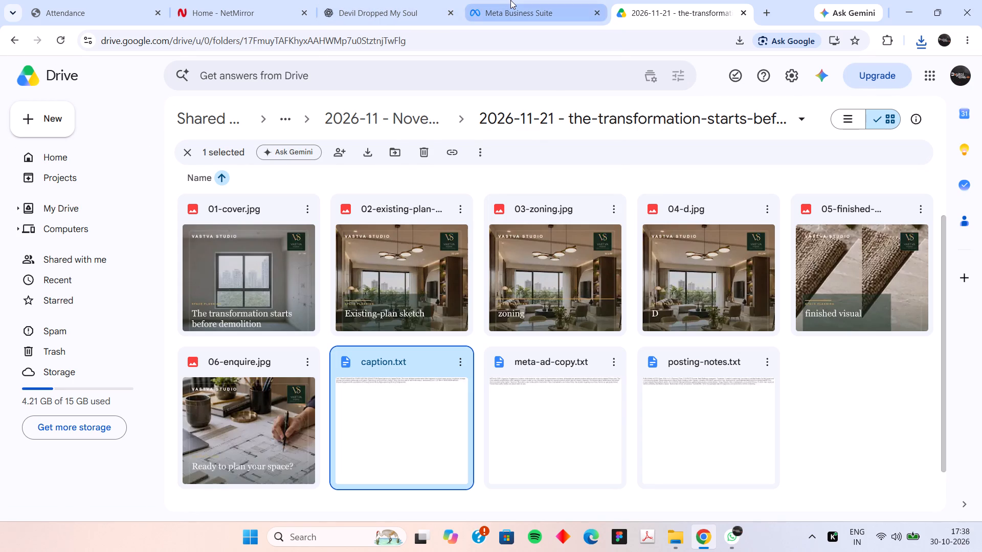
left_click(20, 45)
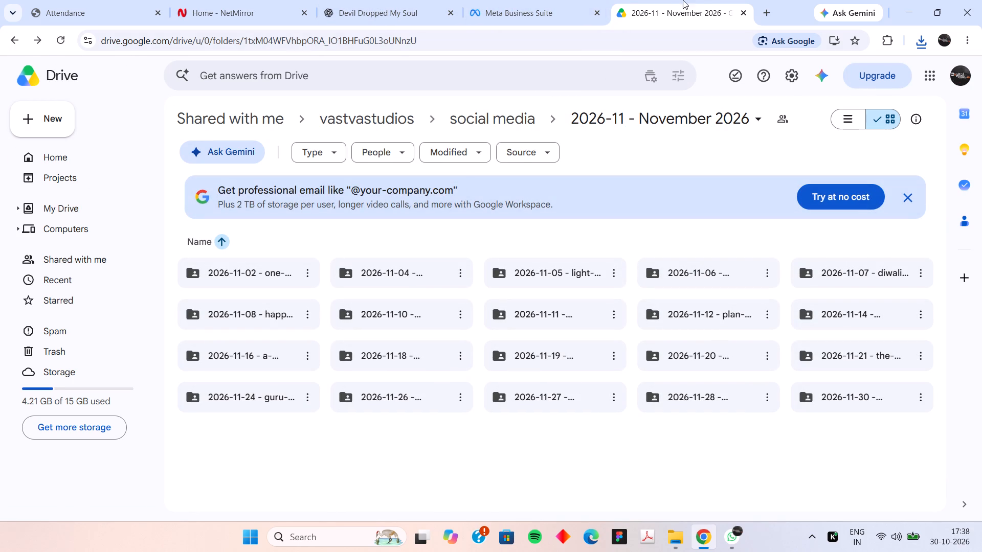
In Meta Business Suite, turn on scheduling for the post and set its Facebook date and time to 16 November 2026, 11:00.
left_click(523, 0)
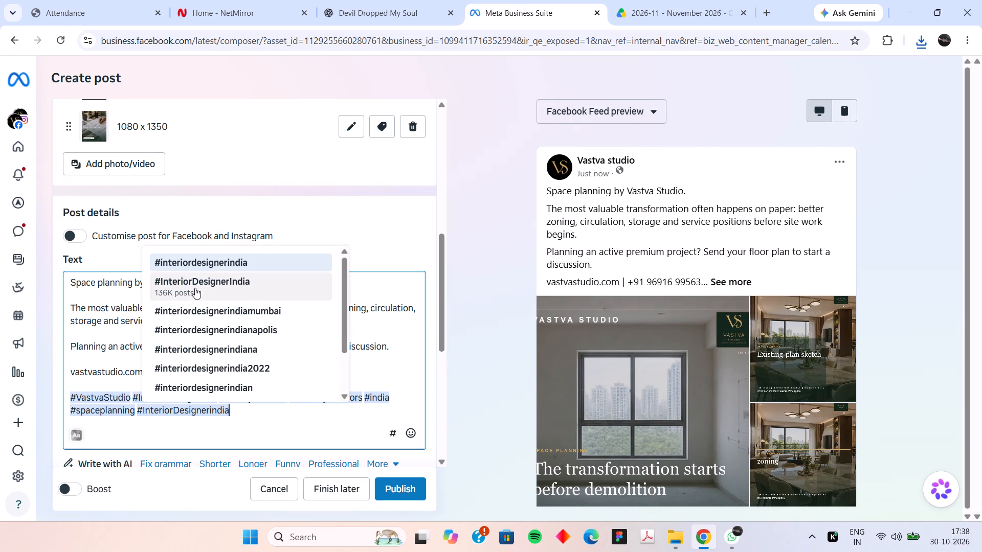
scroll(104, 340, "down", 1)
scroll(100, 331, "up", 8)
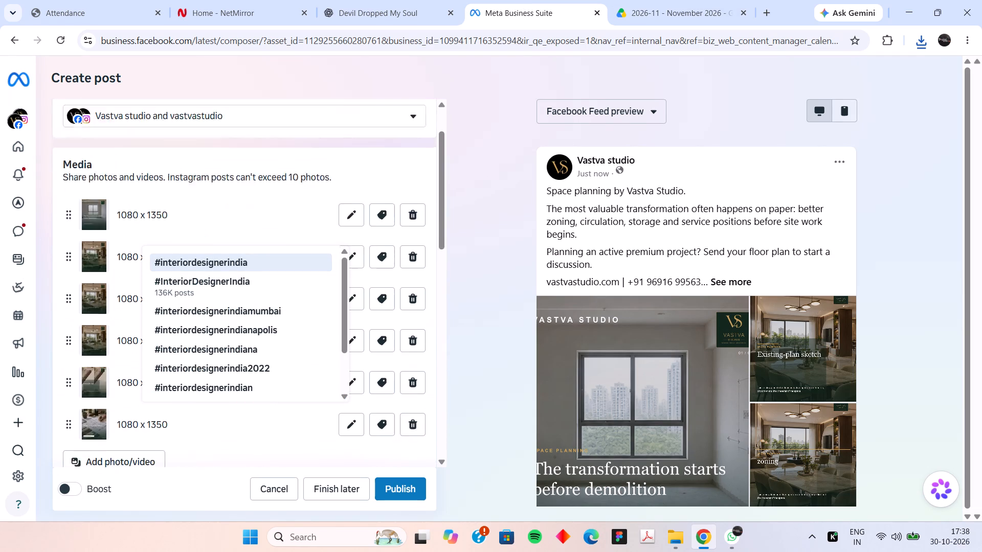
scroll(102, 335, "down", 7)
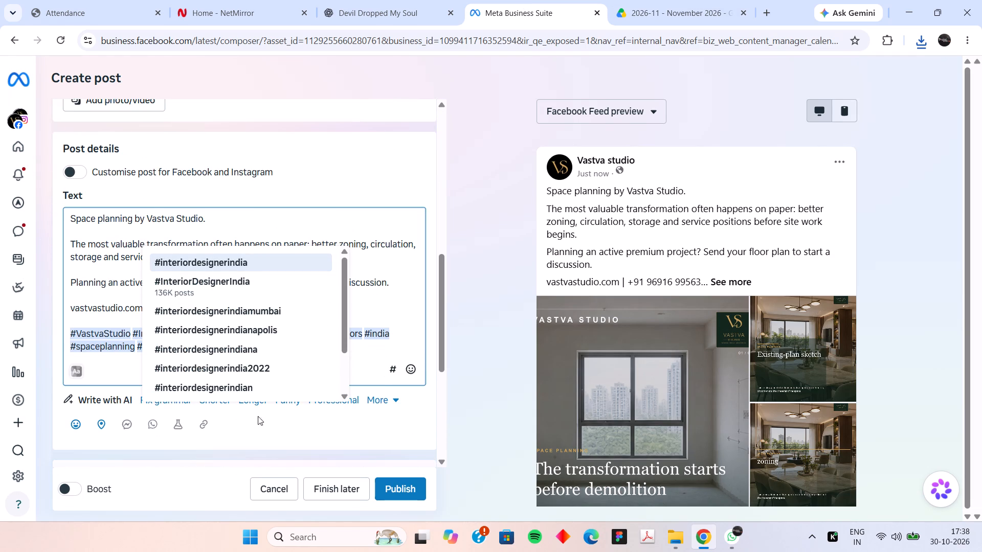
left_click(291, 437)
scroll(293, 350, "down", 3)
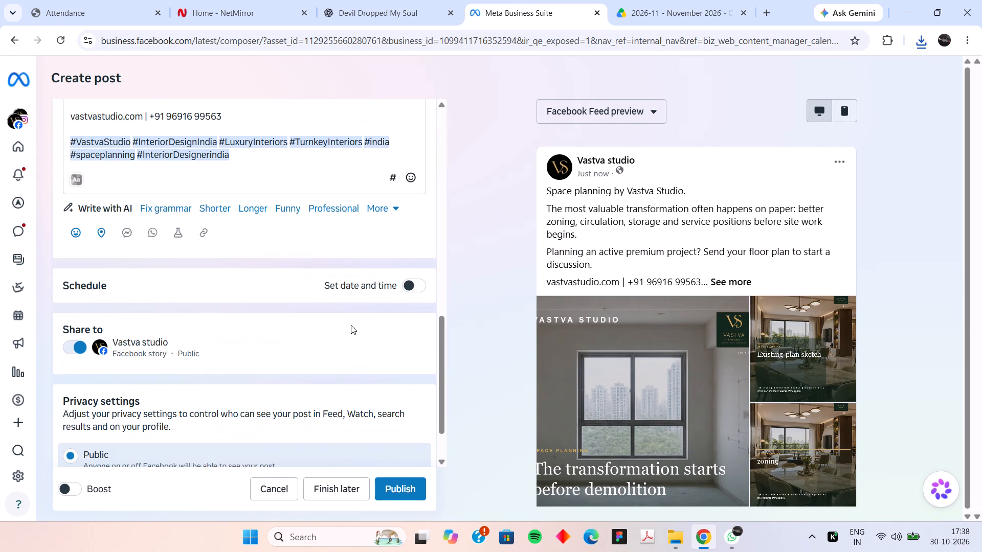
left_click(410, 290)
left_click(132, 371)
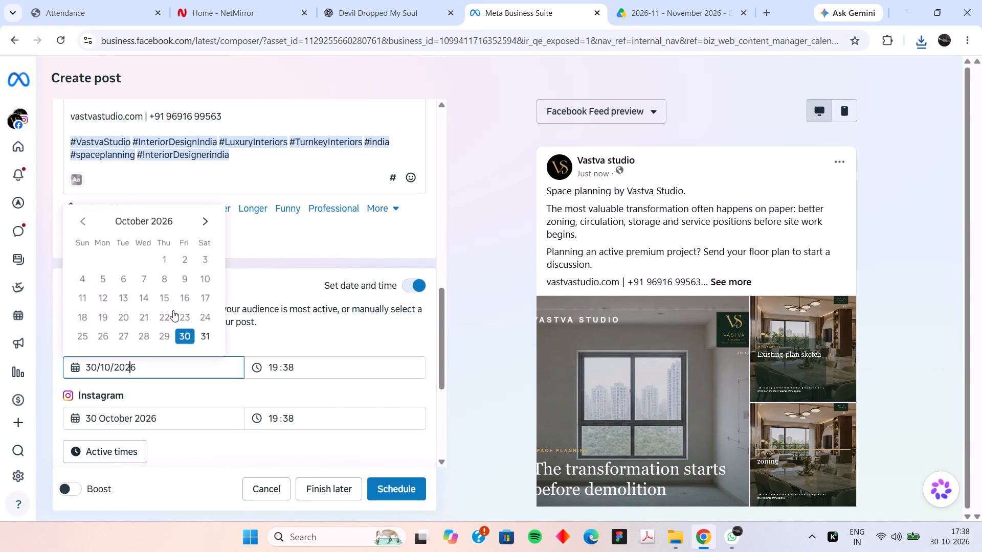
left_click(193, 222)
left_click(87, 300)
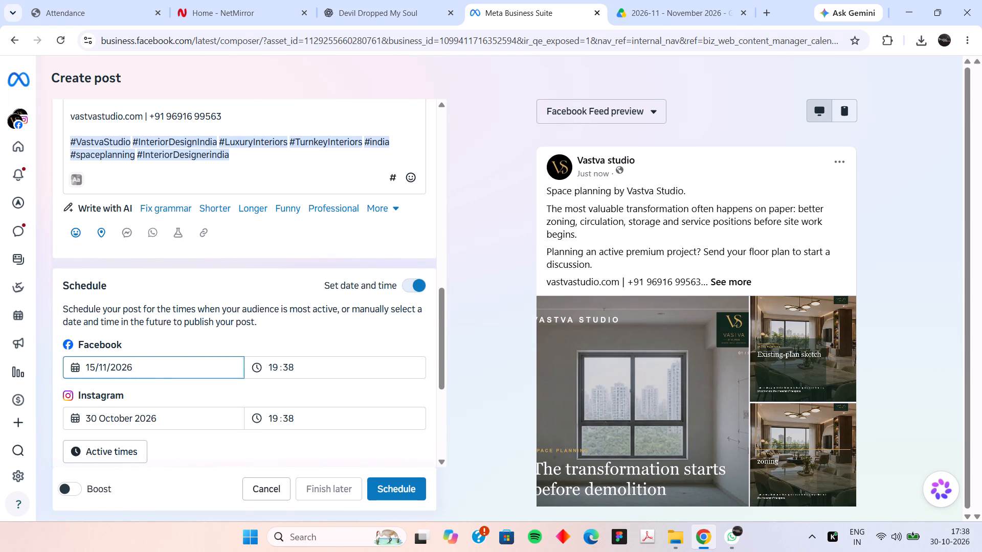
left_click(100, 361)
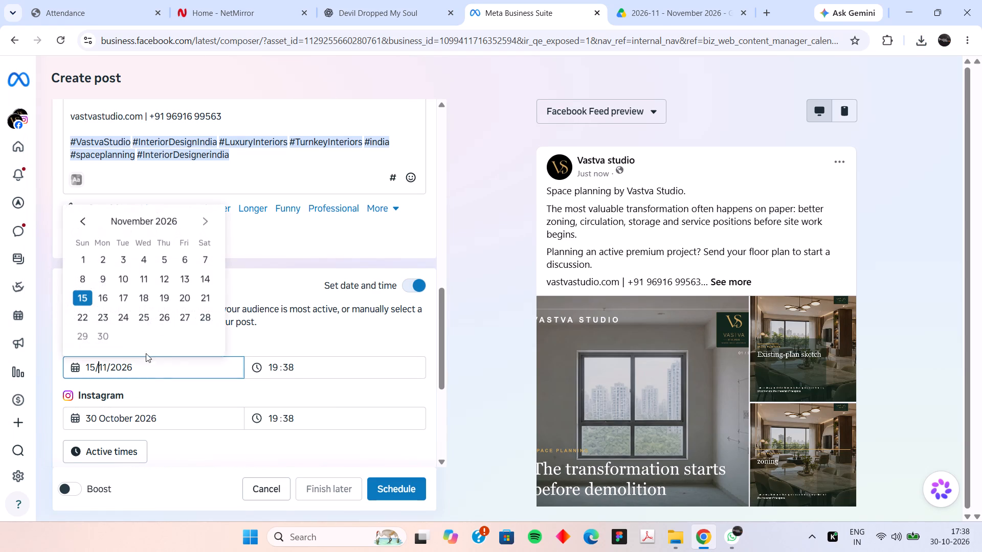
left_click(97, 297)
left_click(281, 373)
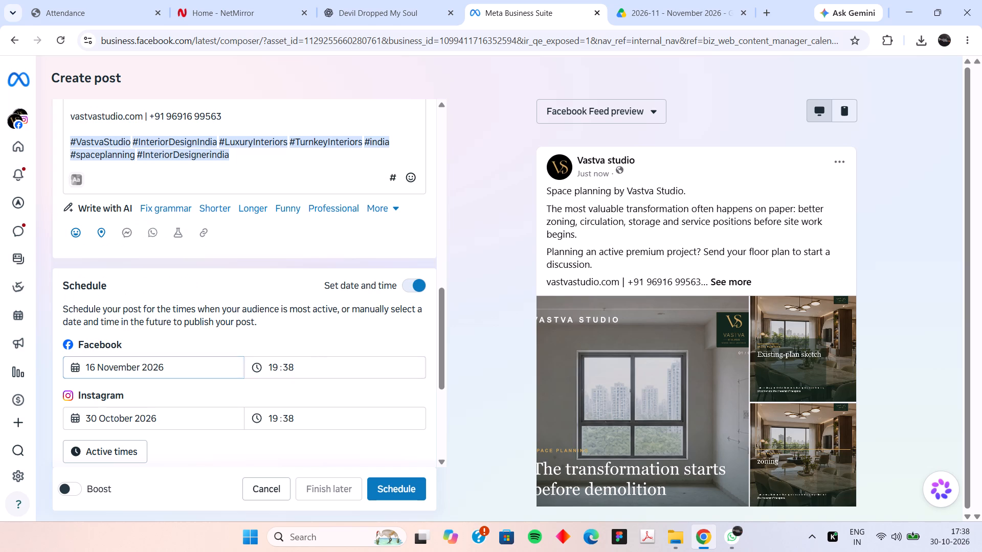
left_click(270, 369)
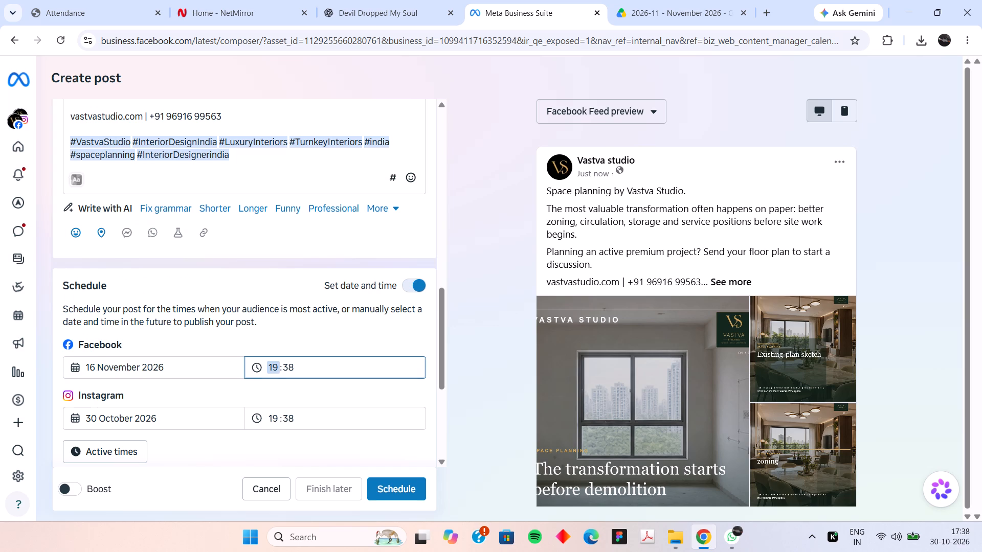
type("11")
left_click(285, 368)
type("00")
Set the post's Instagram date and time to 16 November 2026, 11:00.
left_click(110, 417)
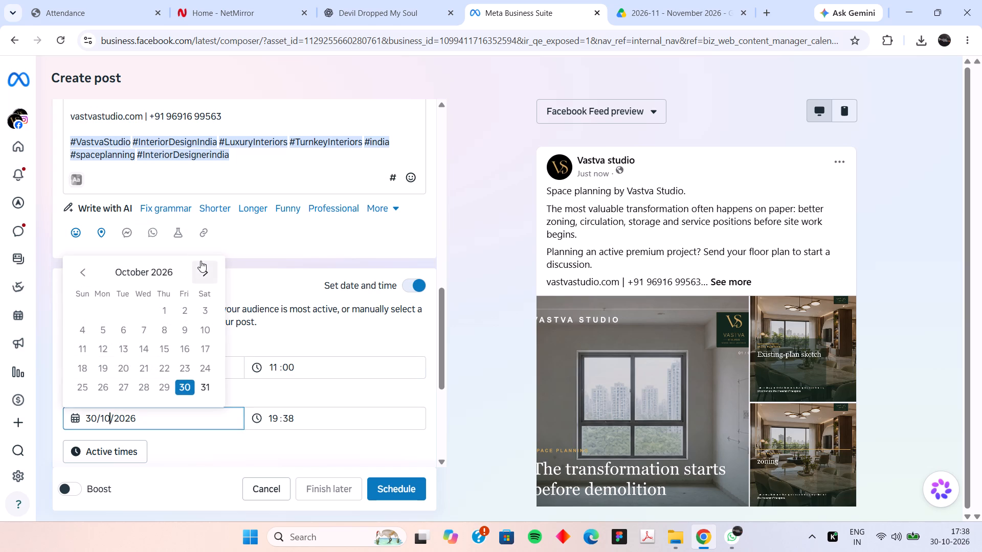
left_click(200, 261)
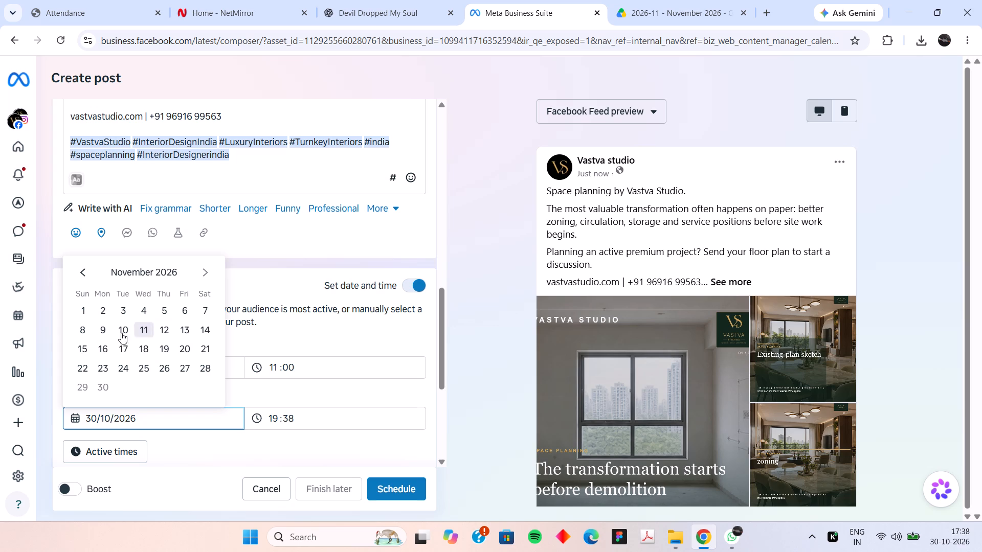
left_click(105, 349)
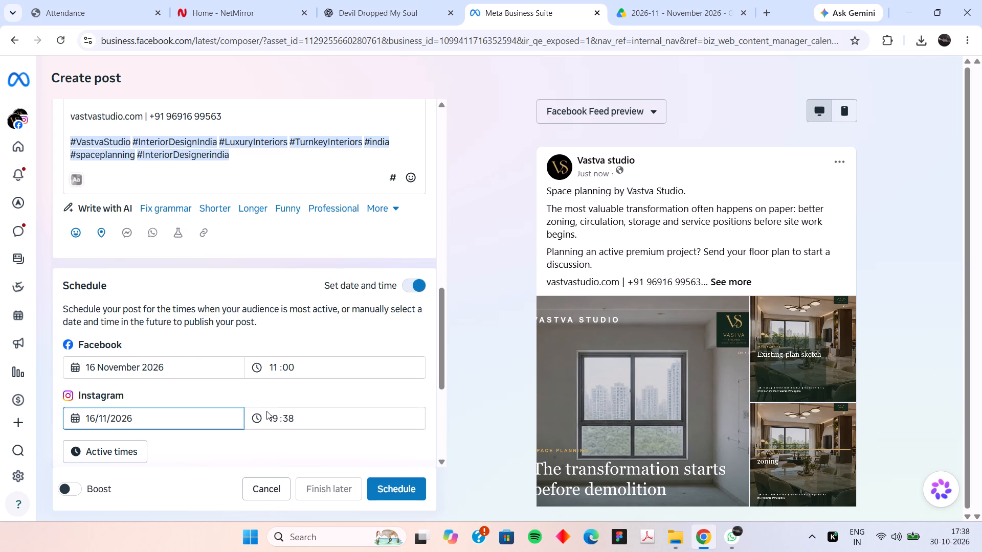
left_click(272, 415)
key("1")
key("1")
left_click(302, 421)
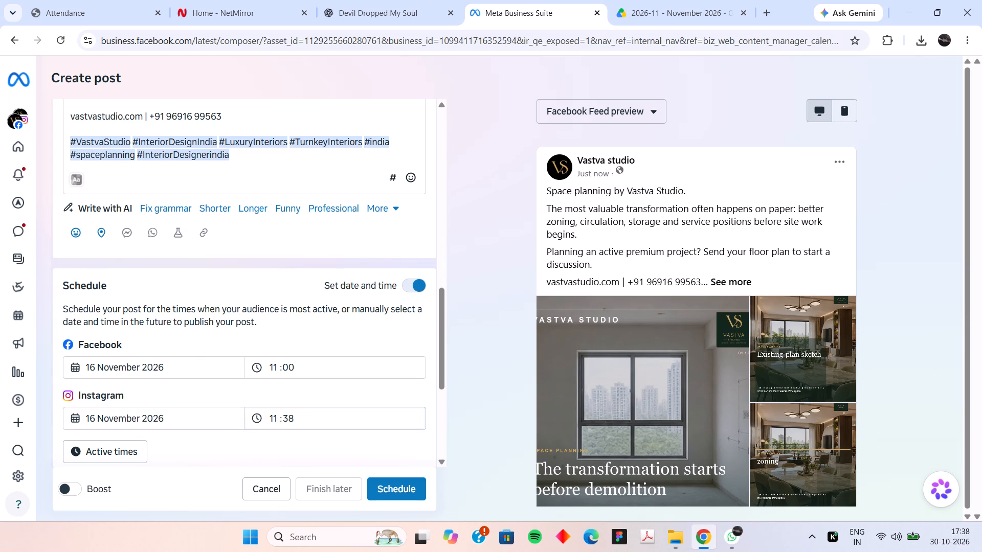
left_click(288, 418)
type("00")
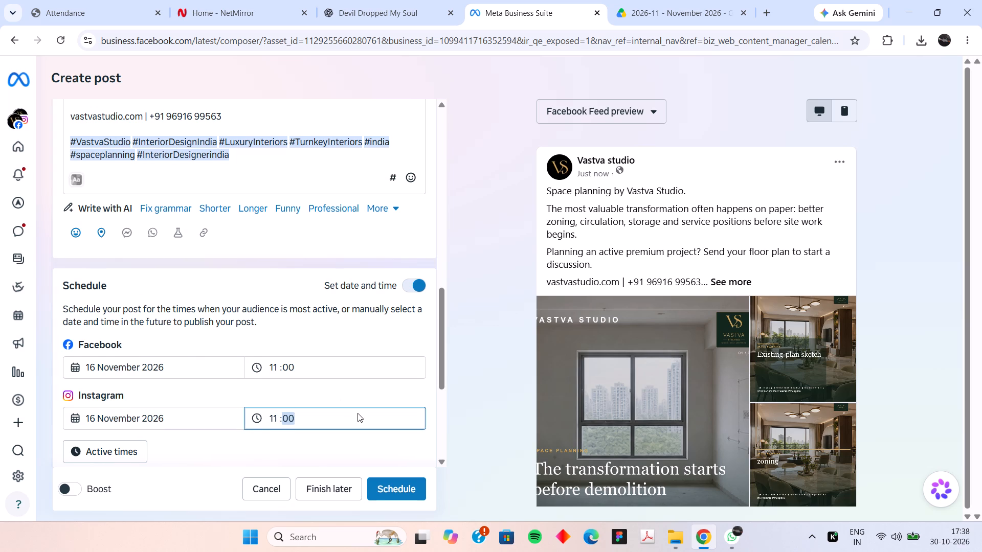
Schedule the space planning post for Facebook and Instagram.
scroll(358, 413, "down", 1)
left_click(417, 489)
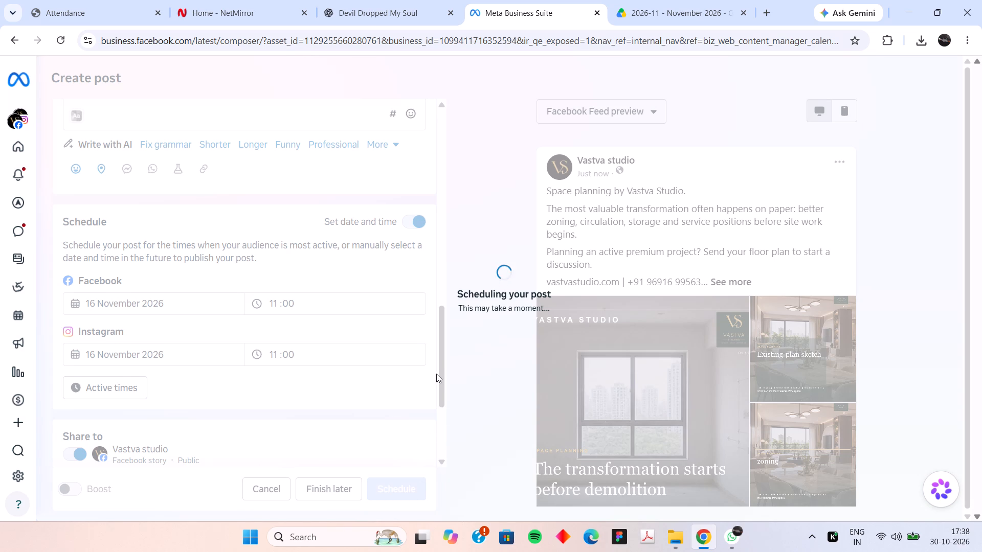
left_click(646, 422)
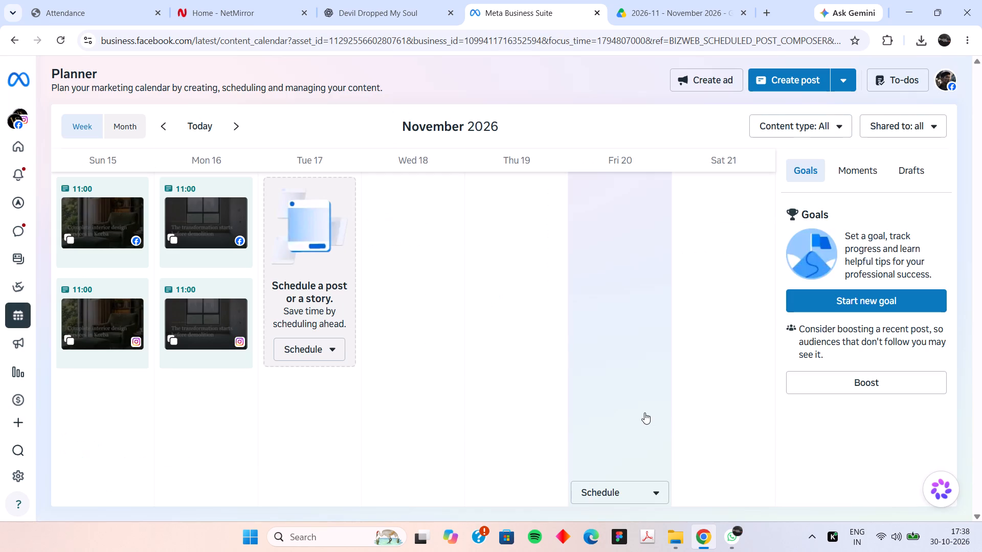
Return to the 2026-11 - November 2026 folder in Google Drive.
left_click(683, 0)
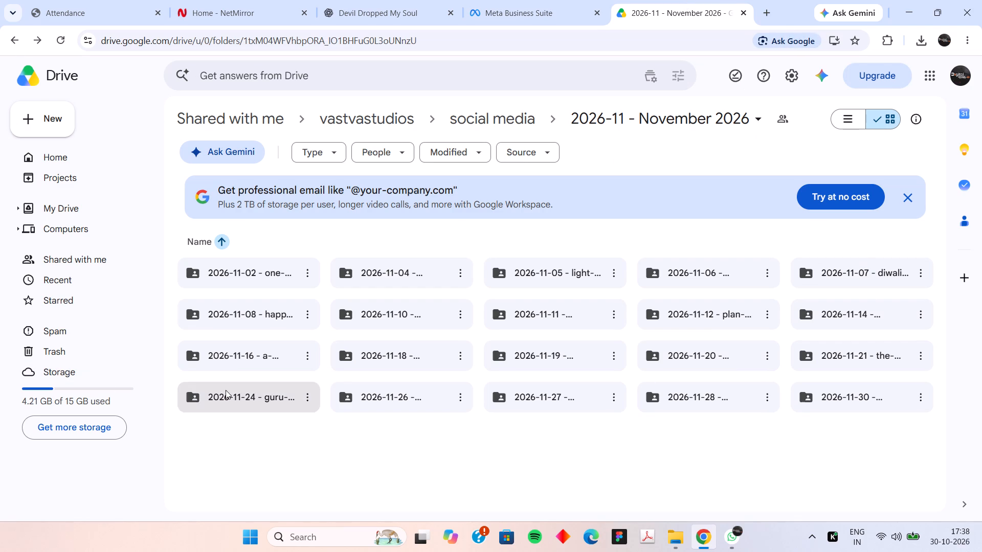
Open the 2026-11-24 Guru Nanak Gurpurab folder in the Drive's November 2026 folder.
double_click(228, 390)
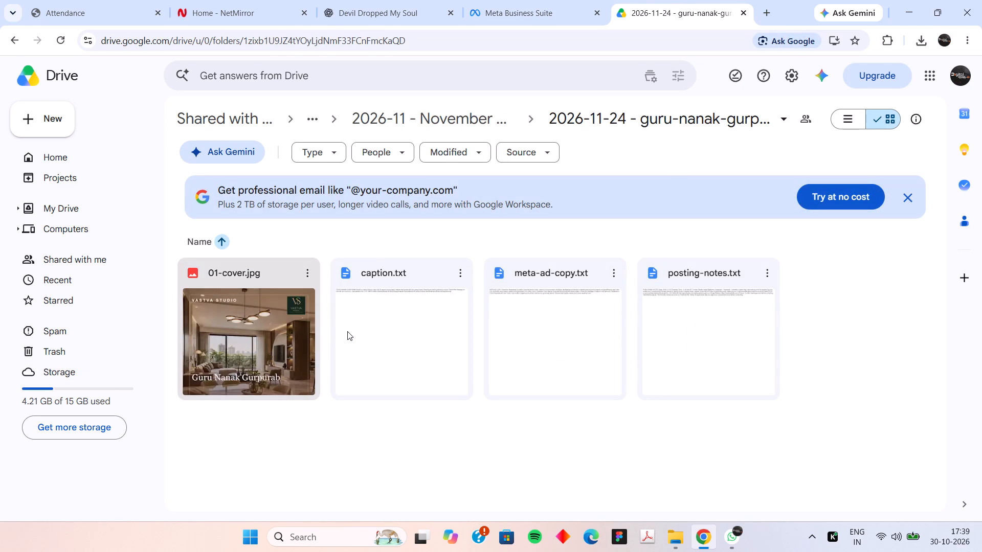
Search Google in a new browser tab for "when is guru nanak jayanti in 2026".
left_click(769, 4)
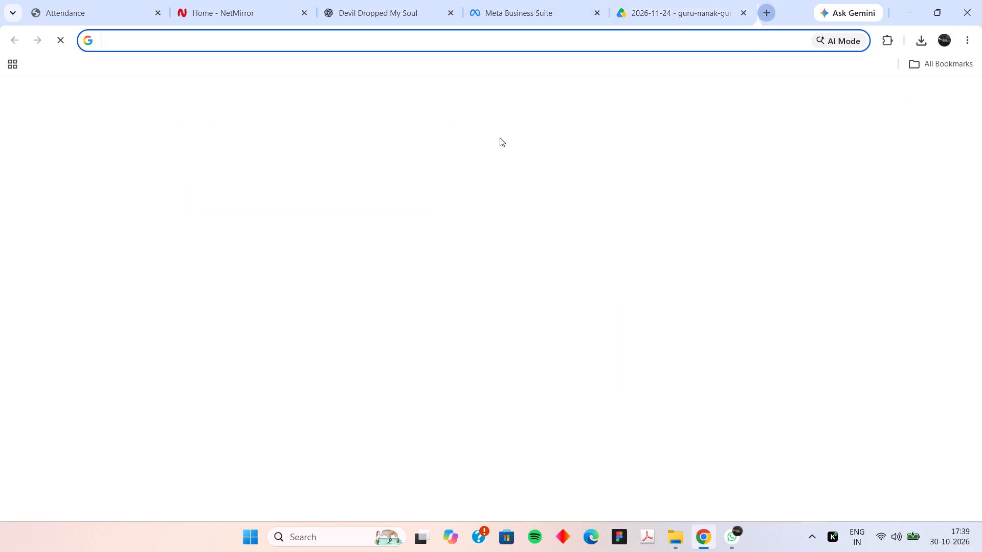
left_click(357, 278)
type("when is guru")
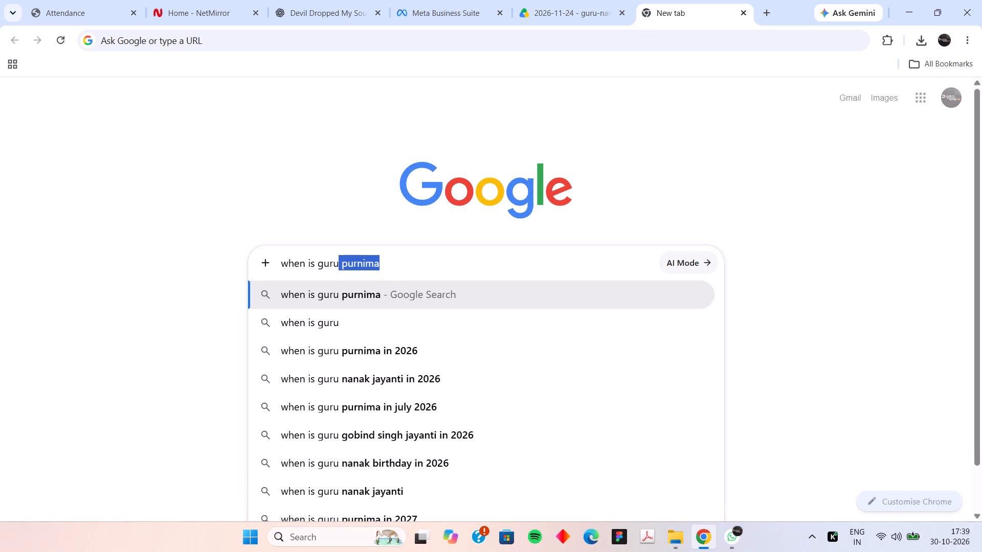
key("space")
type("na")
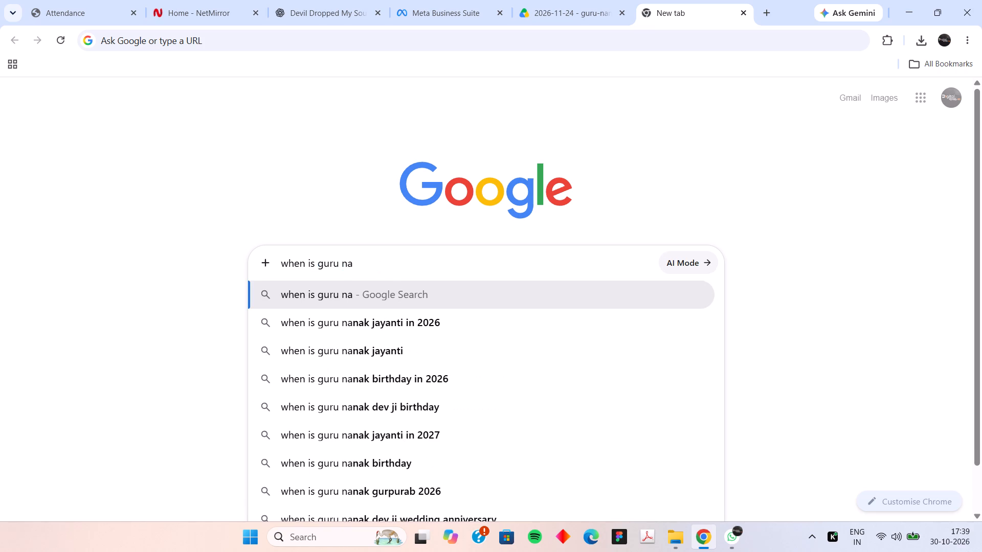
left_click(384, 331)
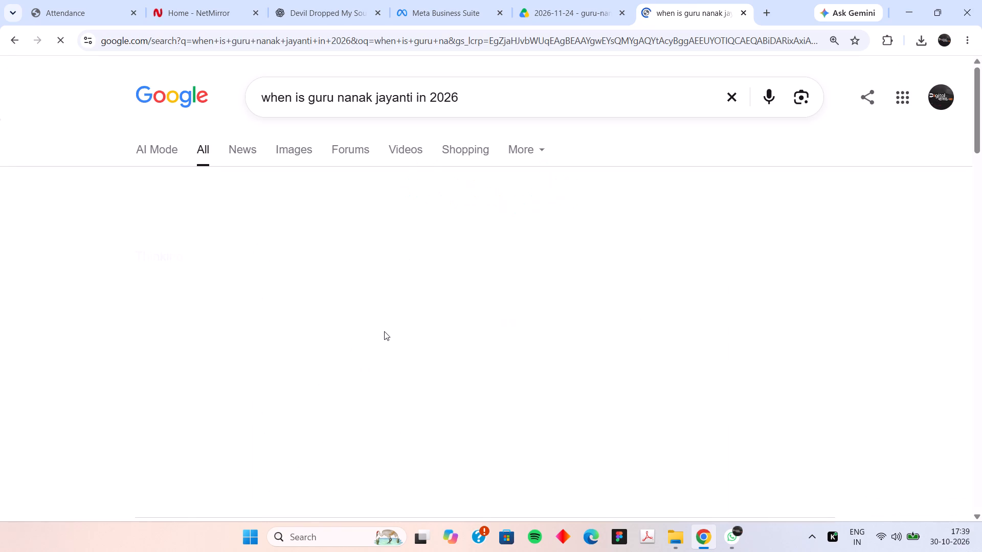
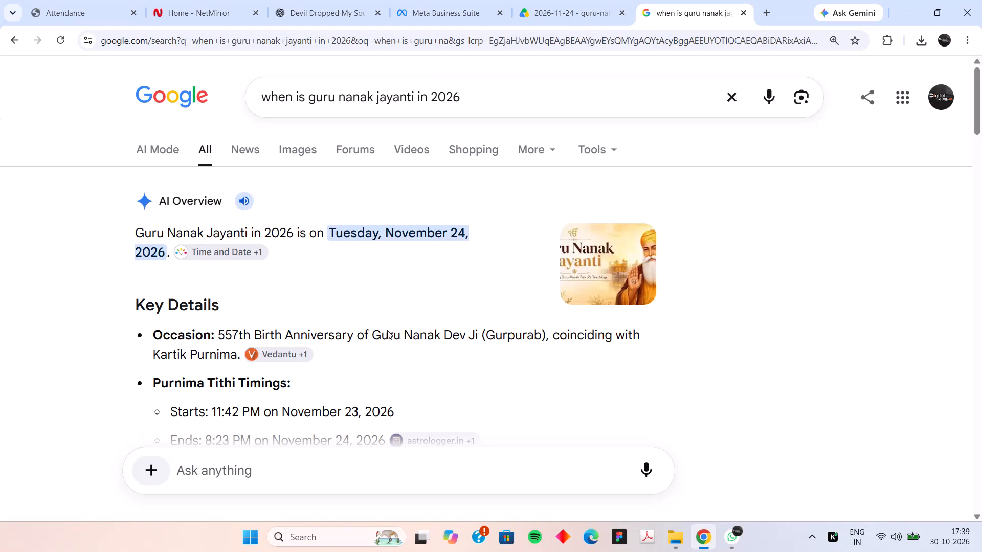
Close the date search and download 01-cover.jpg from the 2026-11-24 Guru Nanak Gurpurab folder in Drive.
left_click(742, 13)
left_click(224, 330)
left_click(224, 330)
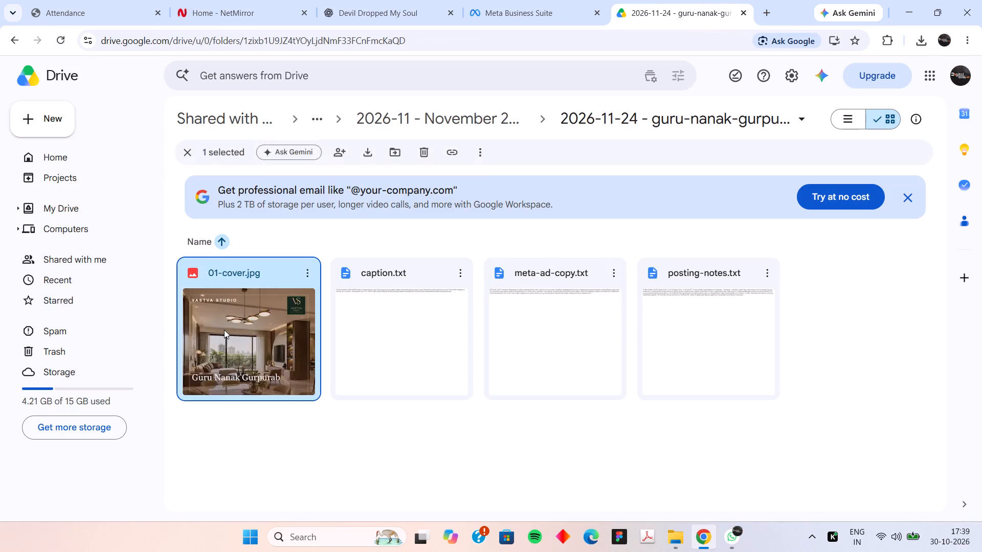
left_click(24, 115)
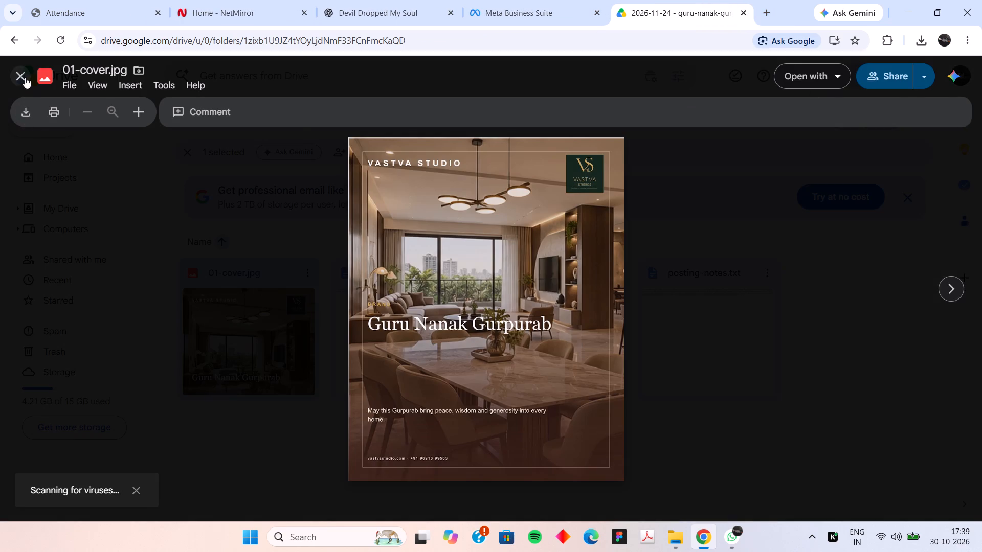
left_click(25, 77)
Open caption.txt in the same folder and copy the Gurpurab caption with its hashtags, leaving out the heading line.
double_click(382, 311)
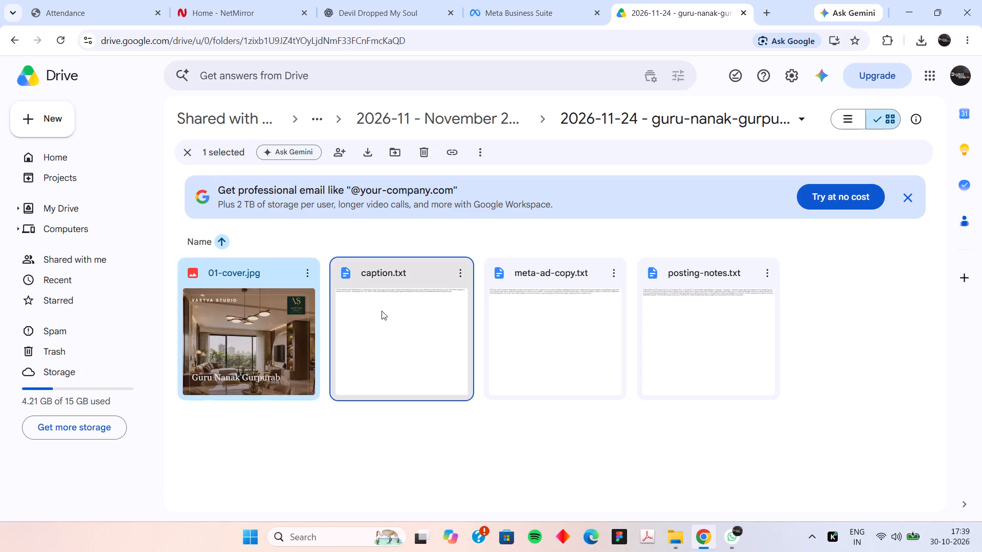
left_click_drag(123, 173, 284, 190)
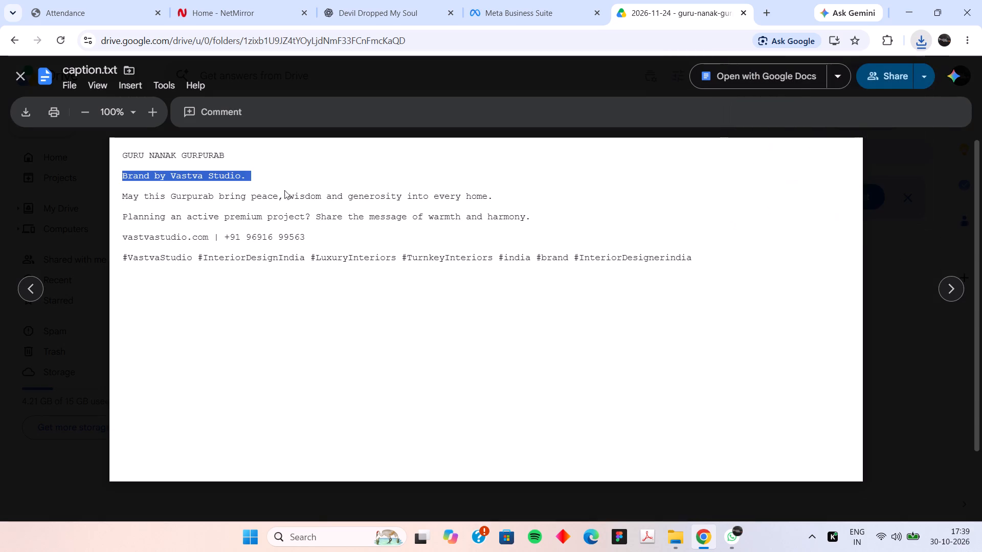
left_click_drag(284, 190, 700, 259)
right_click(683, 258)
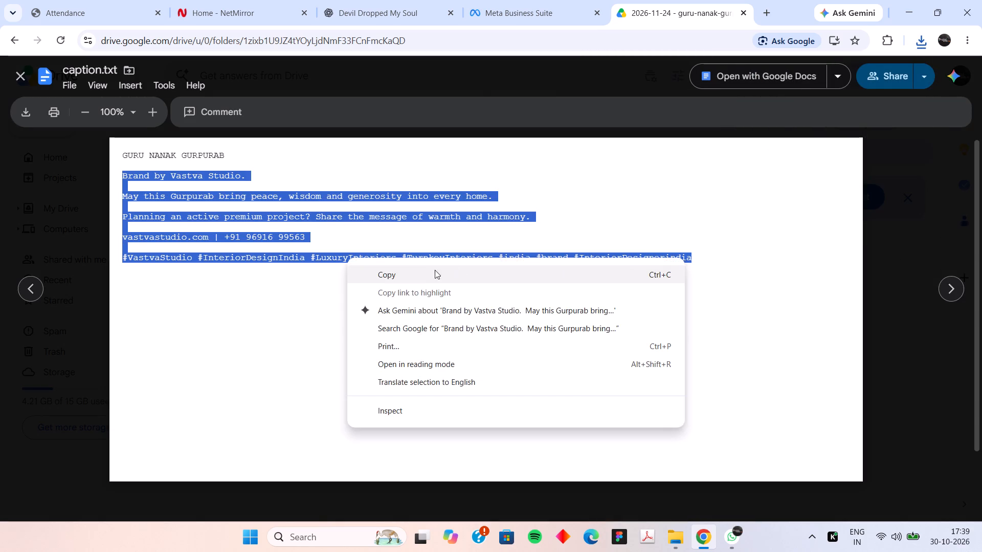
left_click(432, 274)
Create a new post in Meta Business Suite and add the downloaded image 01-cover (33) as its media.
left_click(482, 0)
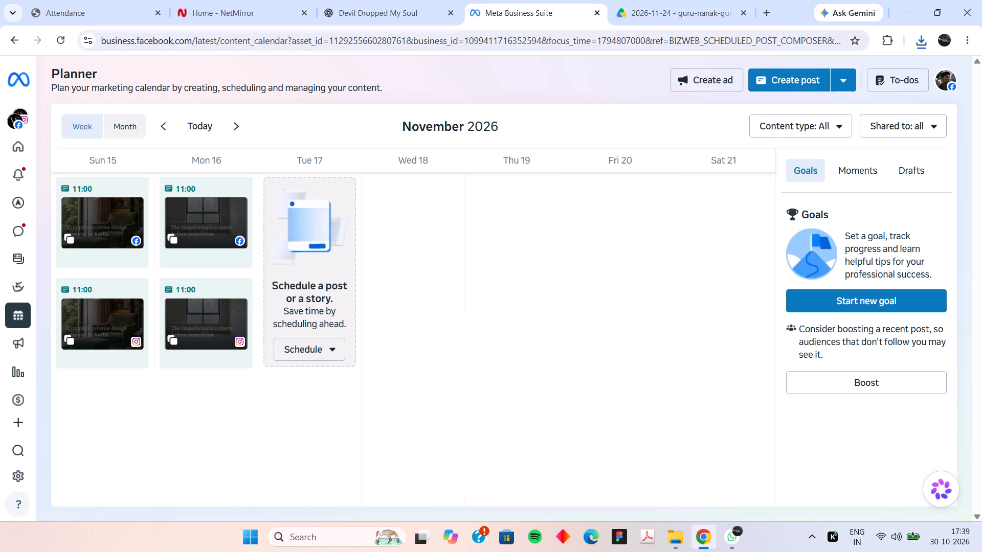
left_click(784, 76)
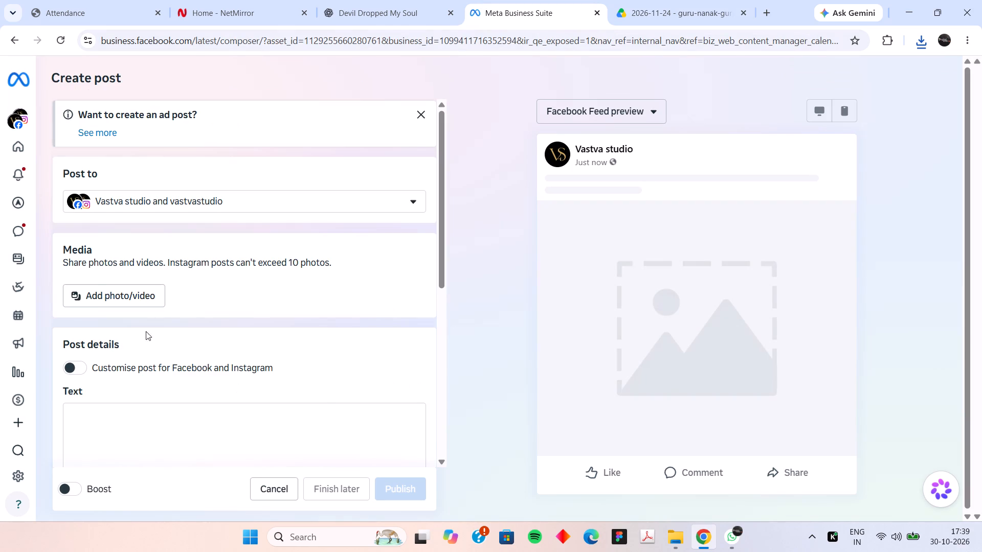
left_click(117, 292)
left_click(44, 163)
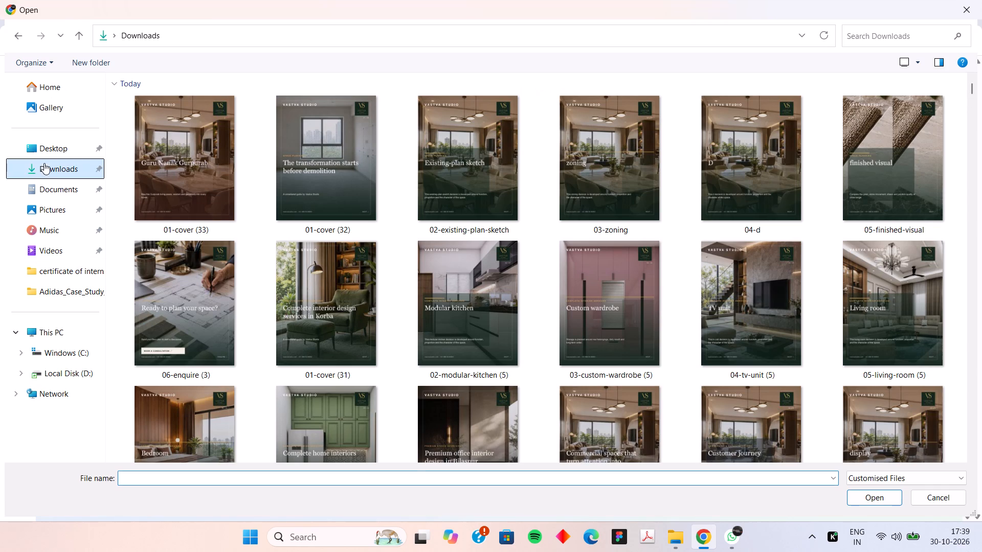
left_click(210, 164)
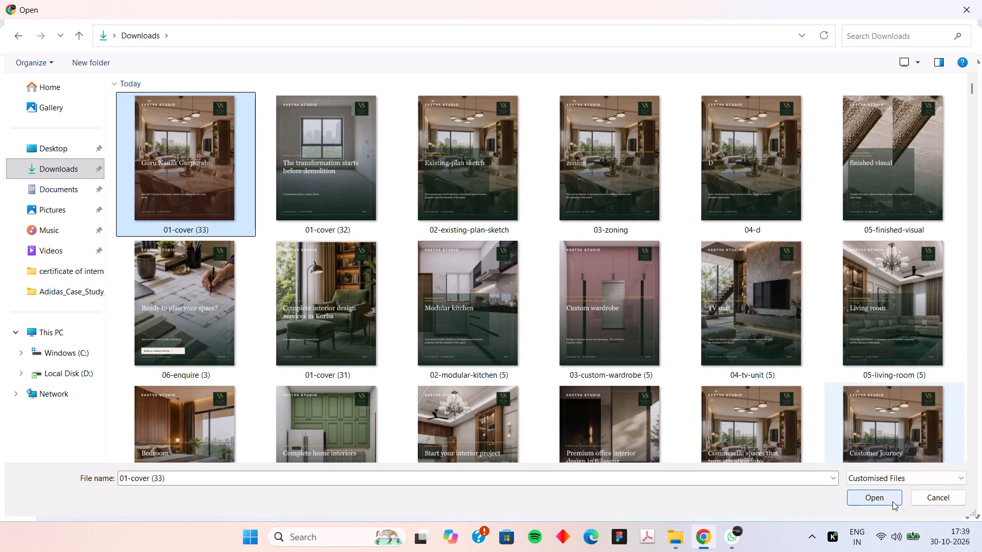
left_click(892, 501)
Paste the copied Guru Nanak Gurpurab caption with its hashtags into the new post's text.
scroll(149, 411, "down", 1)
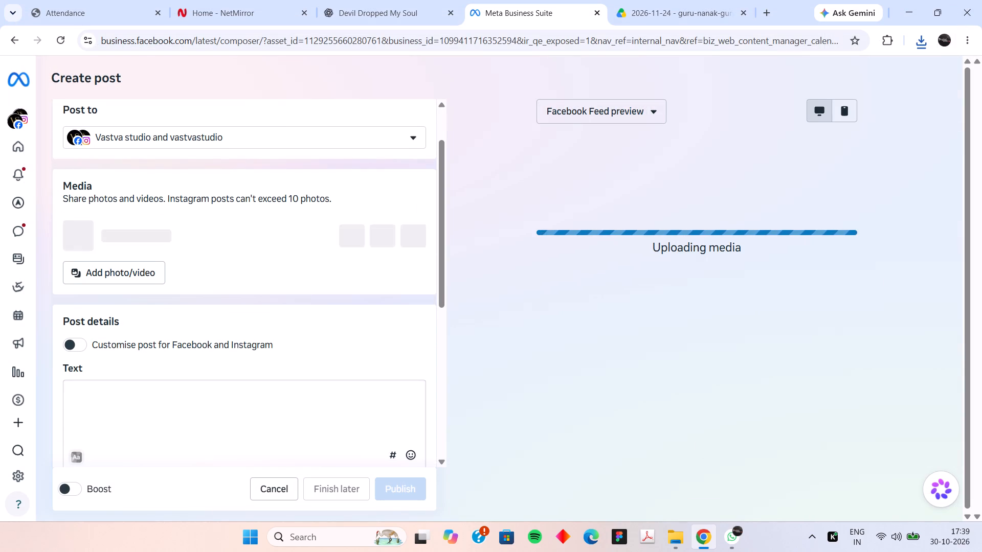
left_click(113, 389)
right_click(100, 389)
left_click(128, 241)
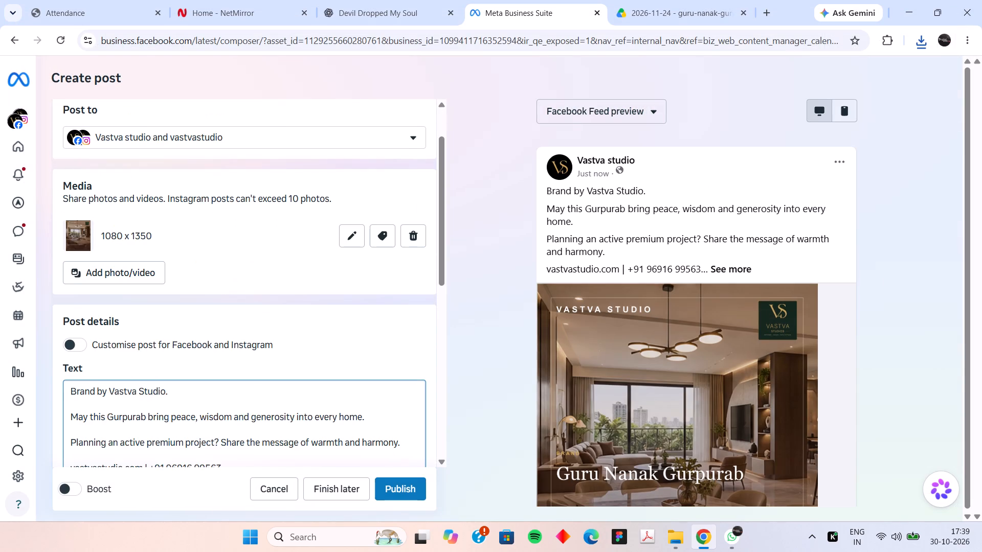
left_click(84, 408)
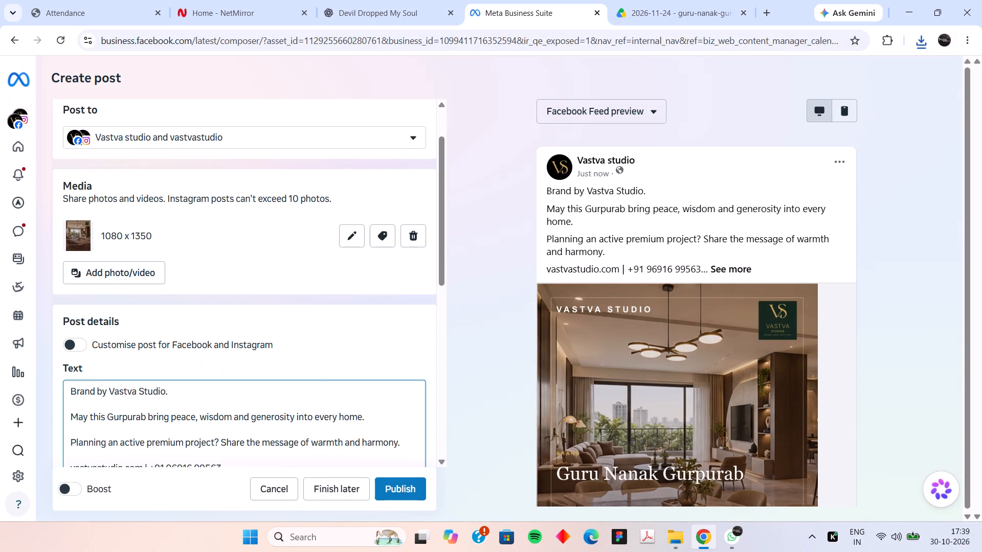
left_click(159, 395)
left_click(164, 395)
scroll(201, 421, "down", 2)
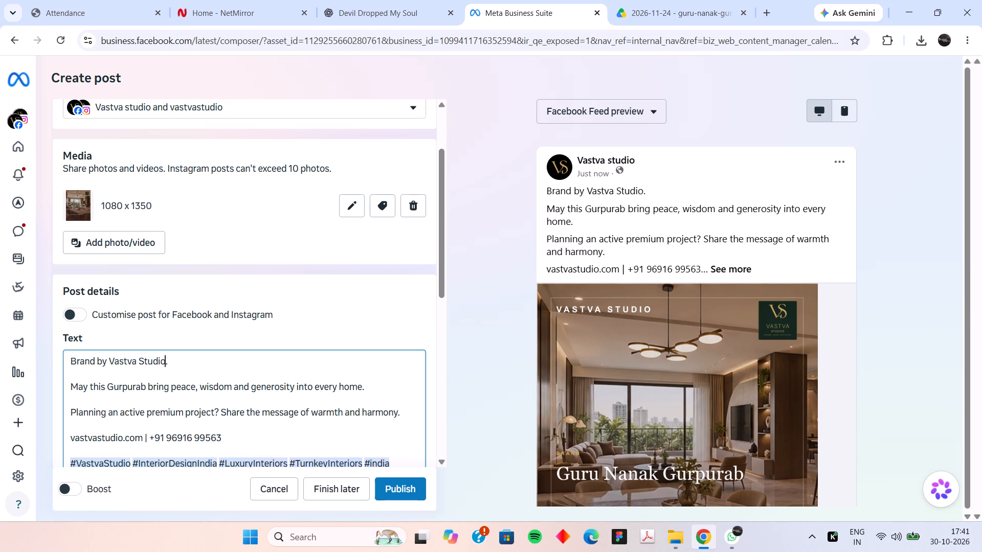
Turn on date and time scheduling for the Guru Nanak Gurpurab post.
scroll(224, 381, "down", 1)
left_click(81, 403)
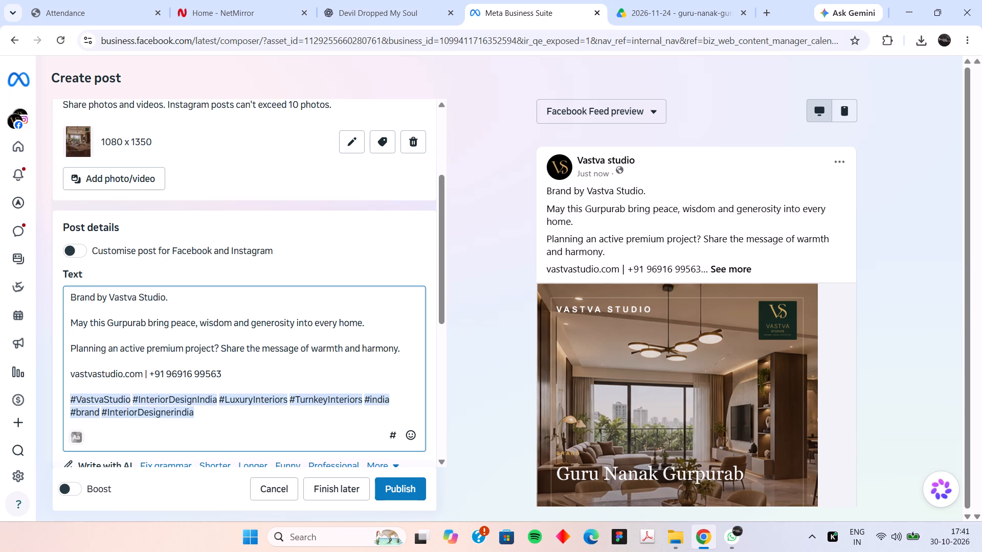
Change the #VastvaStudio hashtag in the Guru Nanak Gurpurab post text to all lowercase, #vastvastudio.
key("BackSpace")
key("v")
key("Right")
key("Right")
key("Right")
key("Right")
key("Right")
key("Right")
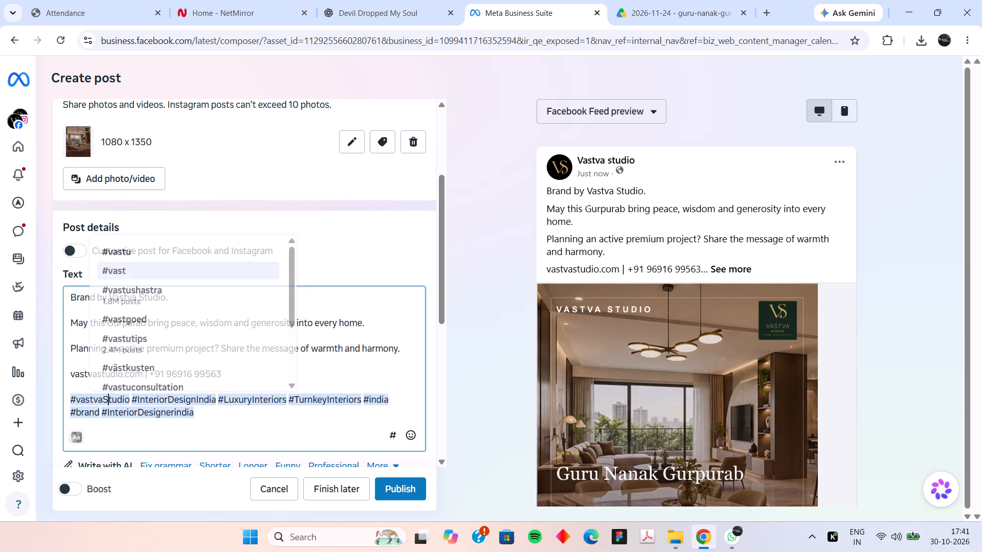
key("BackSpace")
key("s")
Change the #InteriorDesignIndia hashtag to all lowercase, #interiordesignindia.
key("Right")
key("Right")
key("Right")
key("Right")
key("Right")
key("Right")
key("Right")
key("Right")
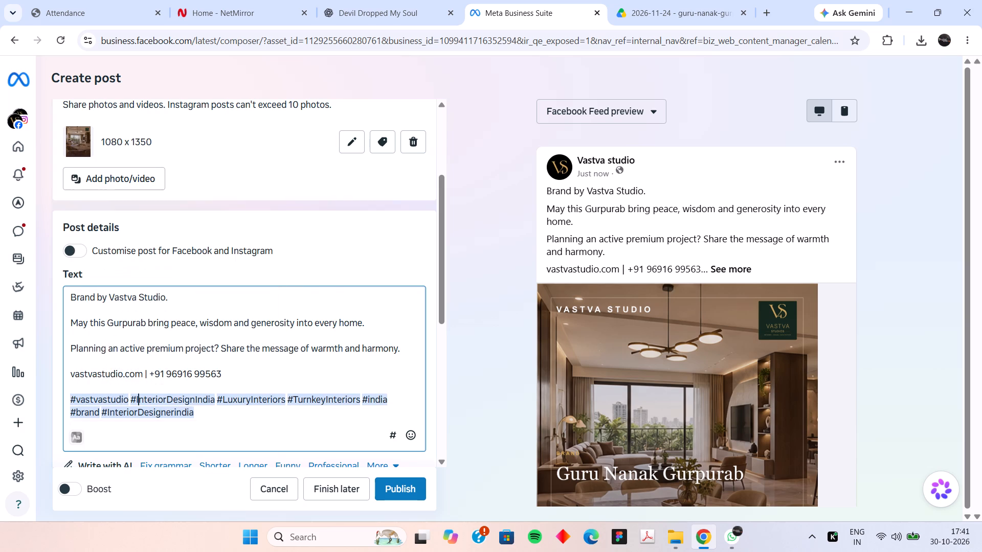
key("BackSpace")
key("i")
key("Right")
key("Right")
key("Right")
key("Right")
key("Right")
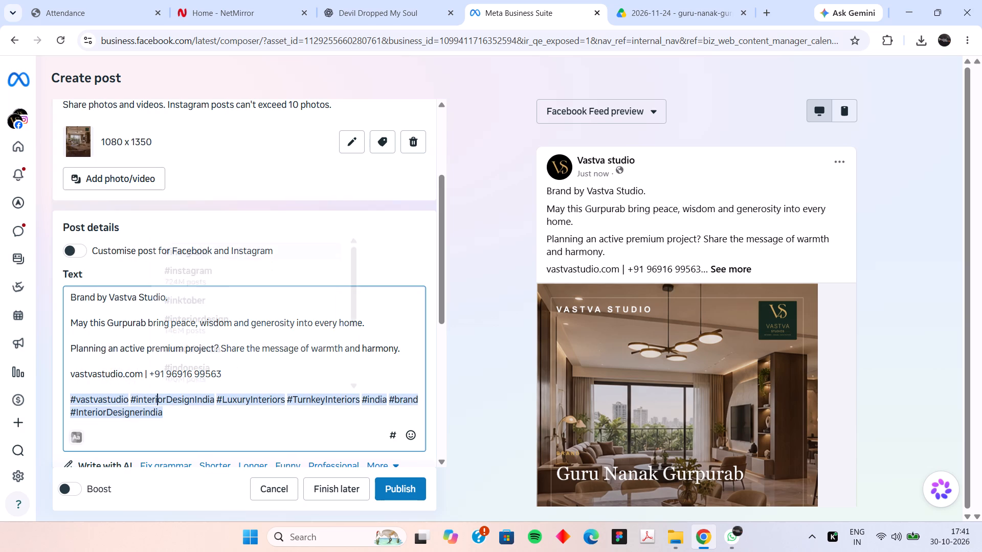
key("Right")
key("Right")
key("Right")
key("BackSpace")
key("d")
key("Right")
key("Right")
key("Right")
key("Right")
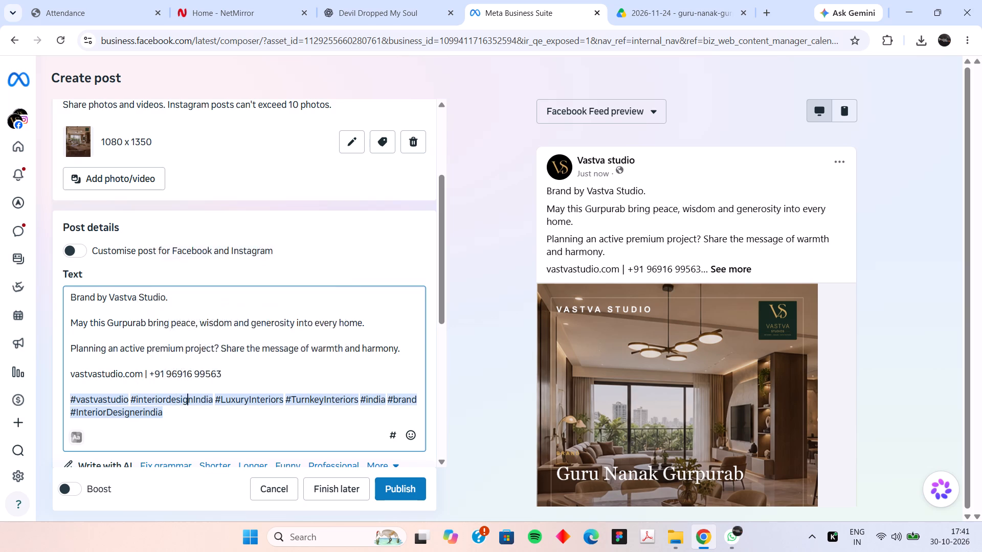
key("Right")
key("Right")
key("BackSpace")
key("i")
Change the #LuxuryInteriors hashtag to all lowercase, #luxuryinteriors.
key("Right")
key("Right")
key("Right")
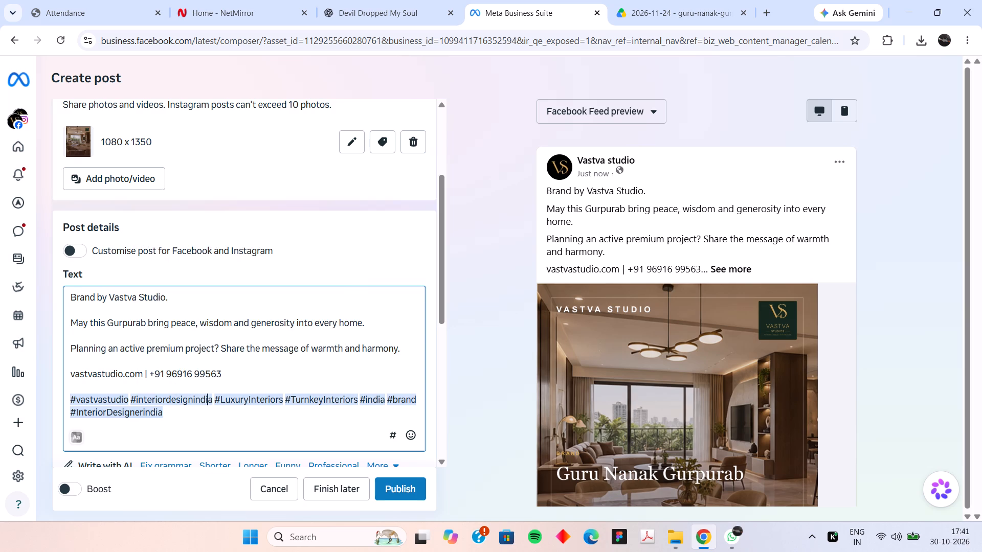
key("Right")
key("Right")
key("Right")
key("Right")
key("BackSpace")
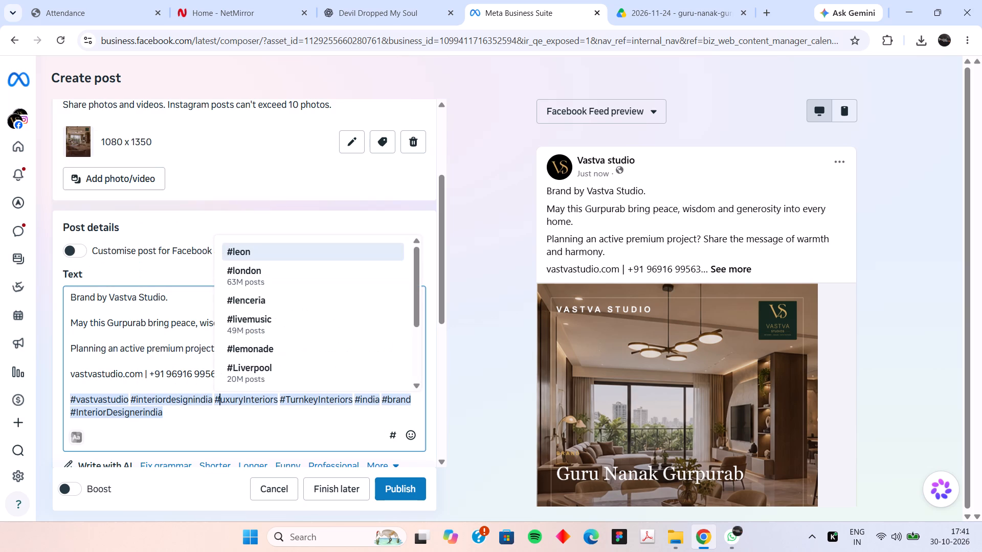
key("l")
key("Right")
key("Right")
key("Right")
key("Right")
key("Right")
key("Right")
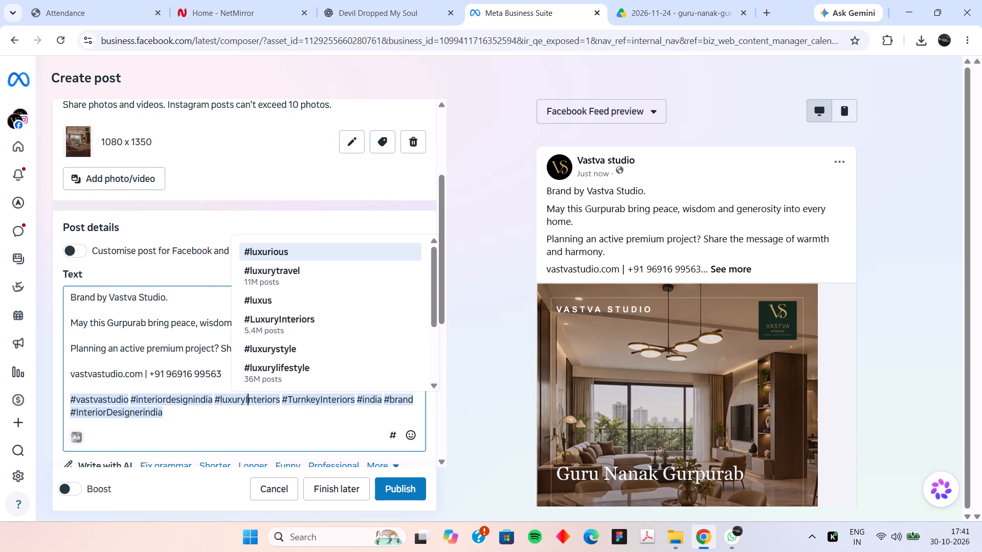
key("BackSpace")
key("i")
Change the #TurnkeyInteriors hashtag to all lowercase, #turnkeyinteriors.
key("Right")
key("Right")
key("Right")
key("Right")
key("Right")
key("Right")
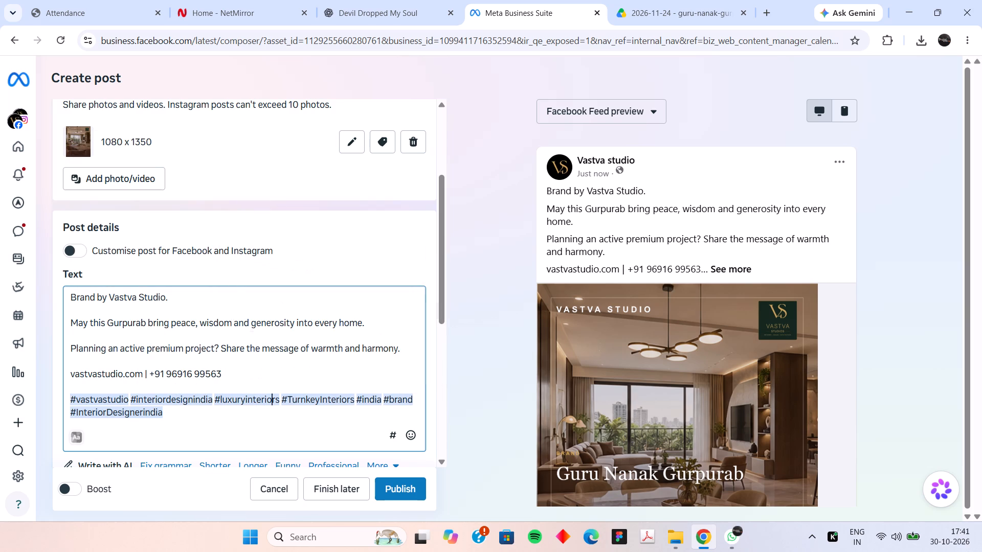
key("Right")
key("Right")
key("Right")
key("Right")
key("Right")
key("BackSpace")
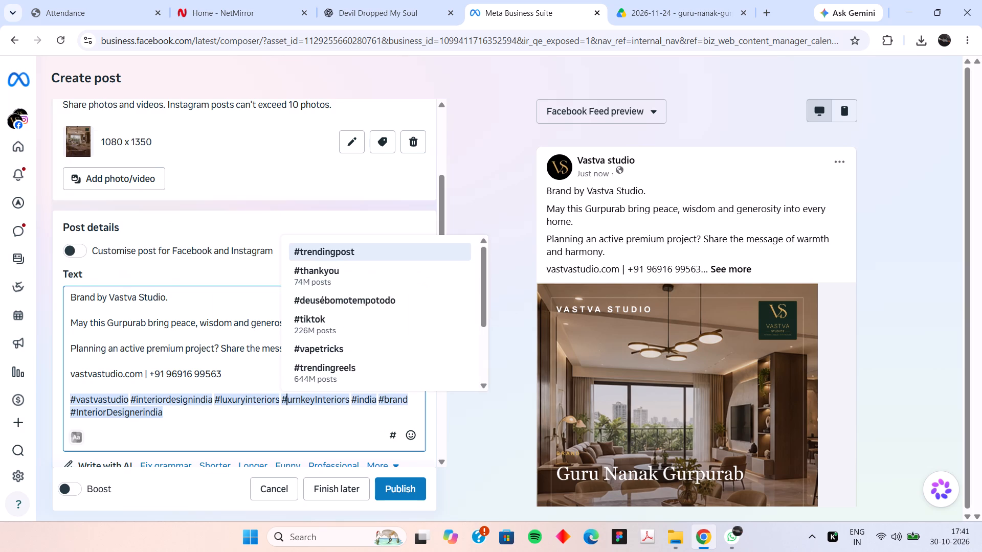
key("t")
key("Right")
key("Right")
key("Right")
key("Right")
key("Right")
key("Right")
key("Right")
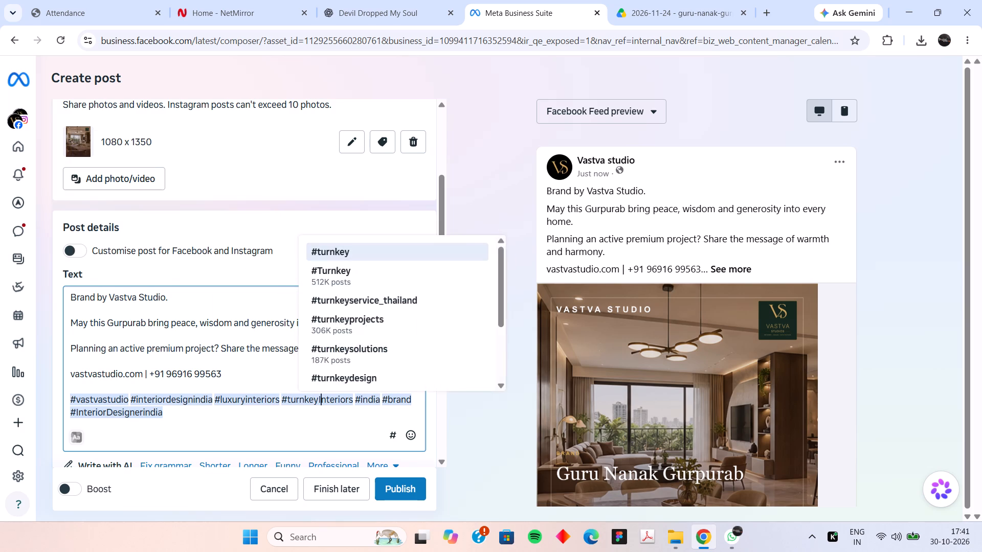
key("BackSpace")
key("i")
Change the final #InteriorDesignerindia hashtag to all lowercase, #interiordesignerindia.
key("Right")
key("Right")
key("Right")
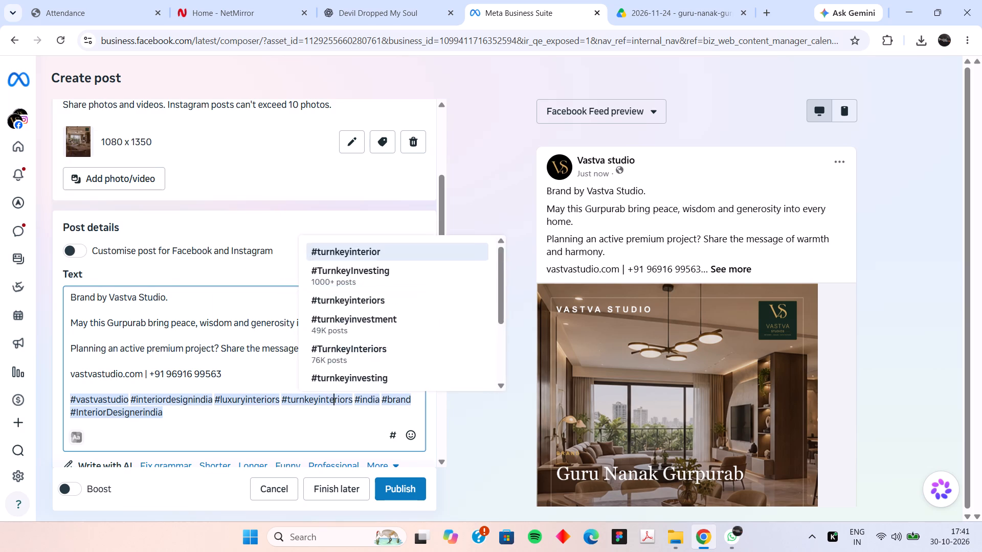
key("Right")
key("Right")
key("Right")
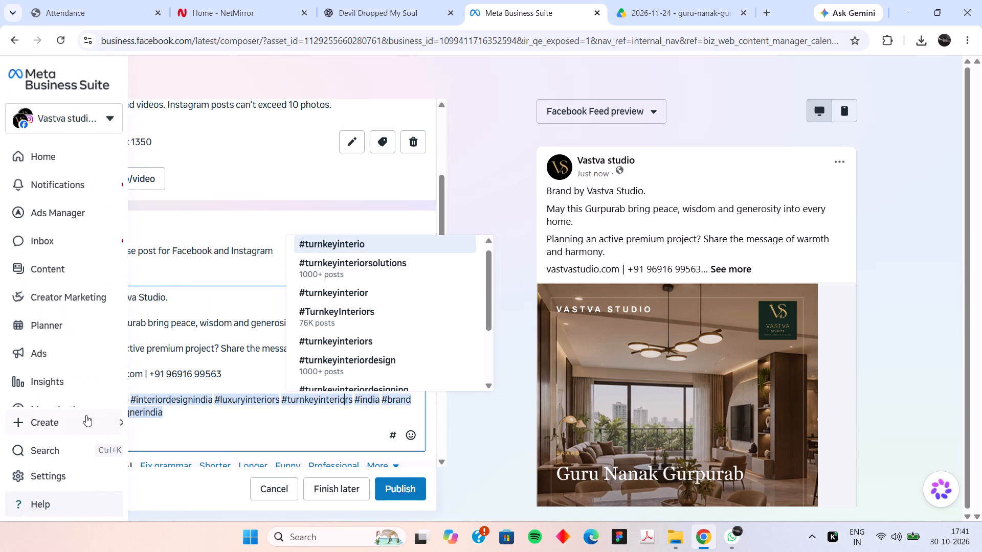
left_click(167, 408)
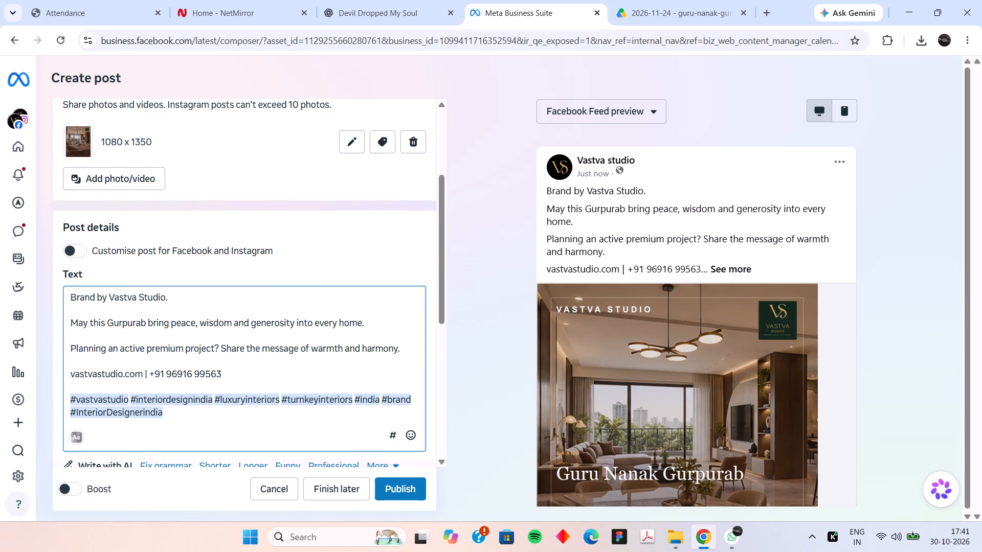
key("Left")
key("Left")
key("Left")
key("Left")
key("Left")
key("Left")
key("Left")
key("Left")
key("Left")
key("Left")
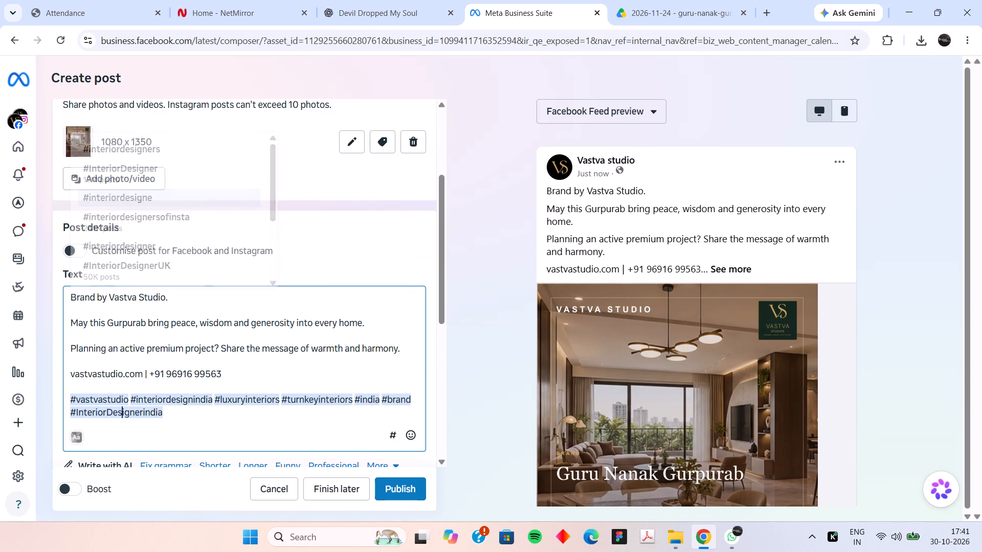
key("Left")
key("Left")
key("BackSpace")
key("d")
key("Left")
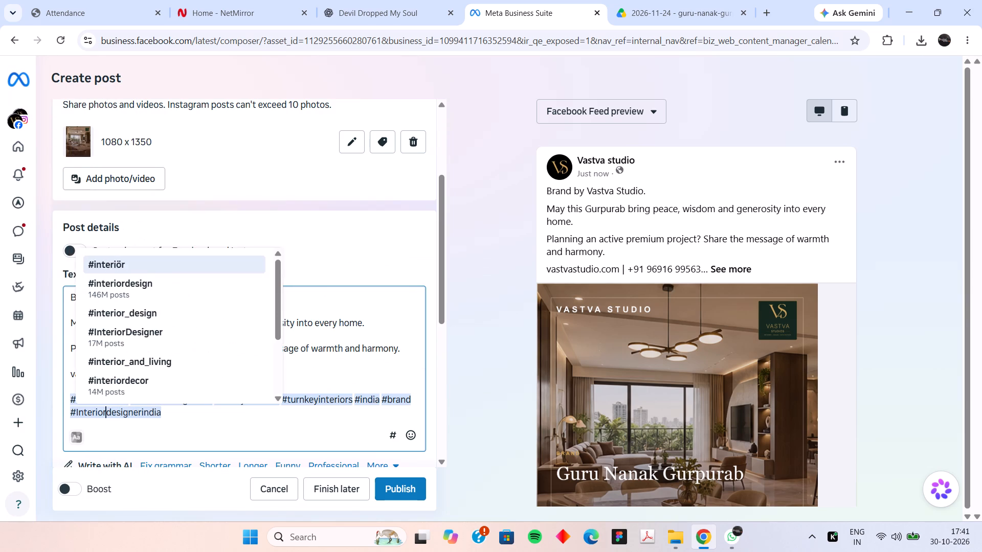
key("Left")
key("Left")
key("Left")
key("Left")
key("Left")
key("Left")
key("Left")
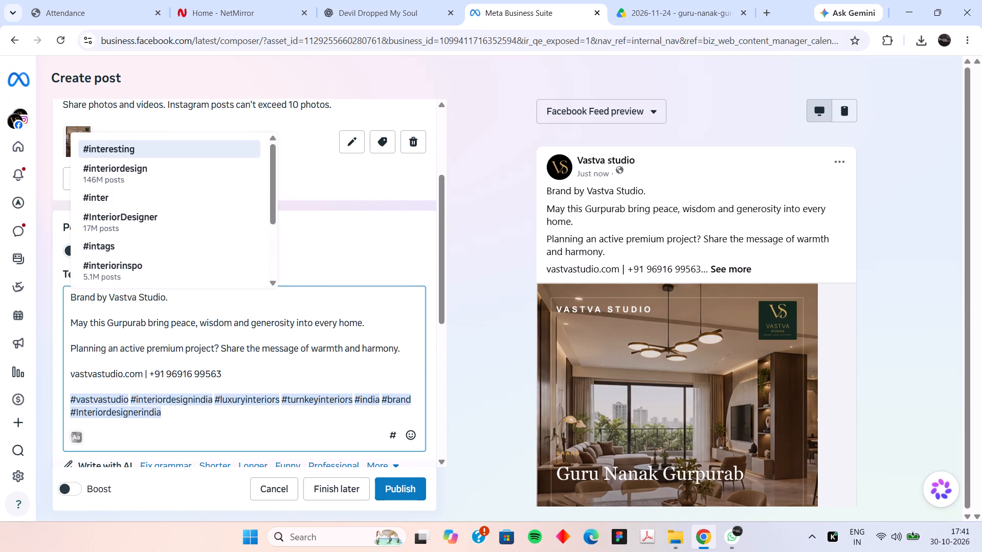
key("BackSpace")
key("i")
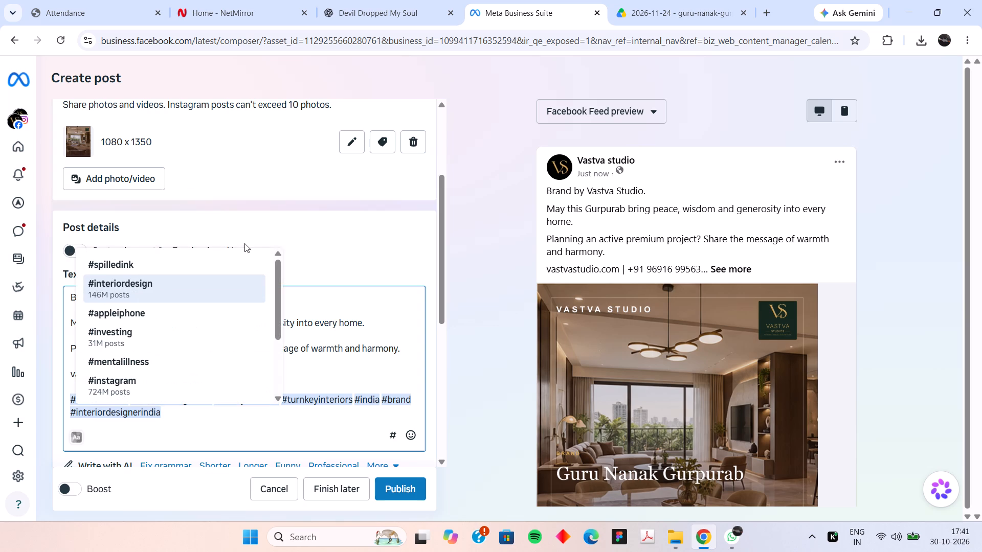
left_click(128, 182)
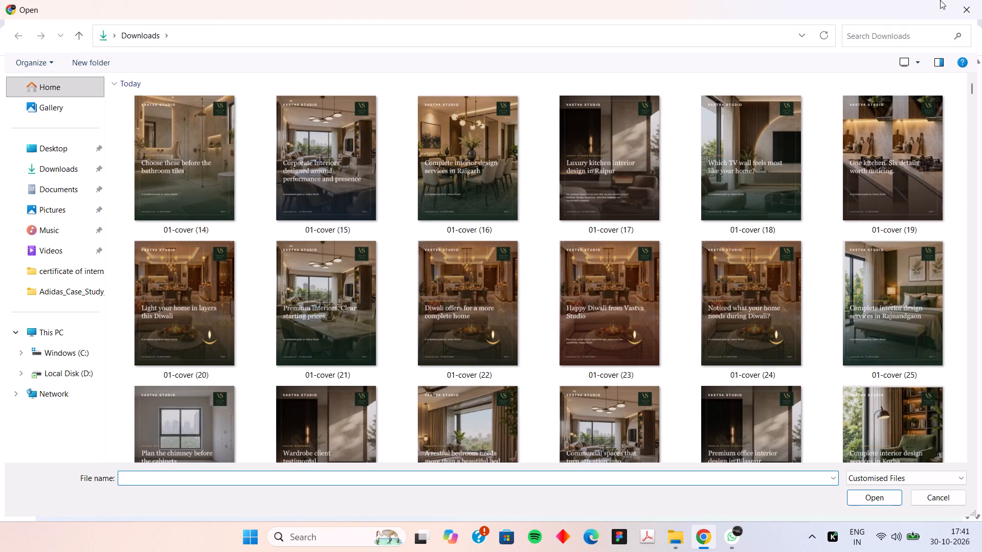
left_click(967, 0)
Turn on date and time scheduling and set both the Facebook and Instagram dates to 24 November 2026.
scroll(331, 270, "up", 2)
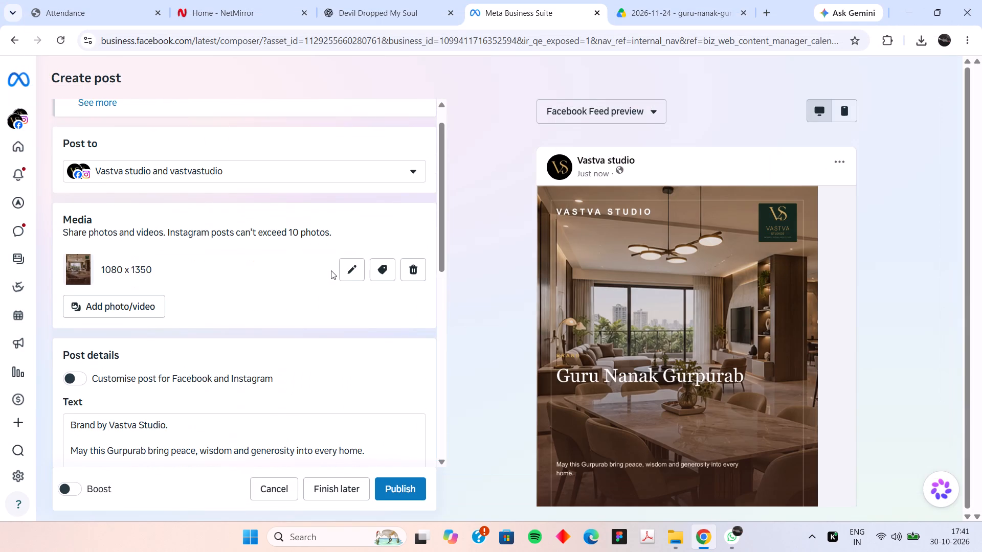
scroll(316, 350, "down", 1)
scroll(284, 386, "down", 1)
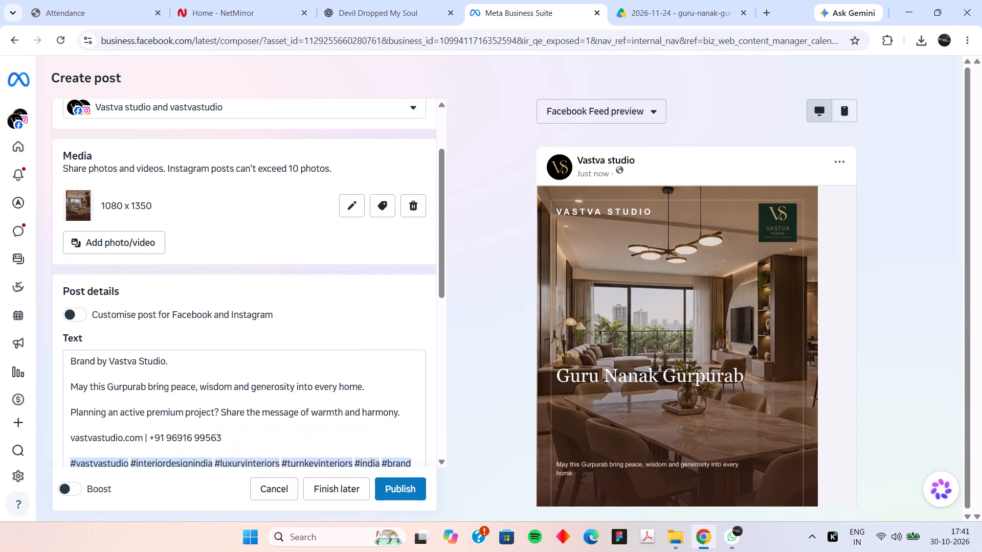
scroll(284, 386, "down", 1)
scroll(216, 359, "down", 3)
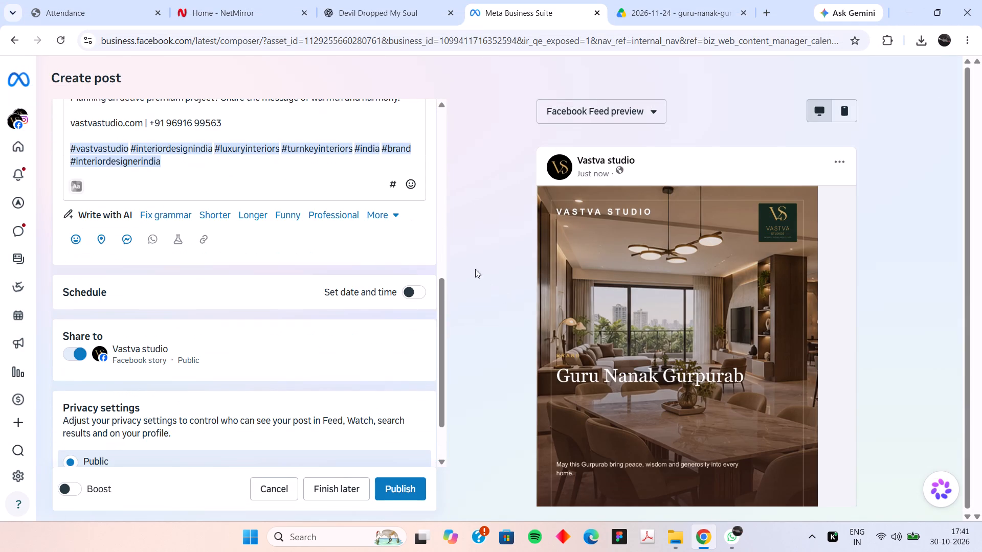
left_click(426, 289)
left_click(126, 363)
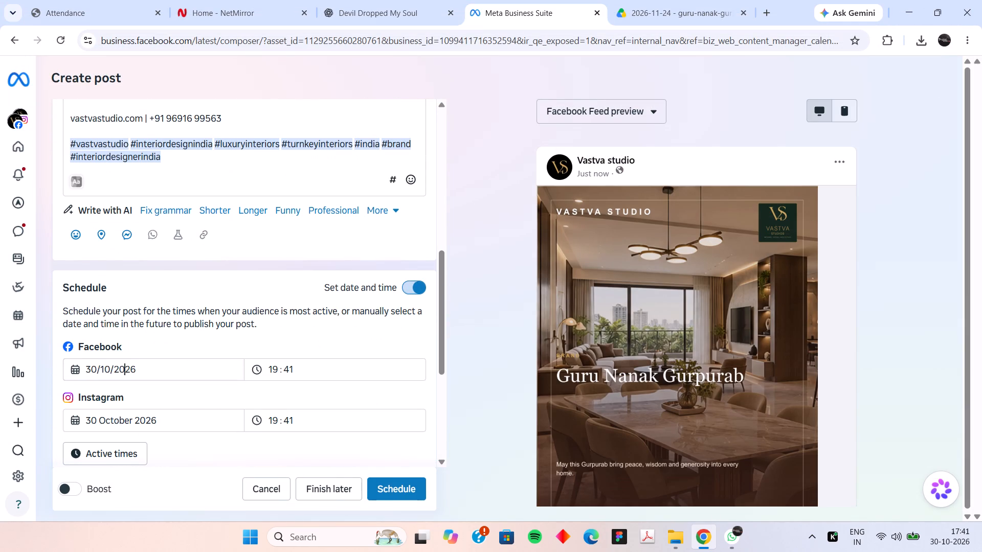
left_click(195, 231)
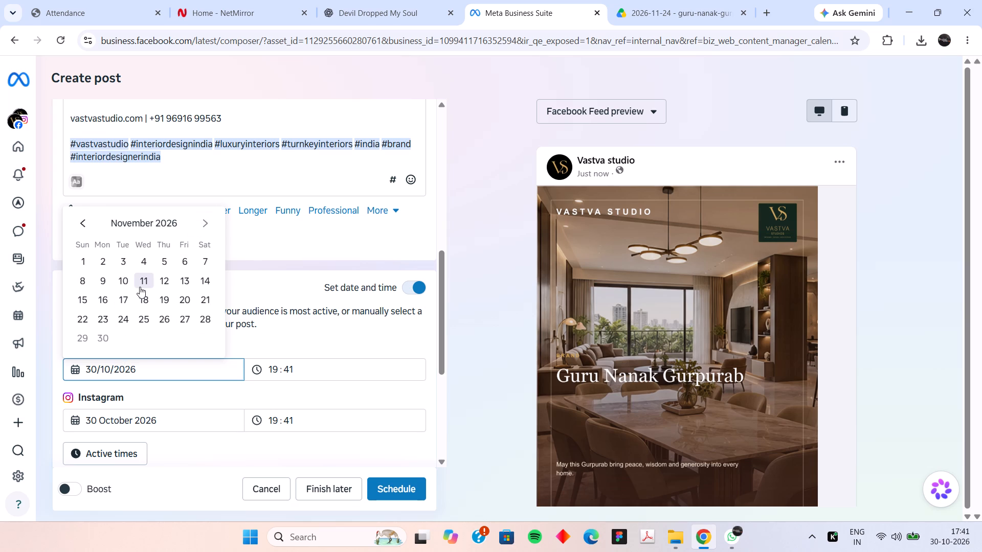
left_click(121, 316)
left_click(107, 424)
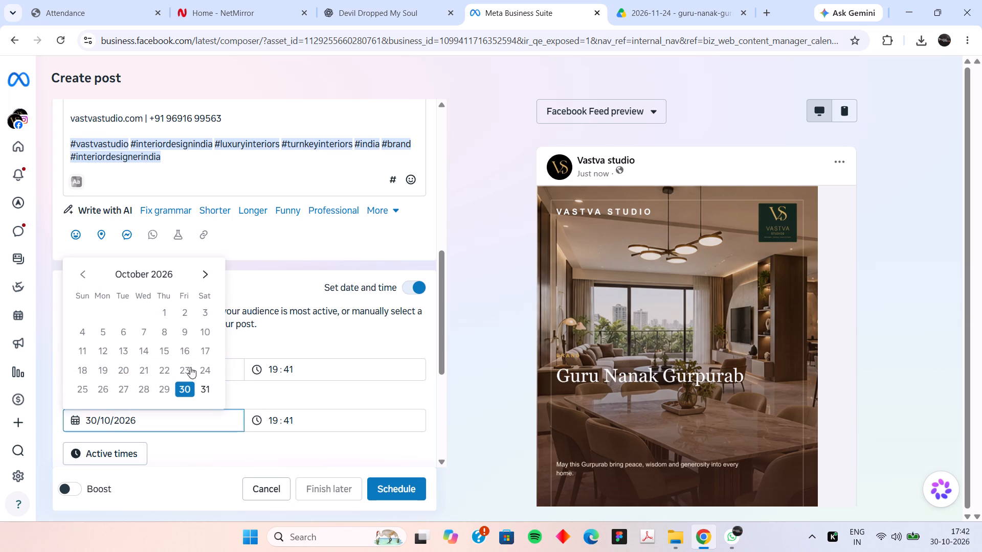
left_click(205, 268)
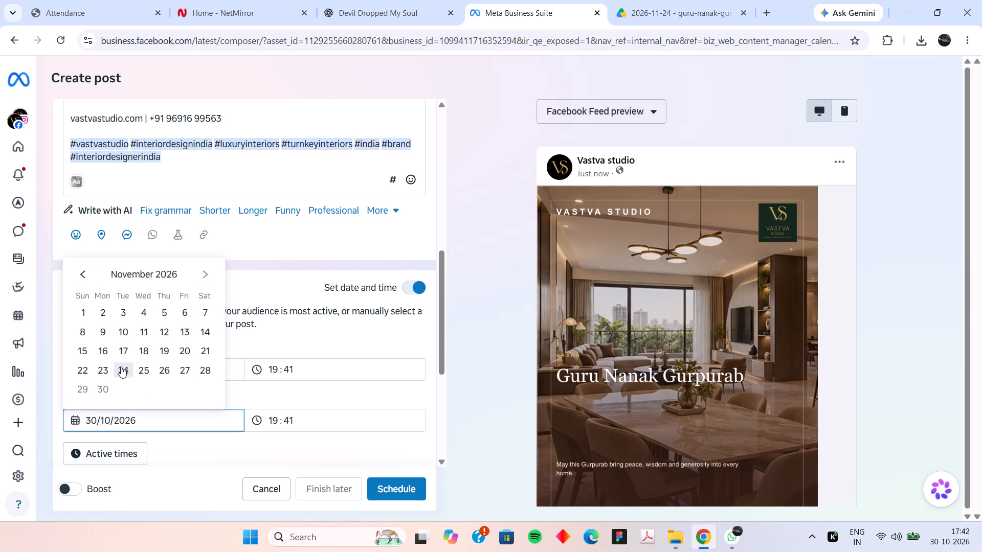
left_click(121, 366)
Set the publishing time to 10:00 for both Facebook and Instagram.
left_click(277, 367)
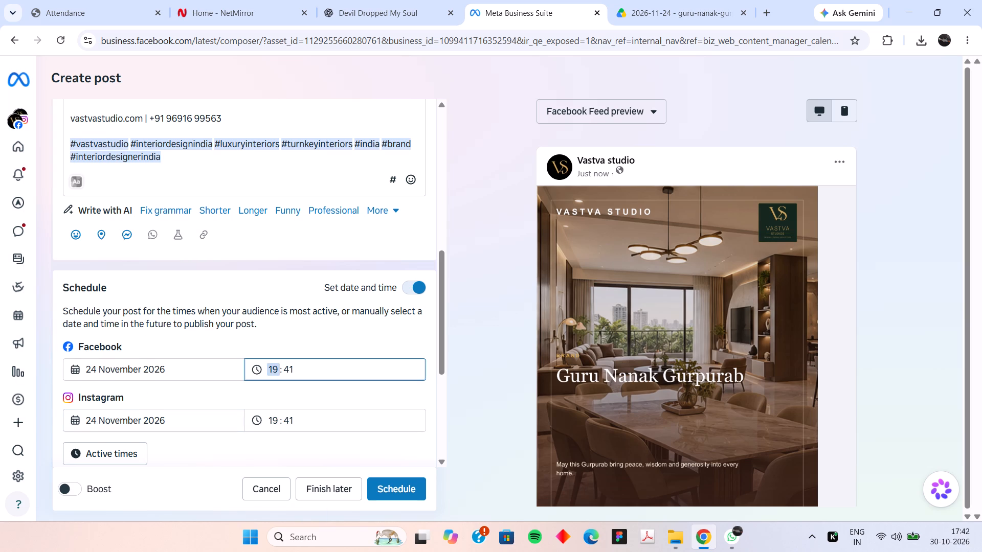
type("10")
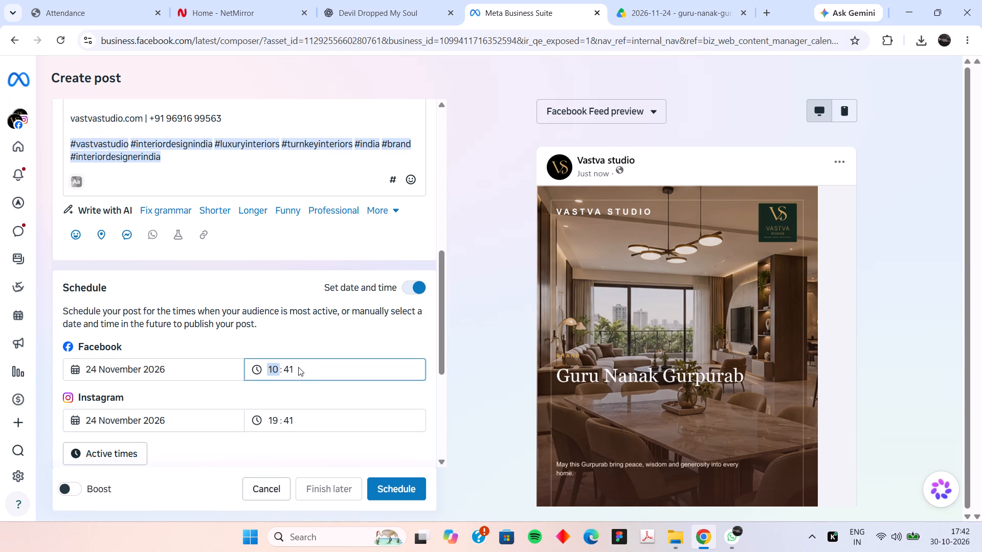
left_click(292, 369)
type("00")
left_click(280, 423)
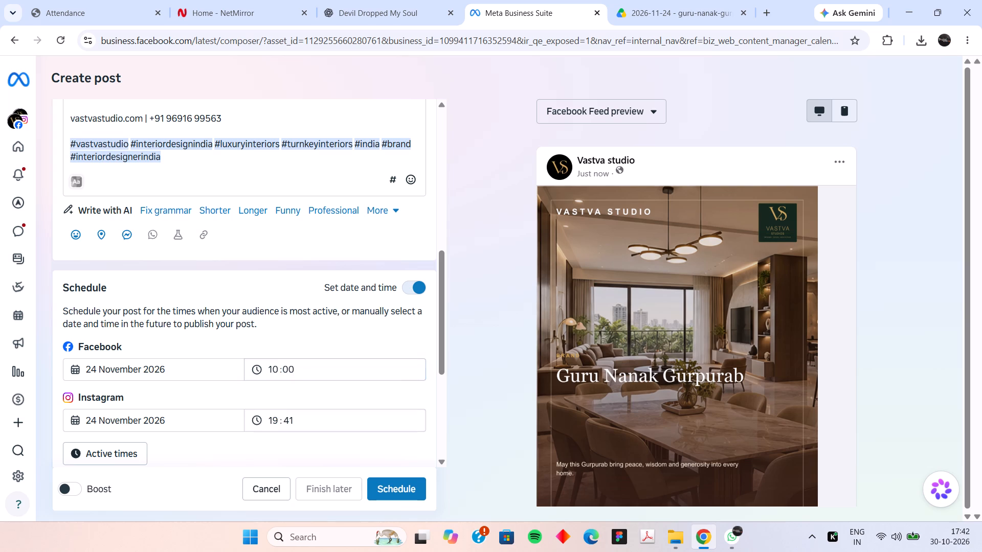
left_click(272, 421)
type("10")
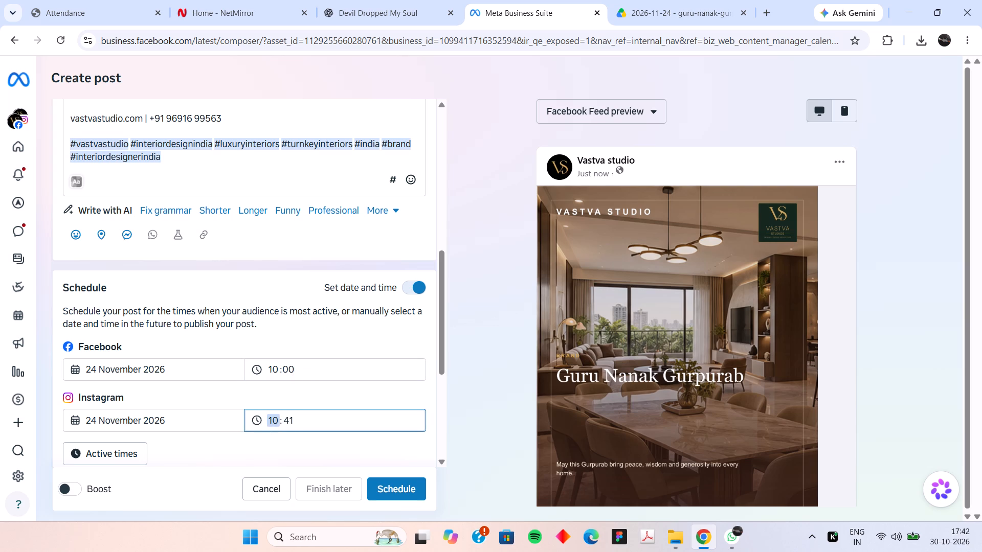
left_click(286, 417)
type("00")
Schedule the Guru Nanak Gurpurab post and decline the offer to boost it.
scroll(343, 427, "down", 1)
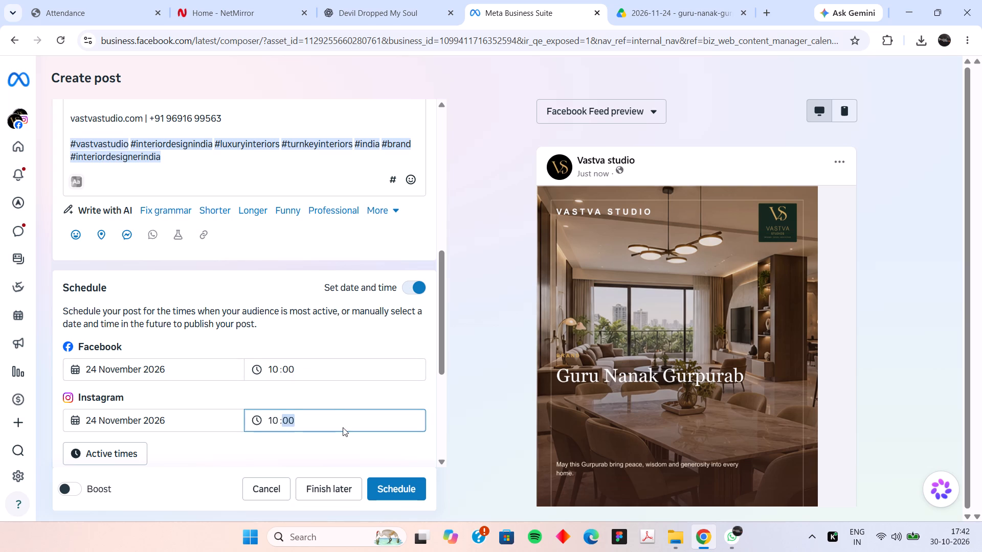
left_click(385, 481)
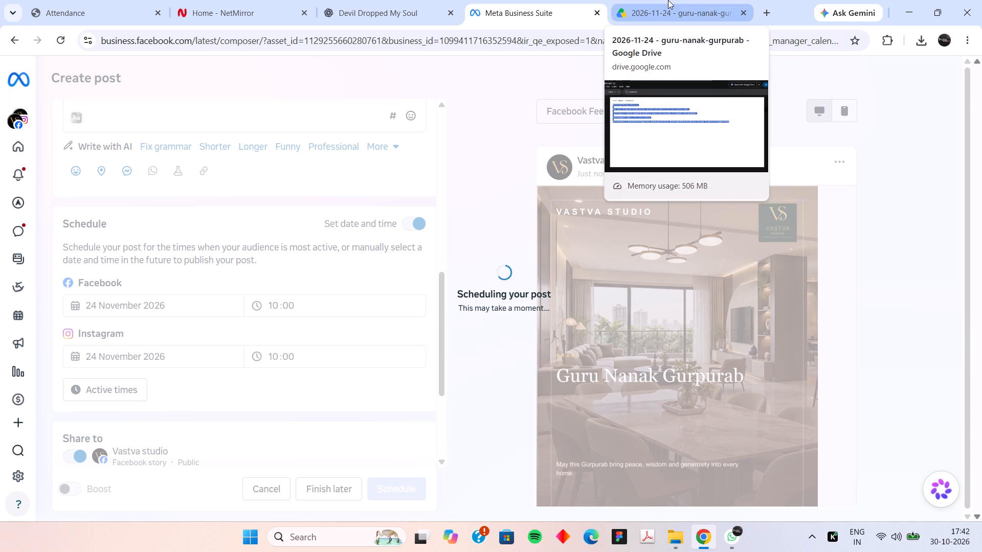
left_click(646, 413)
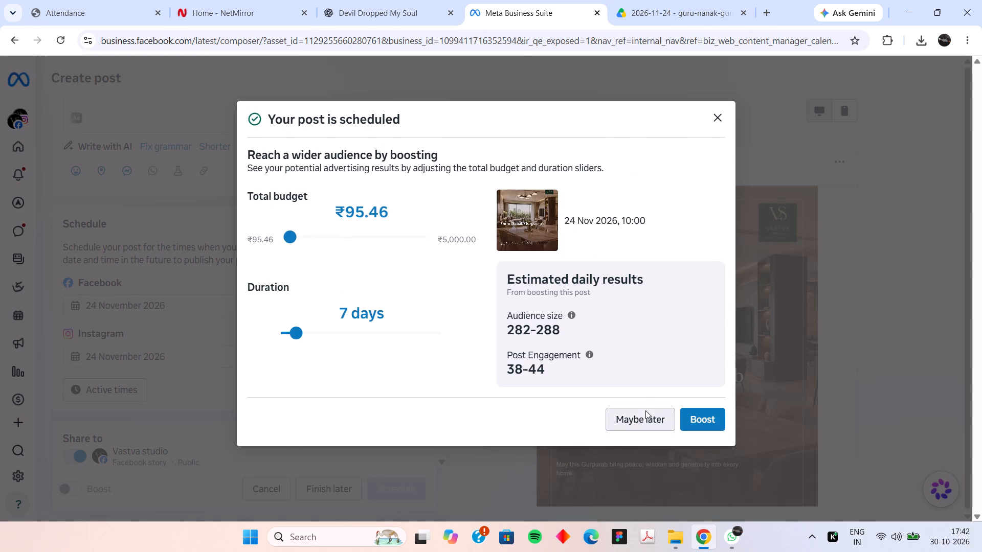
Switch to Google Drive, leave the Gurpurab folder and open the 2026-11-26 premium-is-not-the-same folder in November 2026.
left_click(679, 0)
left_click(928, 198)
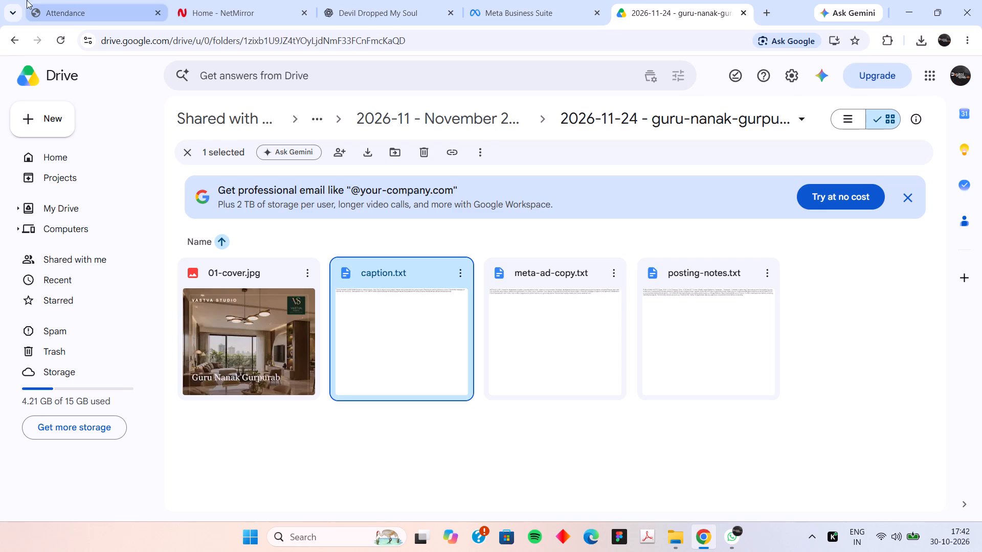
left_click(6, 35)
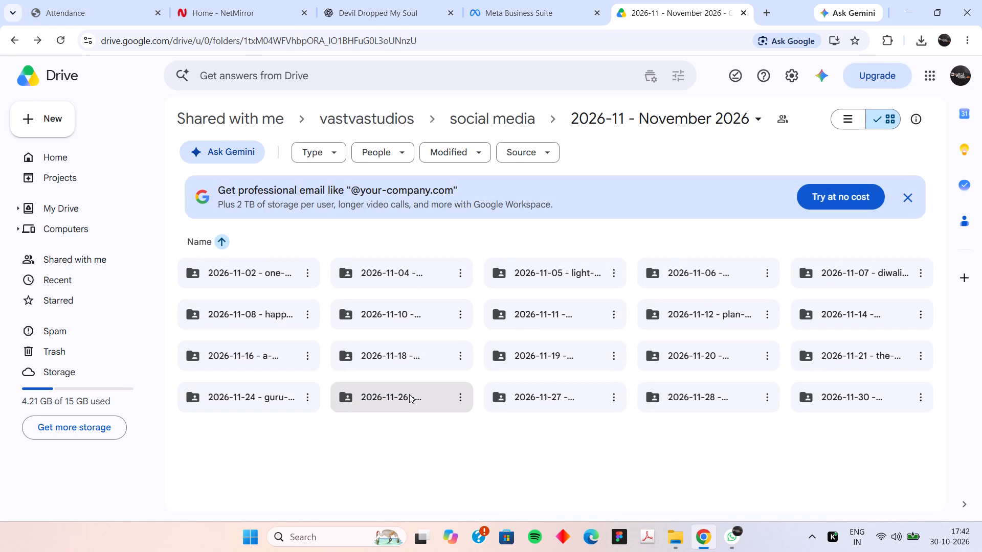
double_click(409, 394)
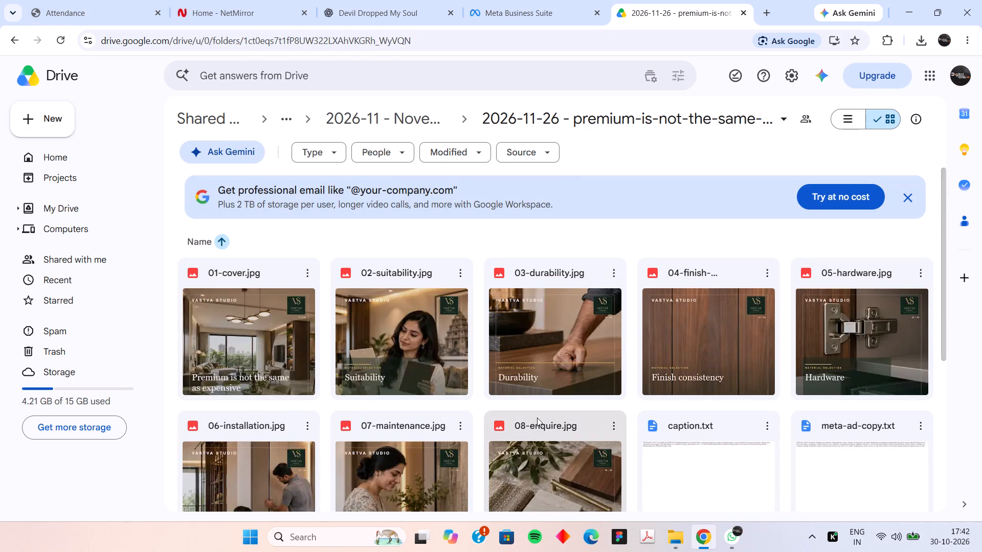
Download the 08-enquire.jpg and 07-maintenance.jpg images from the 2026-11-26 folder.
scroll(538, 420, "down", 1)
left_click(618, 365)
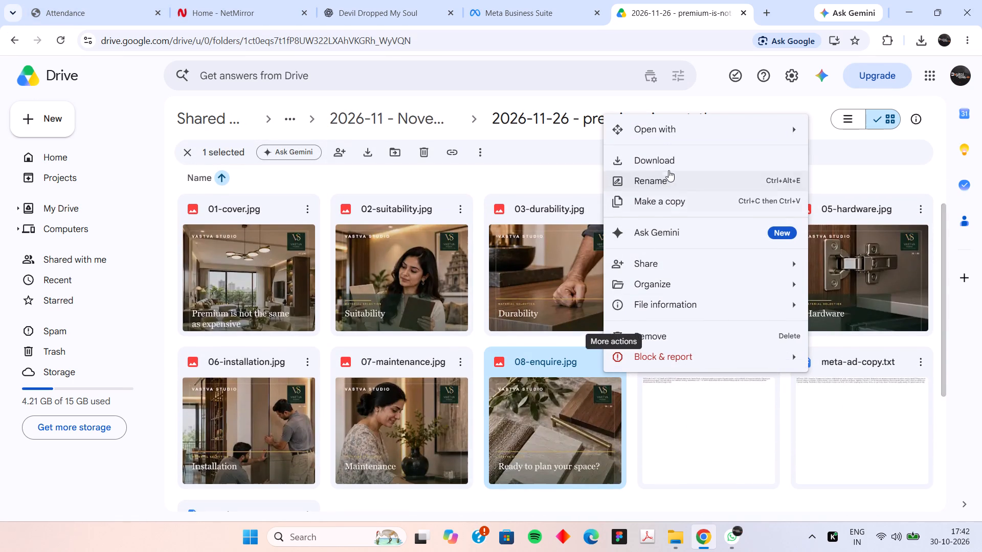
left_click(670, 165)
left_click(467, 361)
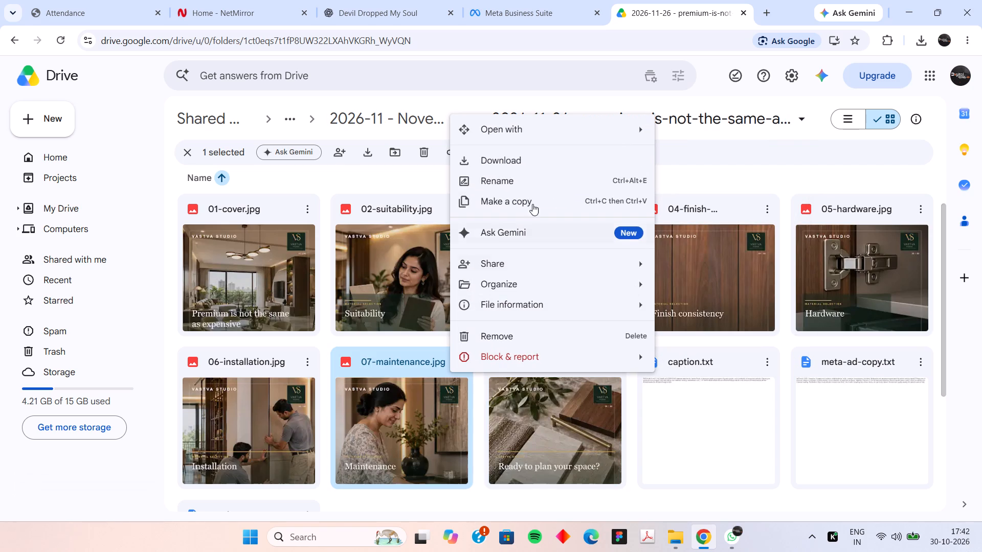
Download images 07-maintenance, 06-installation, 05-hardware, 04-finish and 03-durability from the 2026-11-26 folder, and open the file options for 02-suitability.jpg.
left_click(539, 164)
left_click(294, 363)
left_click(304, 360)
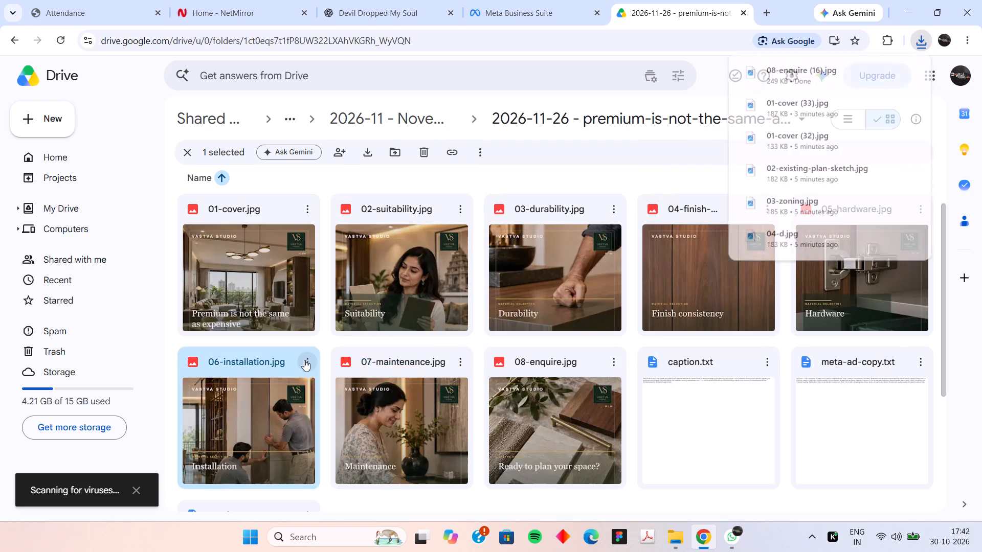
left_click(384, 164)
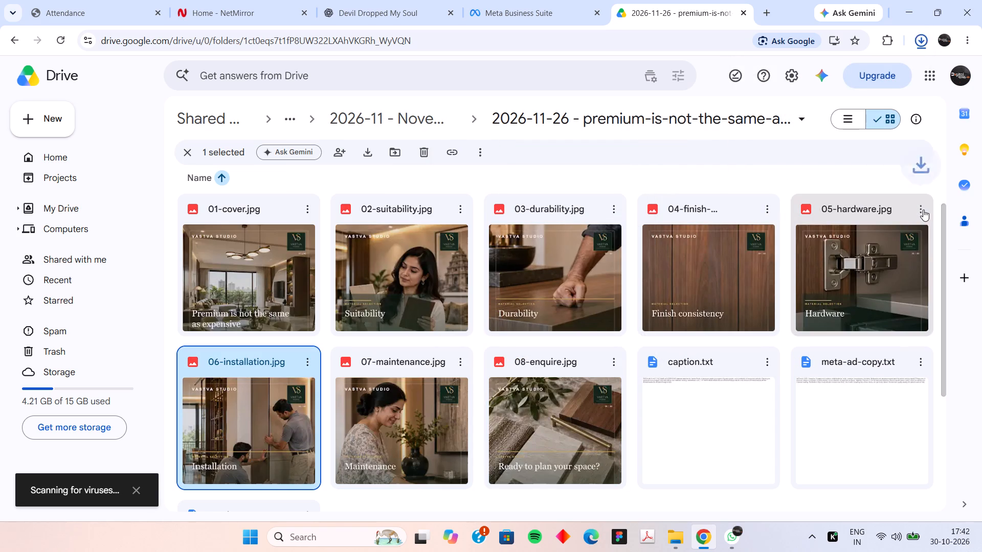
left_click(923, 210)
left_click(785, 263)
left_click(768, 208)
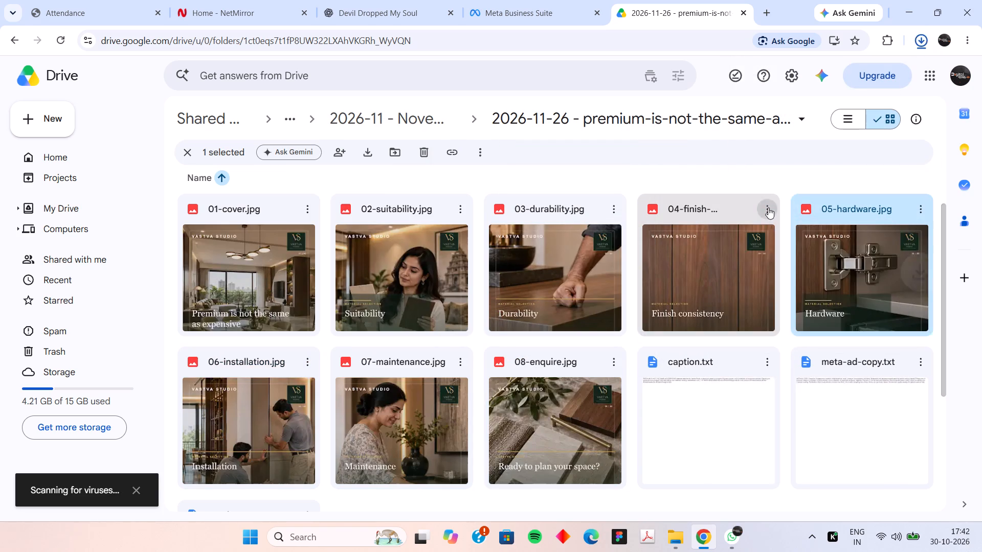
left_click(789, 266)
left_click(615, 209)
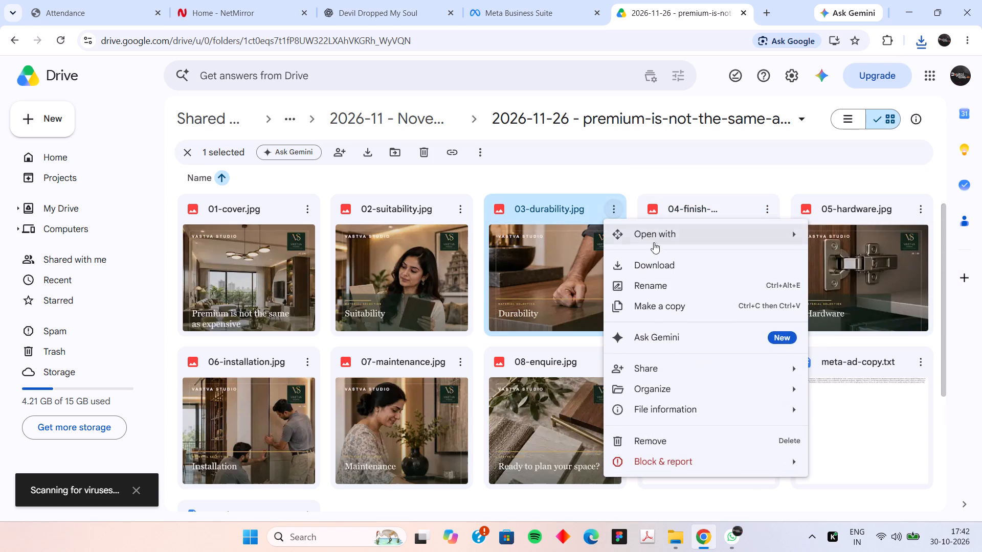
left_click(659, 260)
left_click(463, 206)
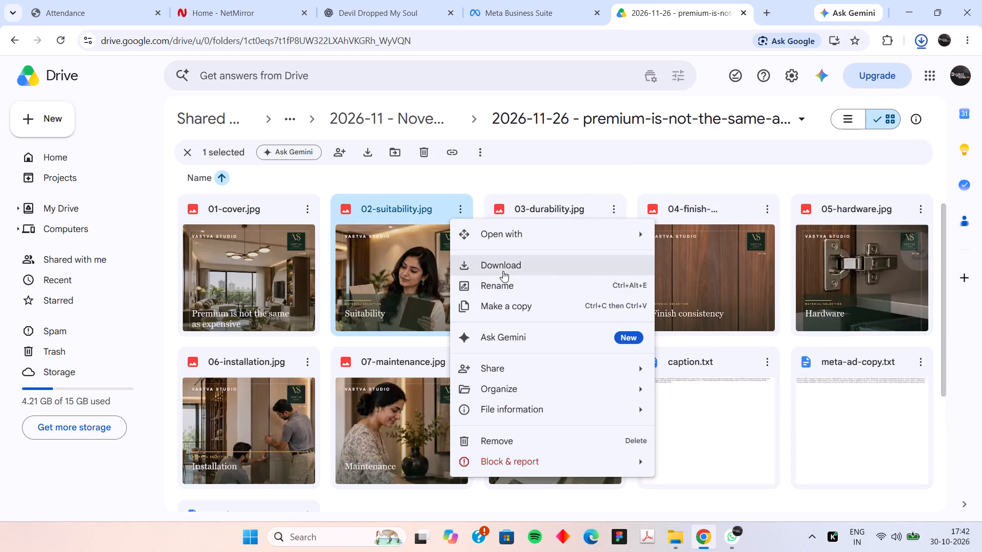
Download the images 02-suitability.jpg and 01-cover.jpg from the 2026-11-26 folder.
left_click(503, 271)
left_click(308, 211)
left_click(380, 270)
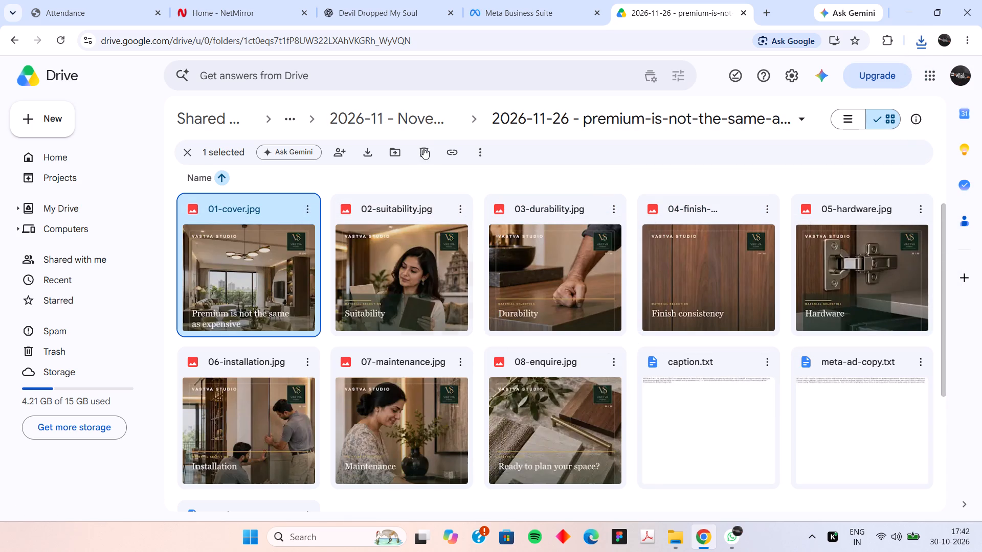
Open caption.txt and copy the caption from "Material selection by Vastva Studio." through the last hashtag, leaving out the title line.
double_click(713, 416)
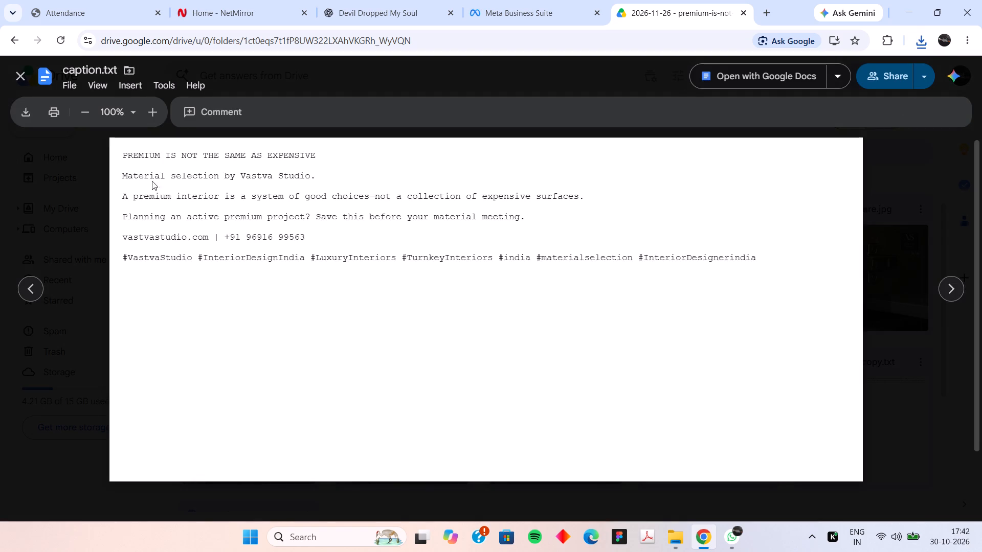
left_click_drag(123, 175, 752, 265)
left_click(759, 259)
left_click_drag(759, 259, 119, 168)
right_click(140, 180)
left_click(177, 201)
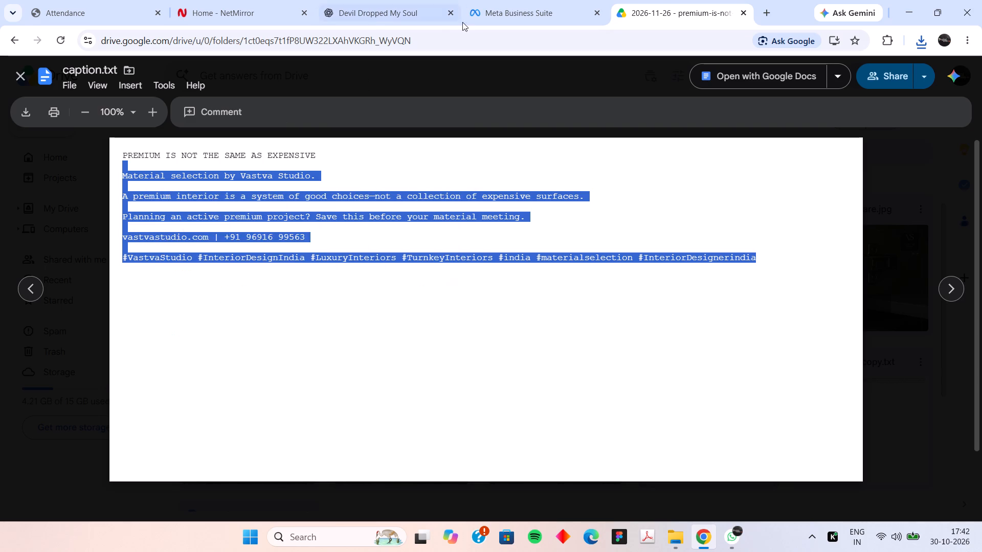
Create a new post in Meta Business Suite and paste the copied material selection caption as its text.
left_click(483, 13)
left_click(809, 84)
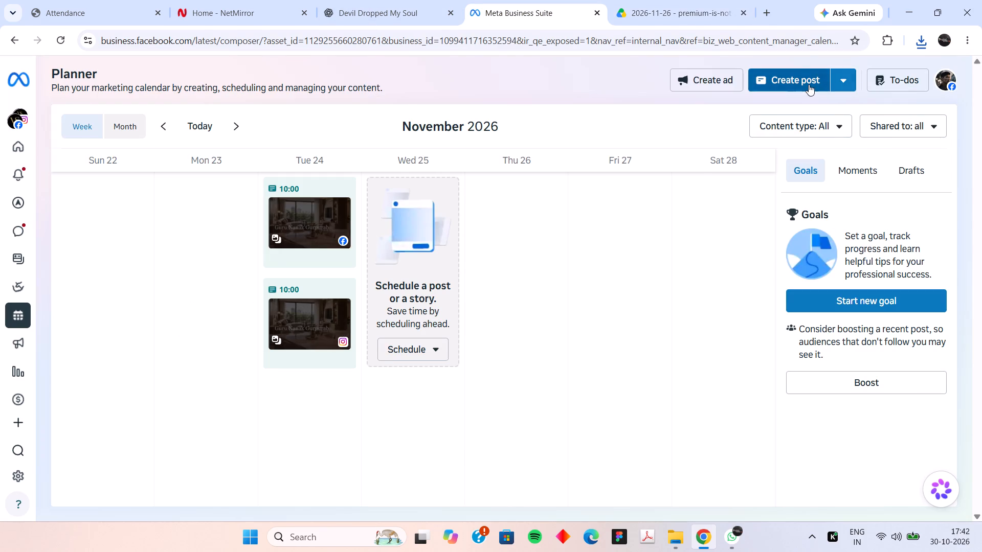
left_click(108, 420)
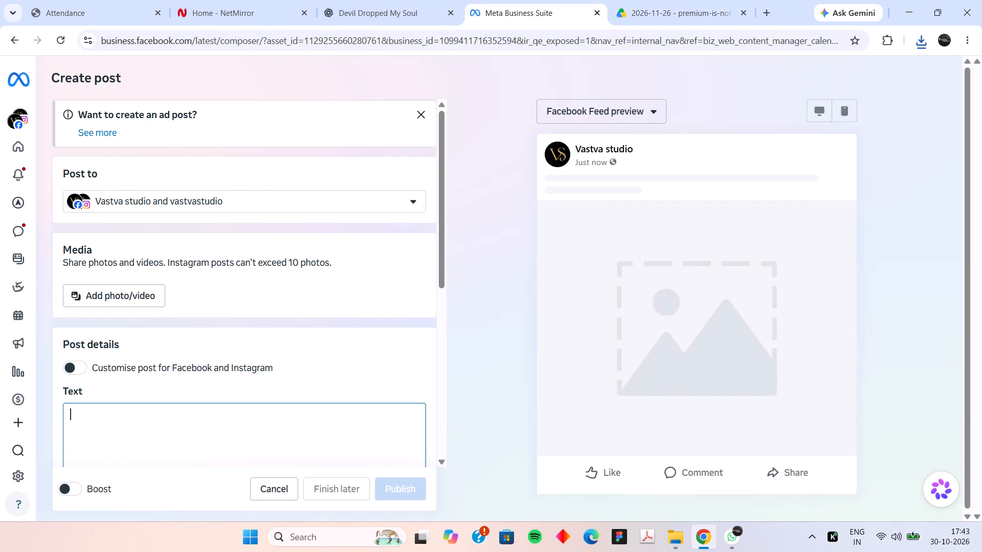
right_click(108, 420)
left_click(137, 269)
Change the first hashtag in the caption to all lowercase, #vastvastudio.
scroll(97, 422, "up", 1)
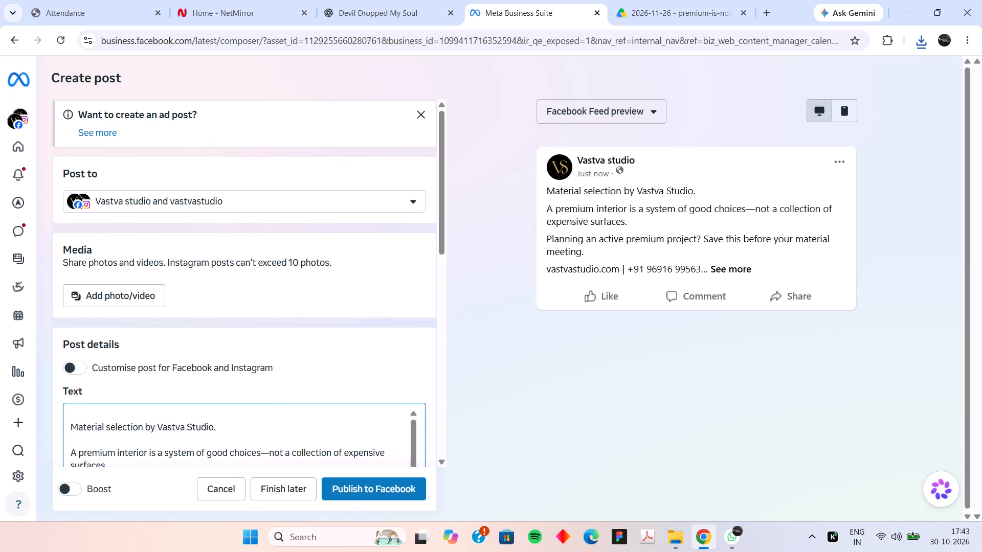
scroll(97, 422, "up", 3)
scroll(157, 420, "down", 1)
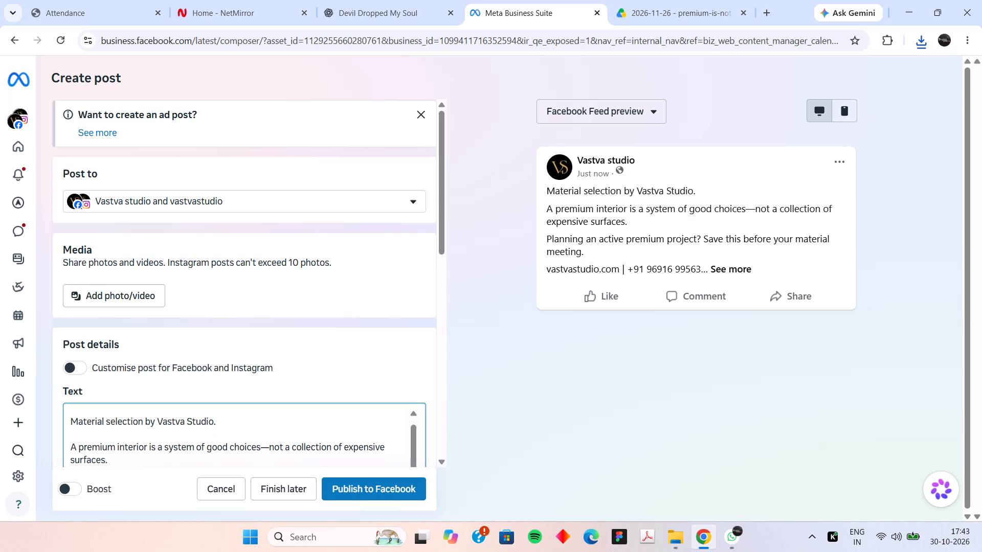
scroll(155, 416, "down", 1)
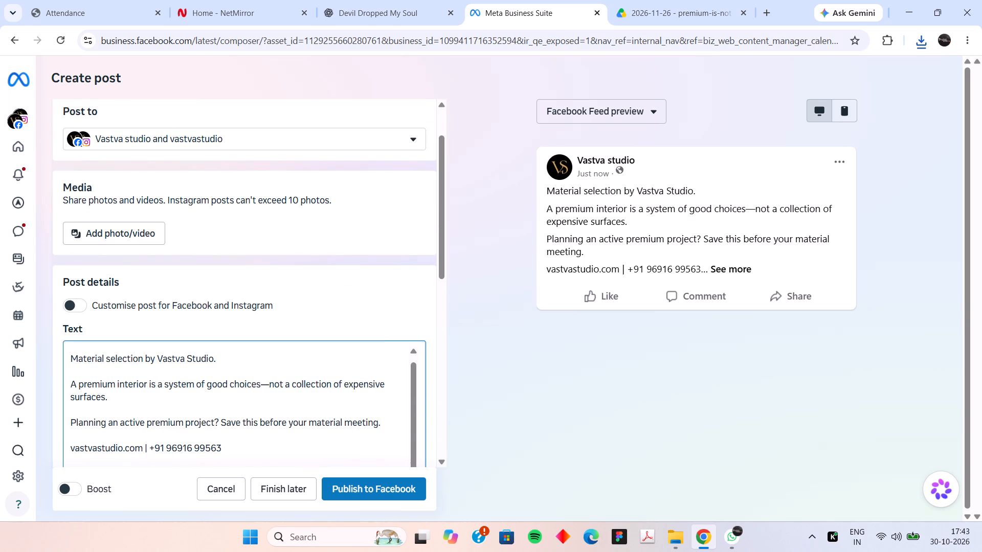
scroll(154, 432, "down", 3)
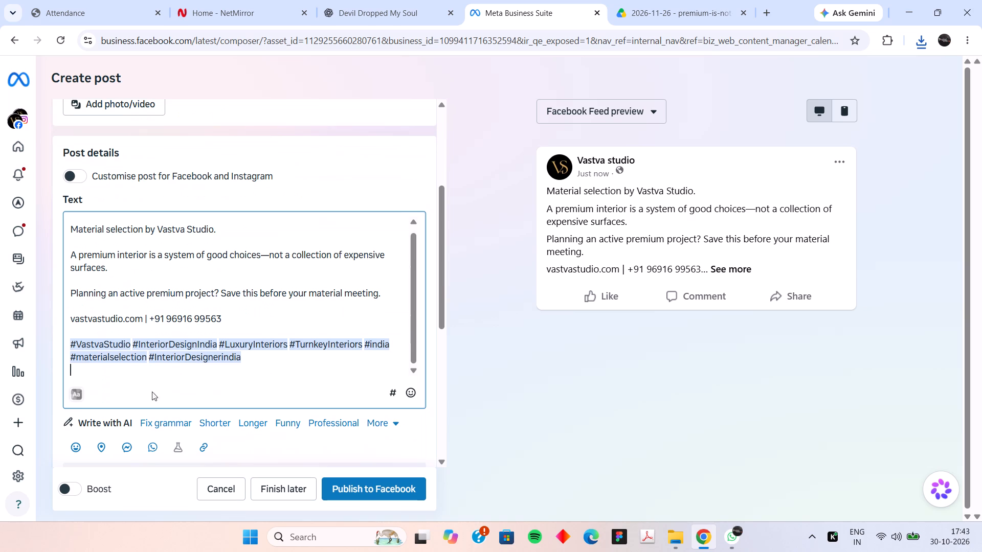
left_click(81, 348)
key("BackSpace")
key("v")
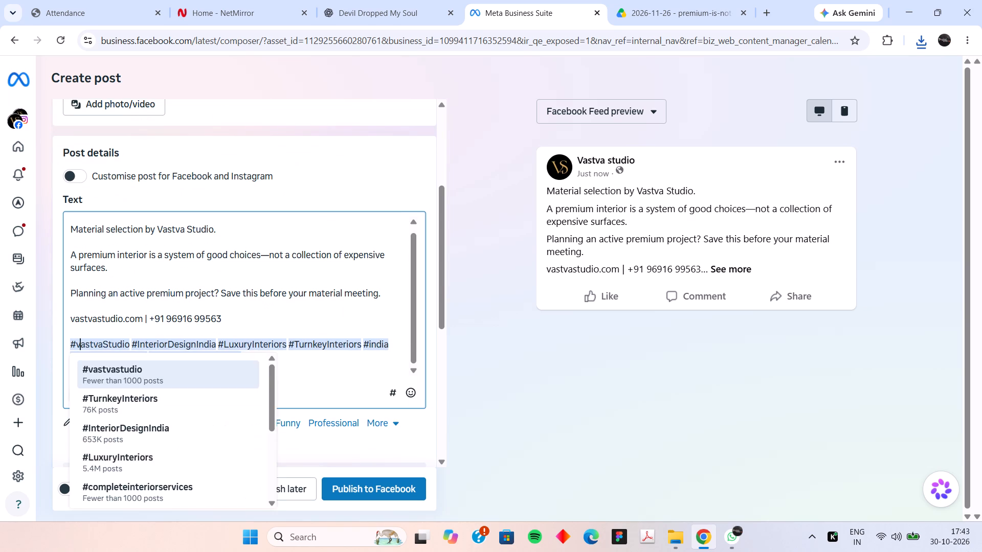
key("Right")
key("Right")
key("Right")
key("Right")
key("Right")
key("Right")
key("BackSpace")
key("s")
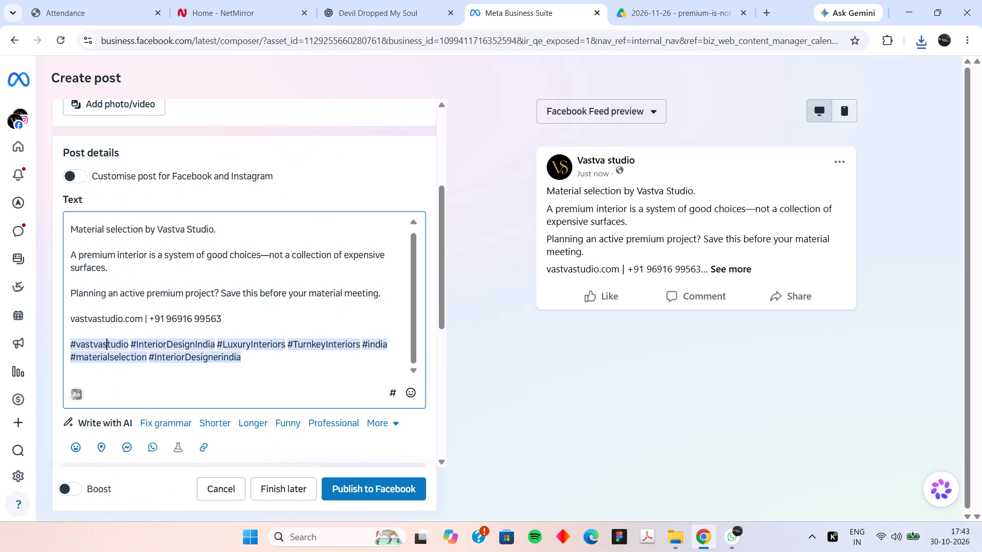
Change the second hashtag in the caption to all lowercase, #interiordesignindia.
key("Right")
key("Right")
key("Right")
key("Right")
key("Right")
key("Right")
key("Right")
key("Right")
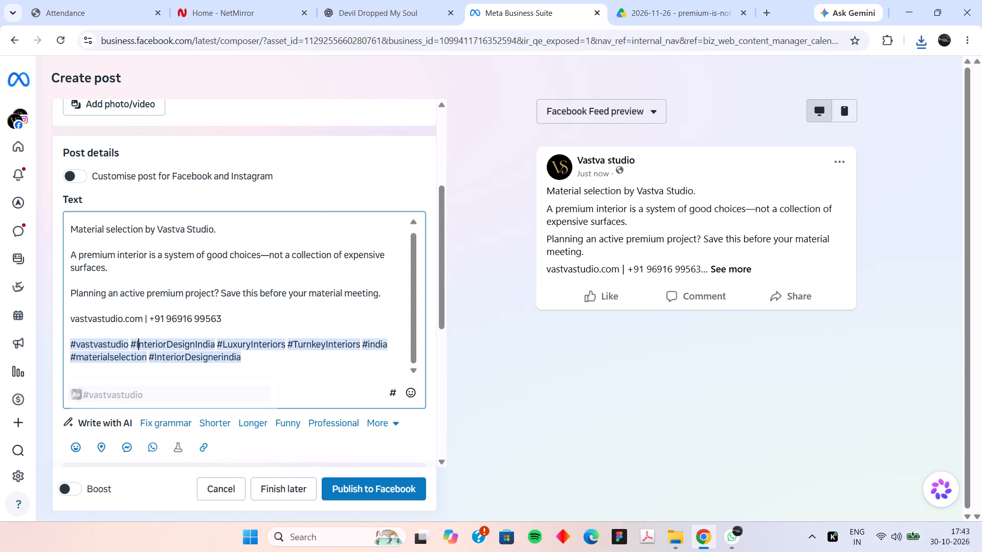
key("BackSpace")
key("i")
key("Right")
key("Right")
key("Right")
key("Right")
key("Right")
key("Right")
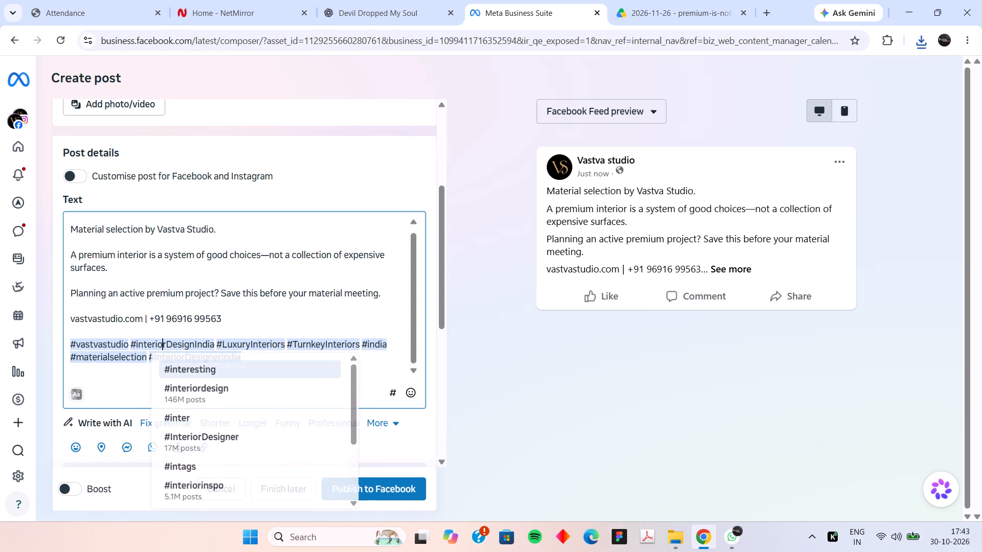
key("Right")
key("Right")
key("BackSpace")
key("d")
key("Right")
key("Right")
key("Right")
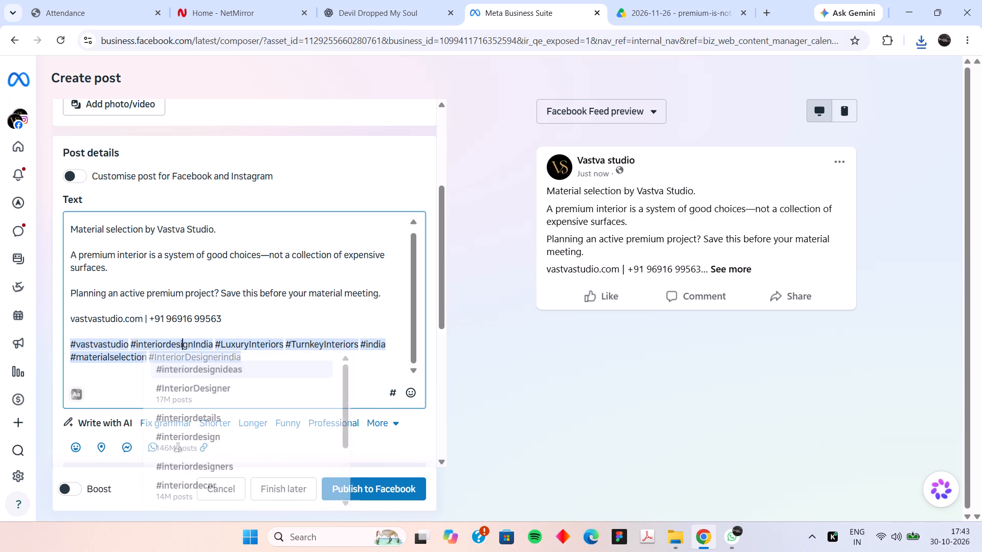
key("Right")
key("Right")
key("Right")
key("BackSpace")
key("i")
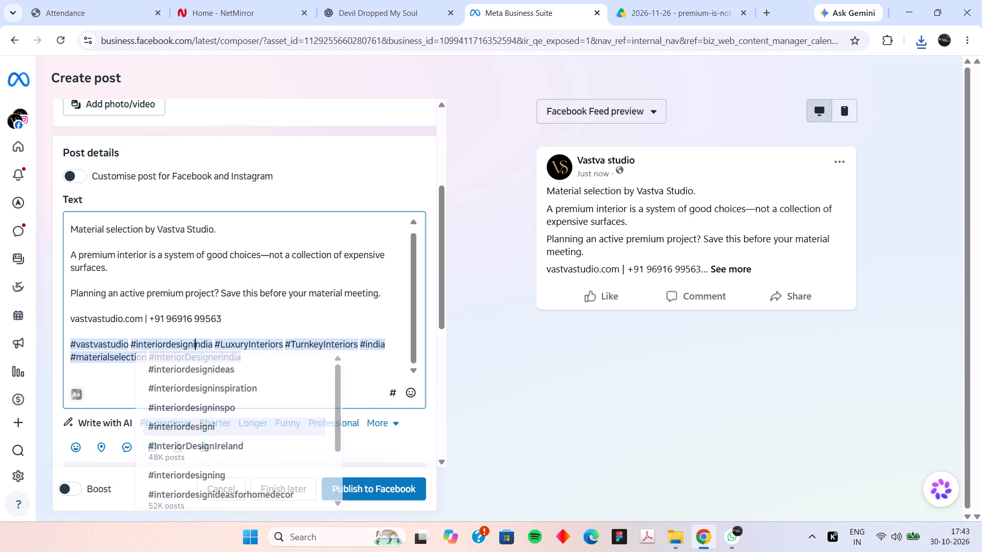
Change the third hashtag in the caption to all lowercase, #luxuryinteriors.
key("Right")
key("Right")
key("Right")
key("Right")
key("Right")
key("Right")
key("Right")
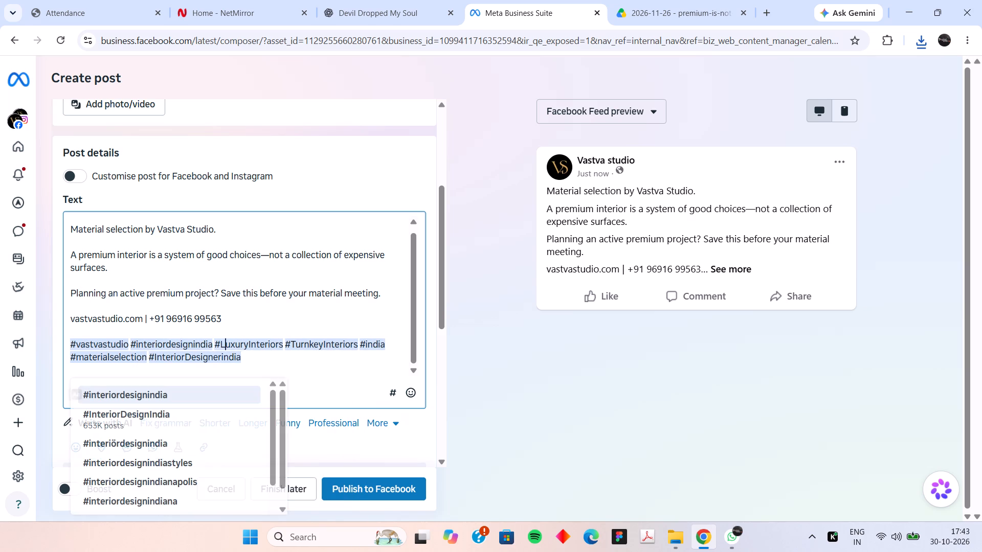
key("BackSpace")
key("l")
key("Right")
key("Right")
key("Right")
key("Right")
key("Right")
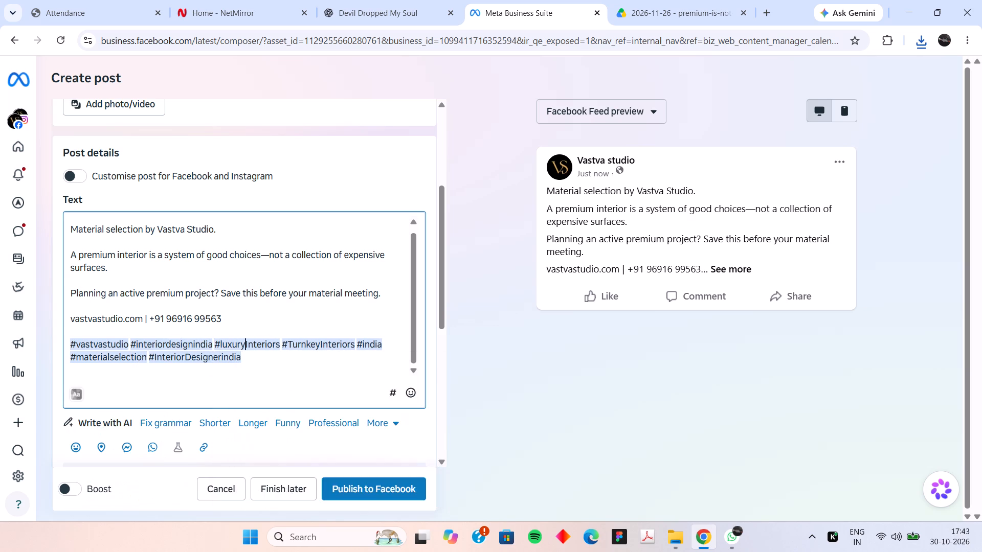
key("Right")
key("BackSpace")
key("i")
Make the initial T of the #TurnkeyInteriors hashtag lowercase and move on to the I of Interiors.
key("Right")
key("Right")
key("Right")
key("Right")
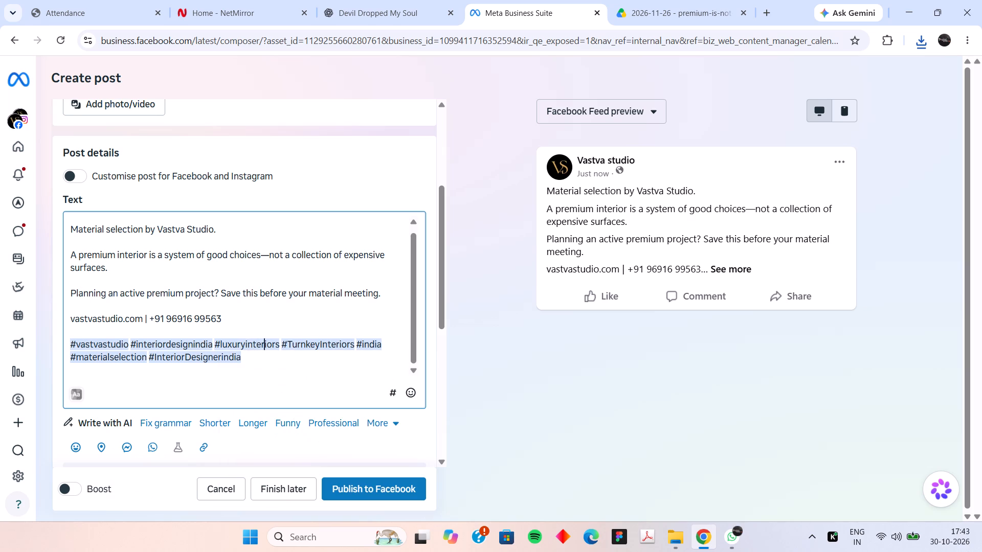
key("Right")
key("Right")
key("Right")
key("Right")
key("Right")
key("Right")
key("Right")
key("BackSpace")
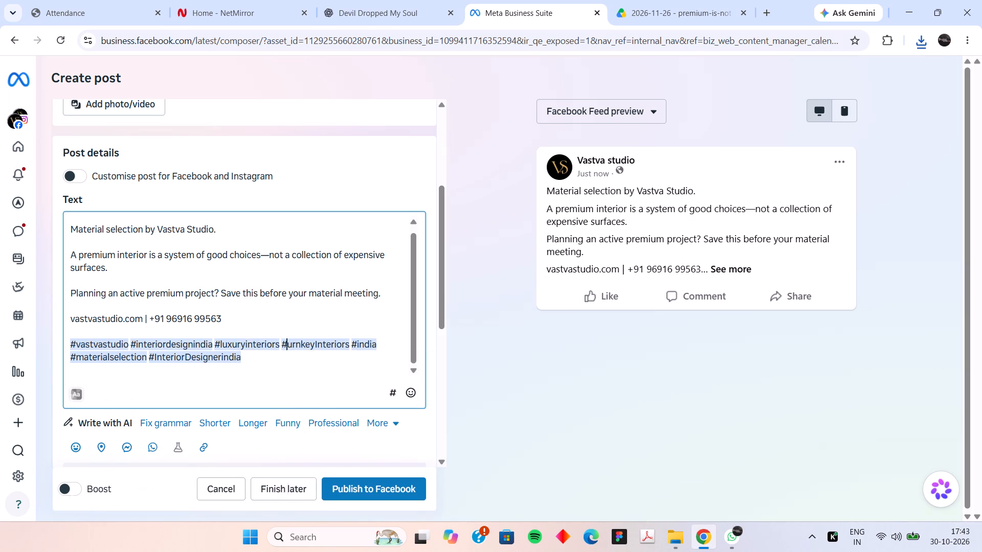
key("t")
key("Right")
key("Right")
key("Right")
key("Right")
key("Right")
key("Right")
key("Right")
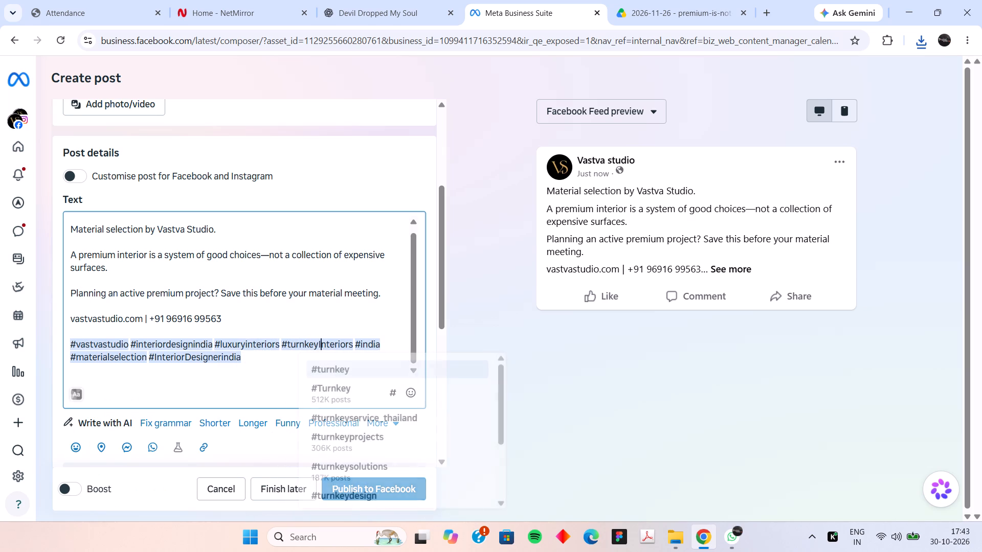
Change the remaining capital letters in the material selection caption's hashtags to lowercase, giving #turnkeyinteriors and #interiordesignerindia.
key("BackSpace")
key("i")
key("Right")
key("Right")
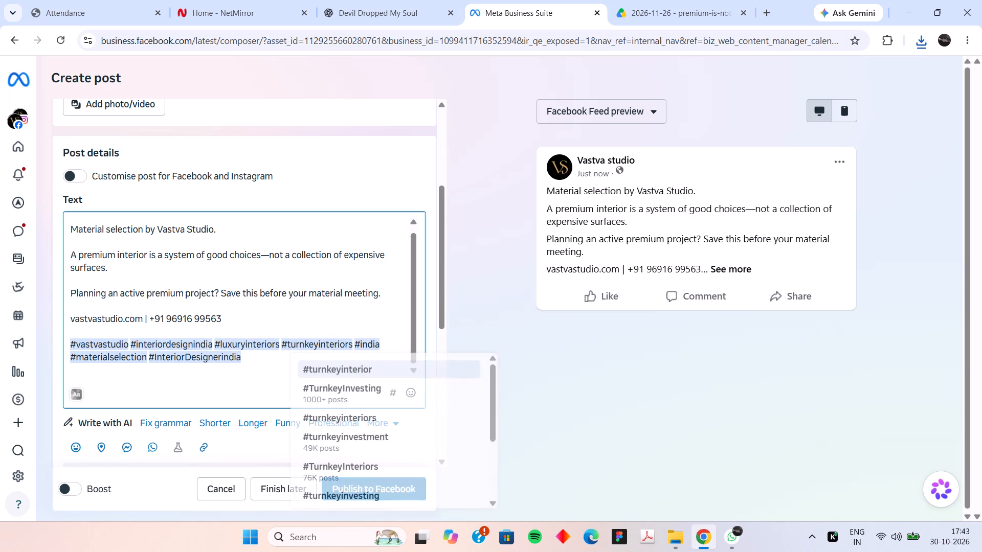
left_click(159, 361)
key("BackSpace")
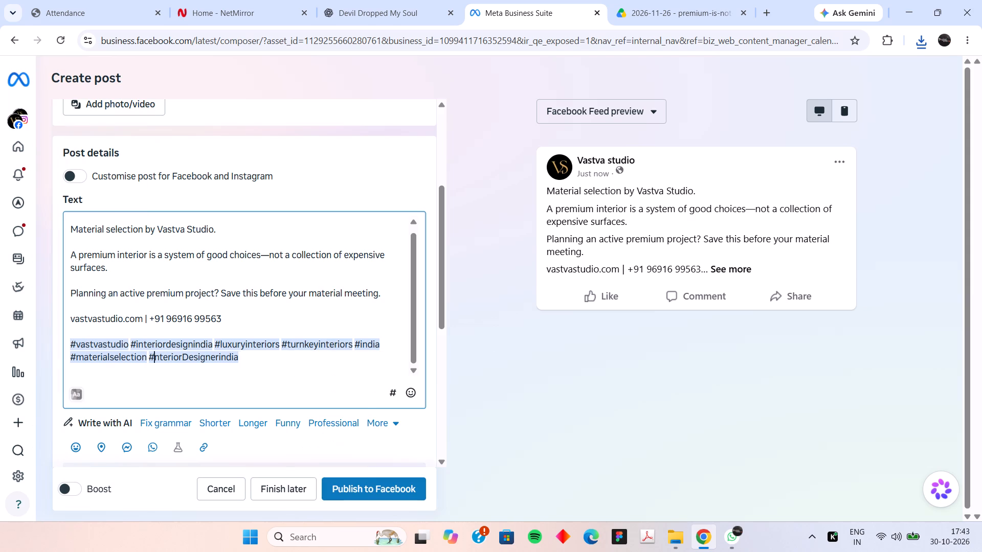
key("i")
key("Right")
key("Right")
key("Right")
key("Right")
key("Right")
key("Right")
key("Right")
key("Right")
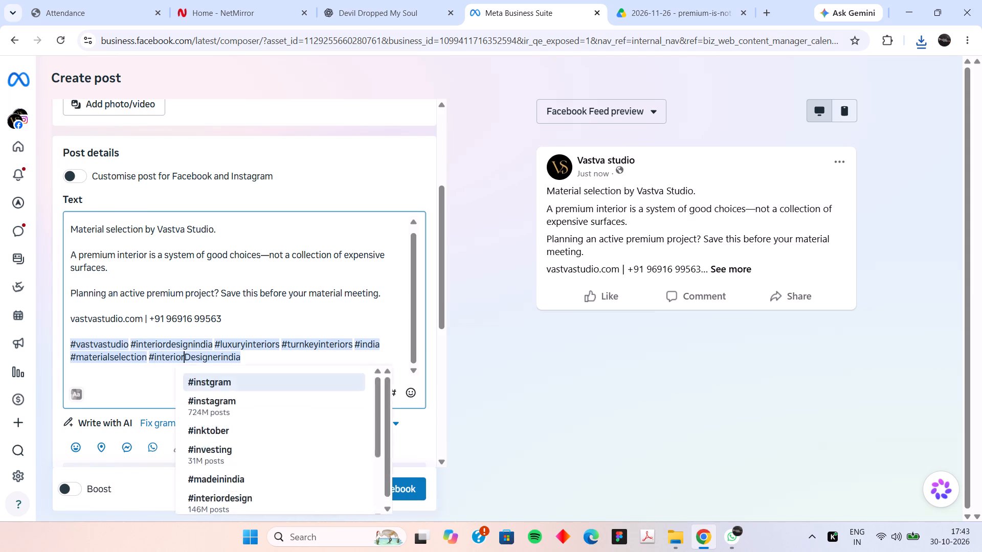
key("BackSpace")
key("d")
key("Right")
key("Right")
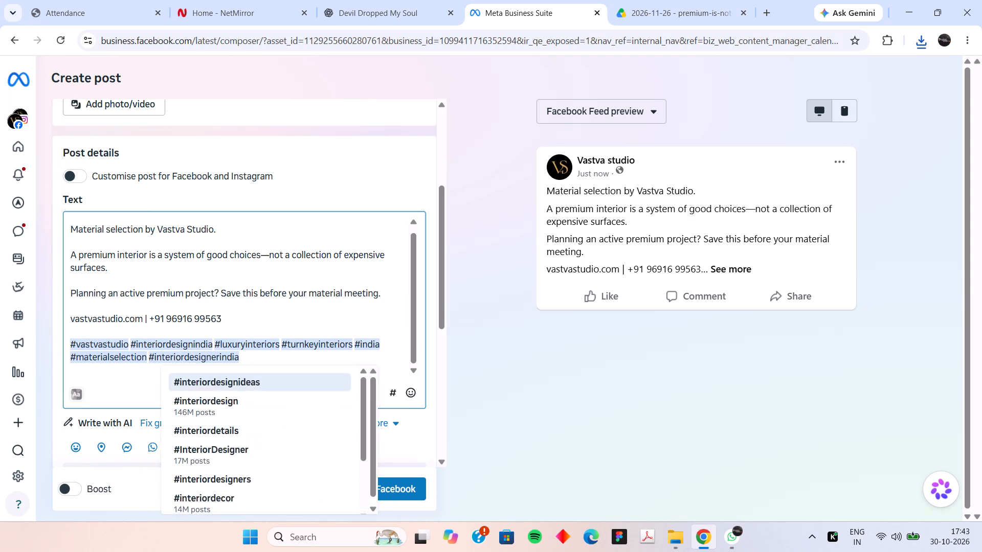
Start adding photos to the material selection post and open the Downloads folder as their source.
scroll(174, 334, "up", 1)
scroll(136, 267, "up", 3)
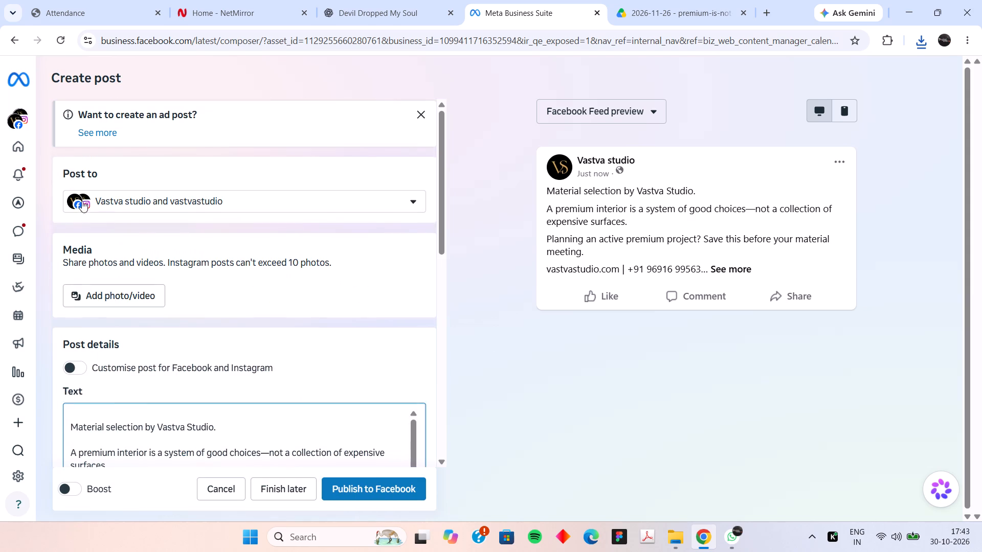
left_click(117, 292)
left_click(68, 169)
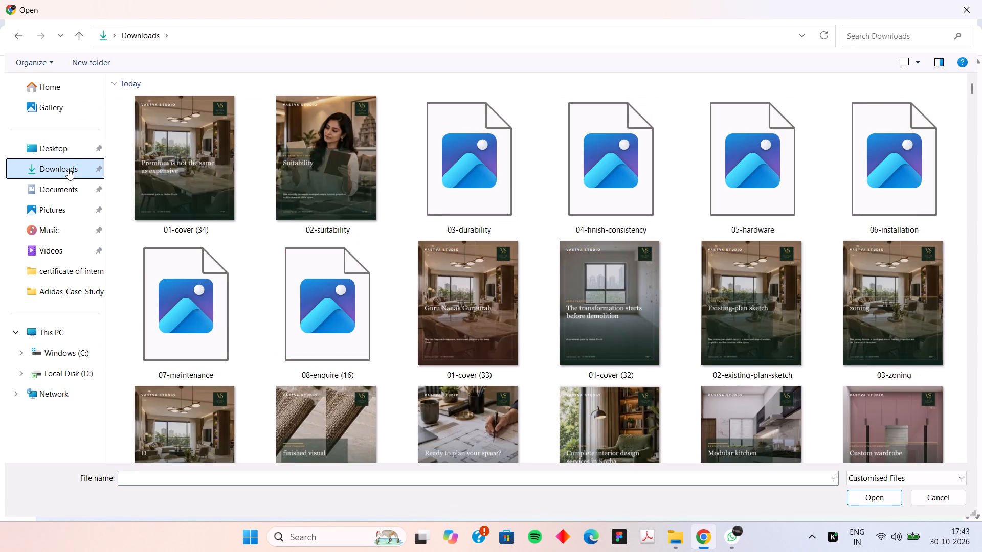
Add the eight material selection images, from 01-cover (34) through 08-enquire (16), from Downloads to the post.
left_click(68, 152)
left_click(66, 164)
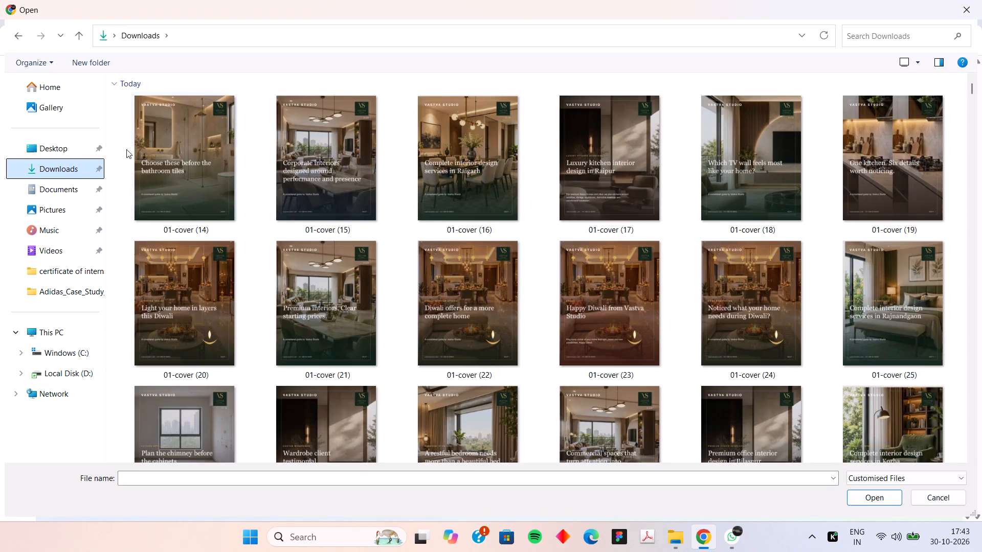
left_click(182, 141)
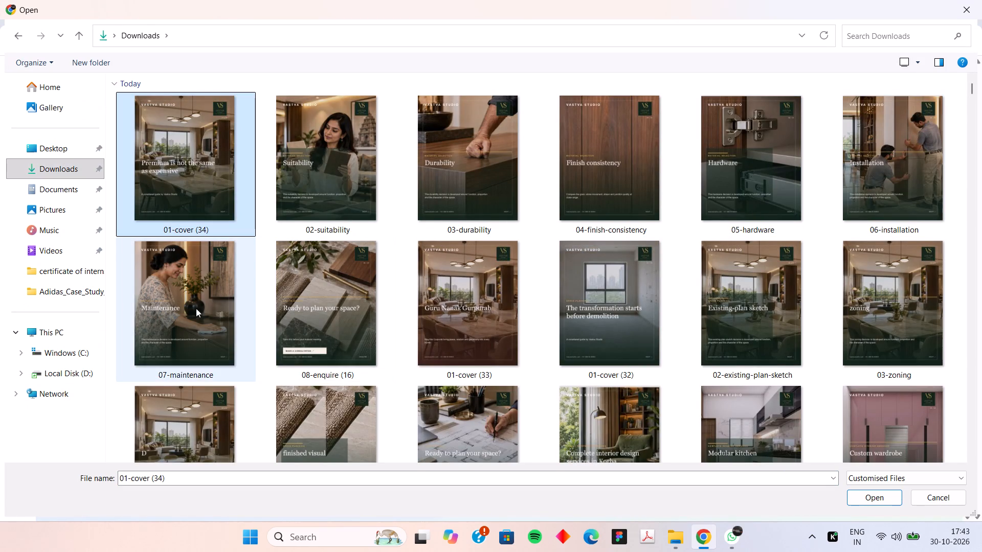
left_click(308, 307, "shift")
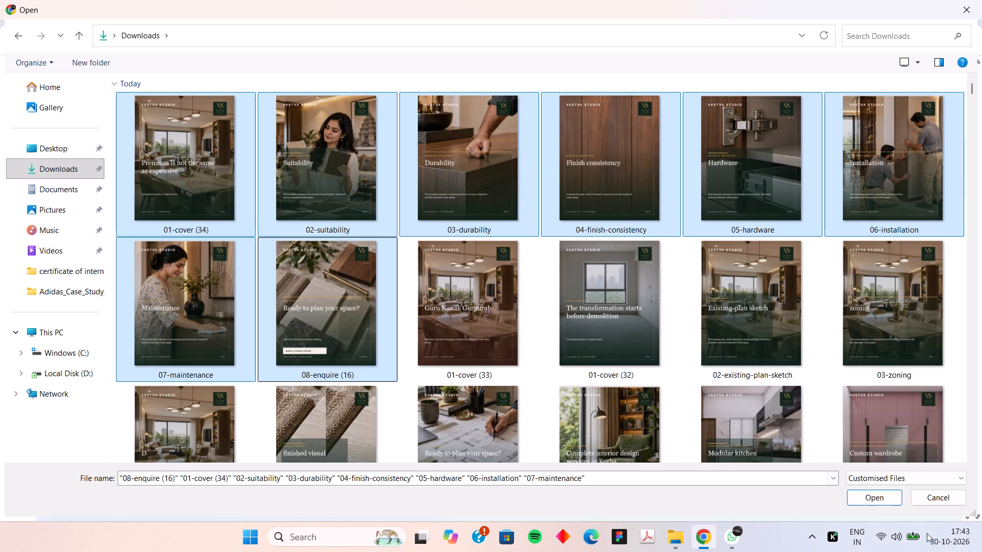
left_click(861, 502)
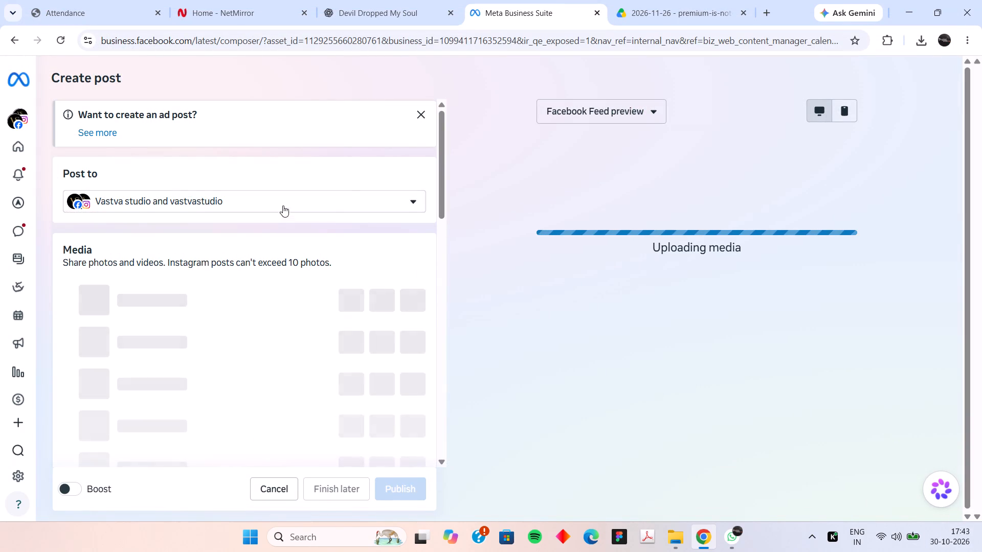
Turn on date and time scheduling for the material selection post.
scroll(166, 389, "down", 2)
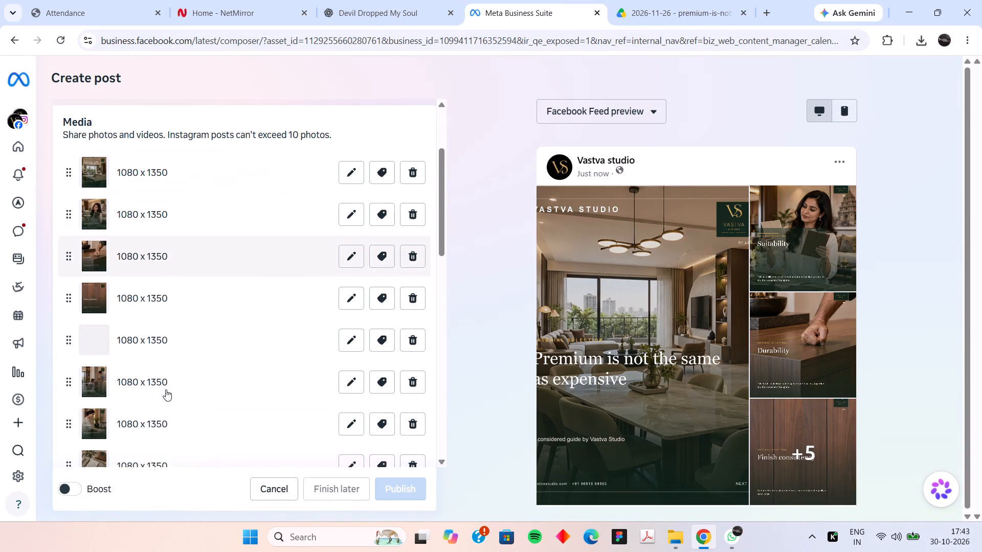
scroll(166, 389, "up", 3)
scroll(166, 389, "down", 7)
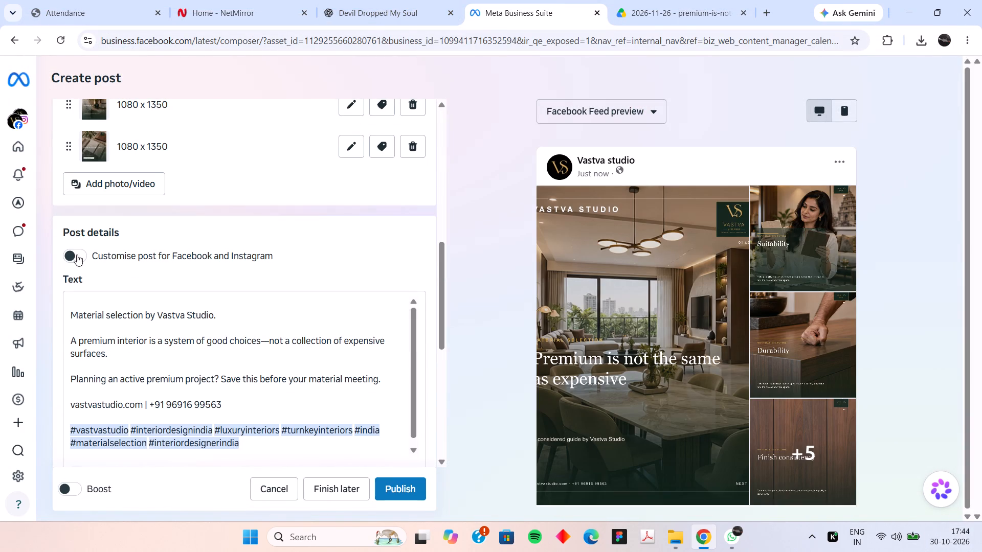
scroll(125, 271, "down", 1)
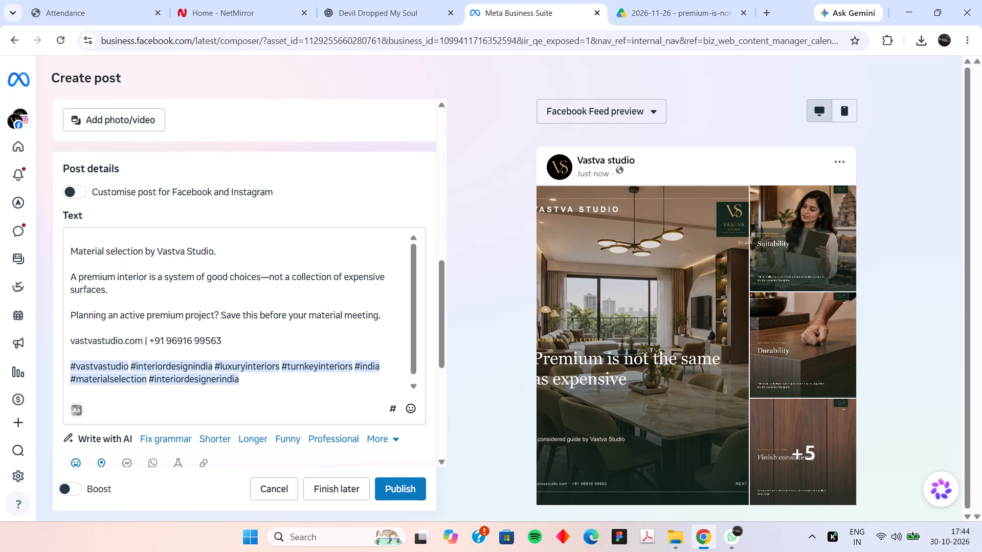
scroll(85, 340, "down", 1)
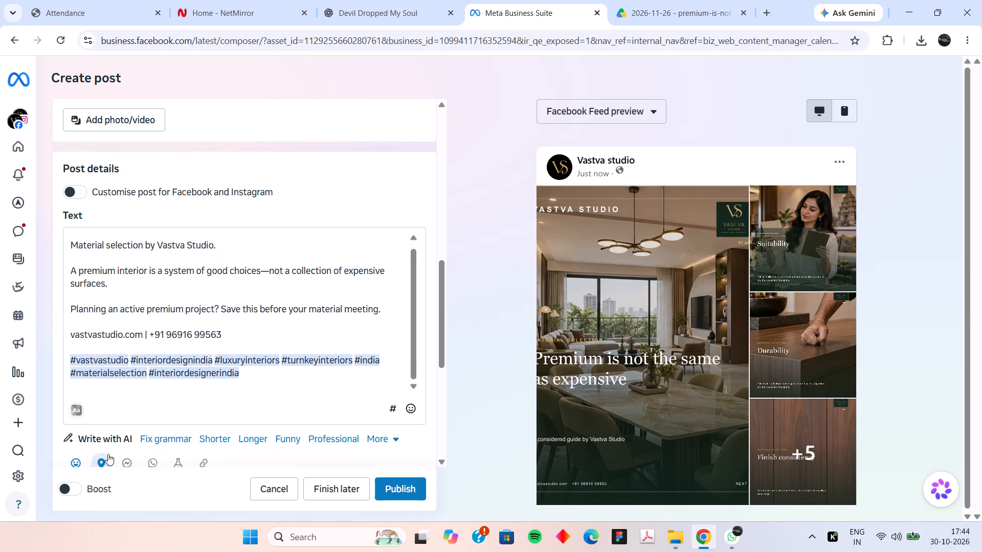
left_click(104, 464)
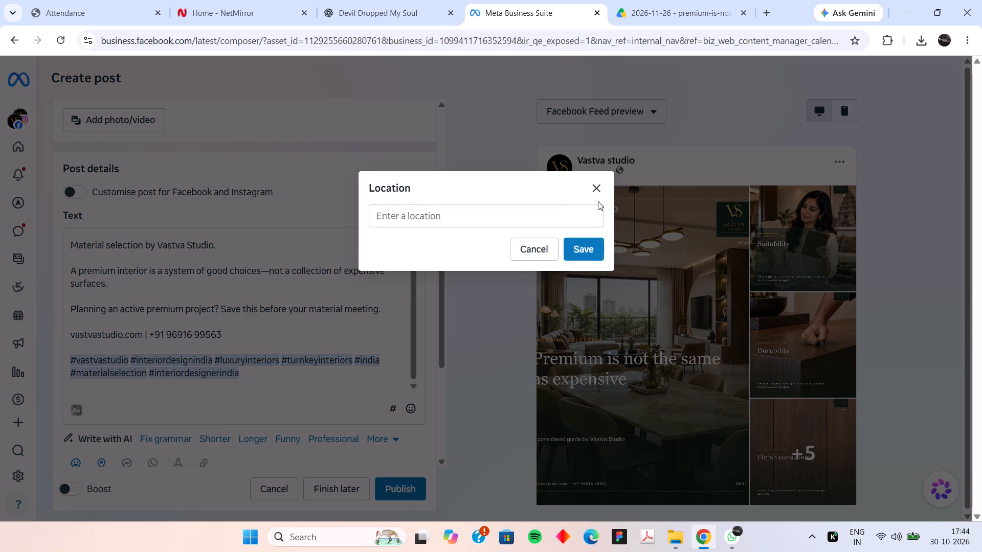
left_click(595, 185)
scroll(252, 357, "down", 2)
scroll(239, 401, "down", 2)
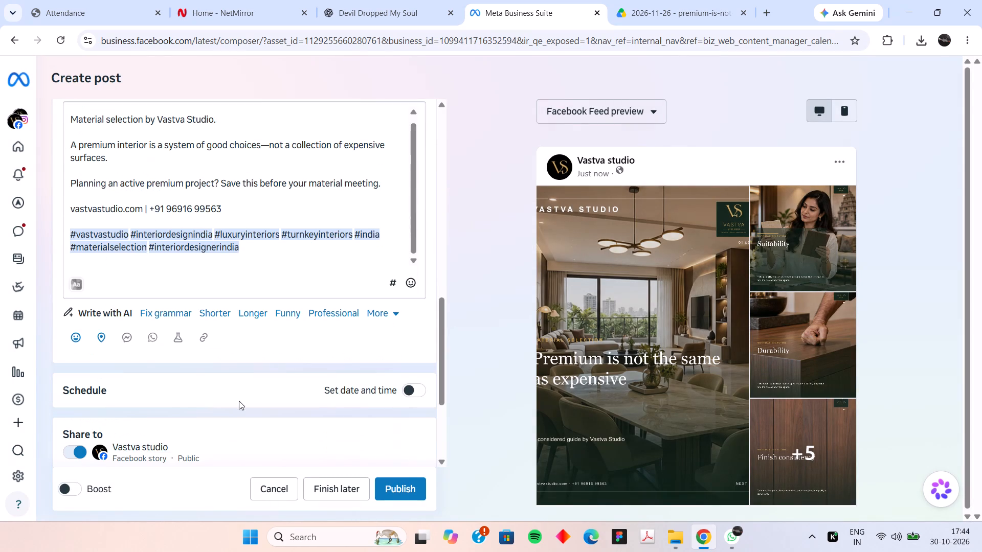
left_click(422, 387)
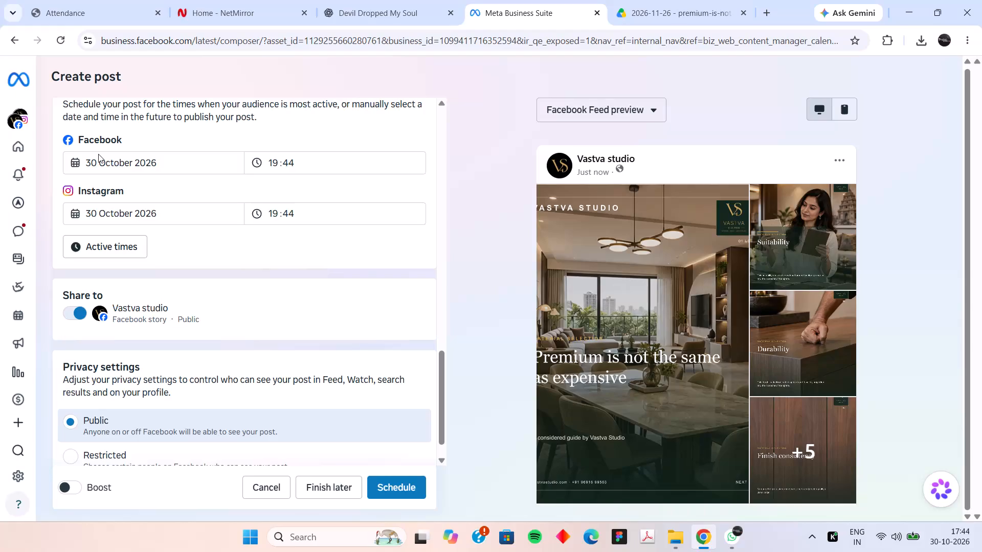
Set both the Facebook and Instagram publishing dates to 17 November 2026.
left_click(98, 154)
left_click(108, 163)
left_click(216, 198)
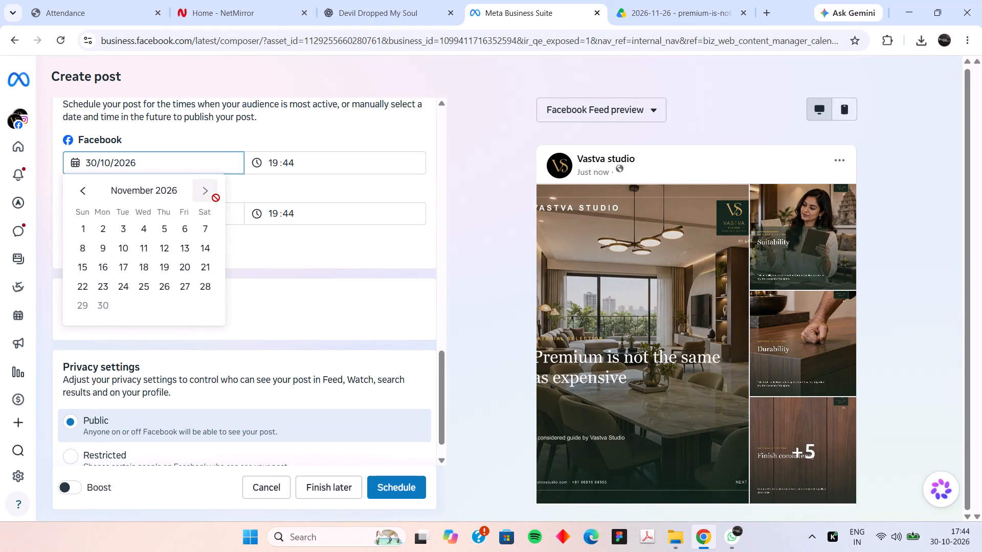
left_click(130, 265)
left_click(148, 209)
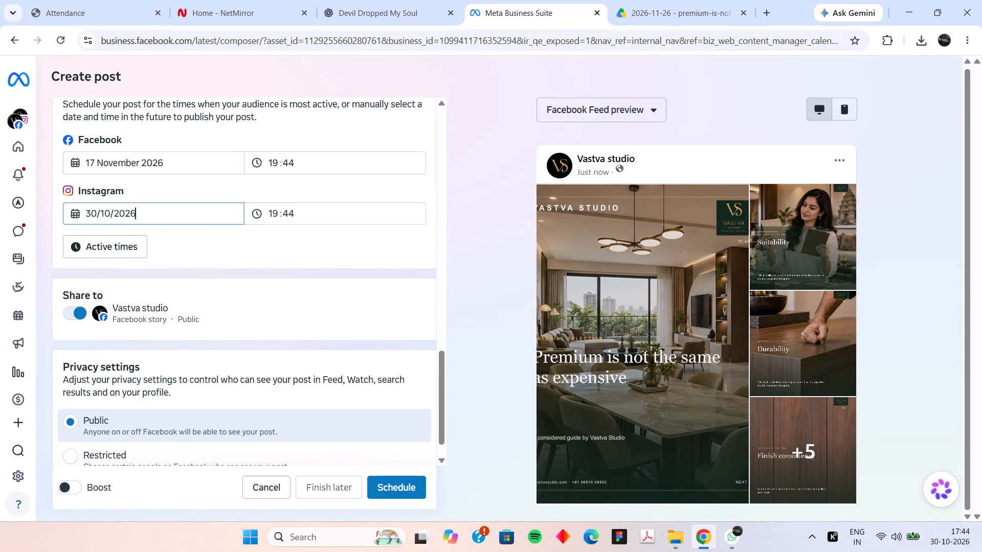
left_click(207, 244)
left_click(132, 319)
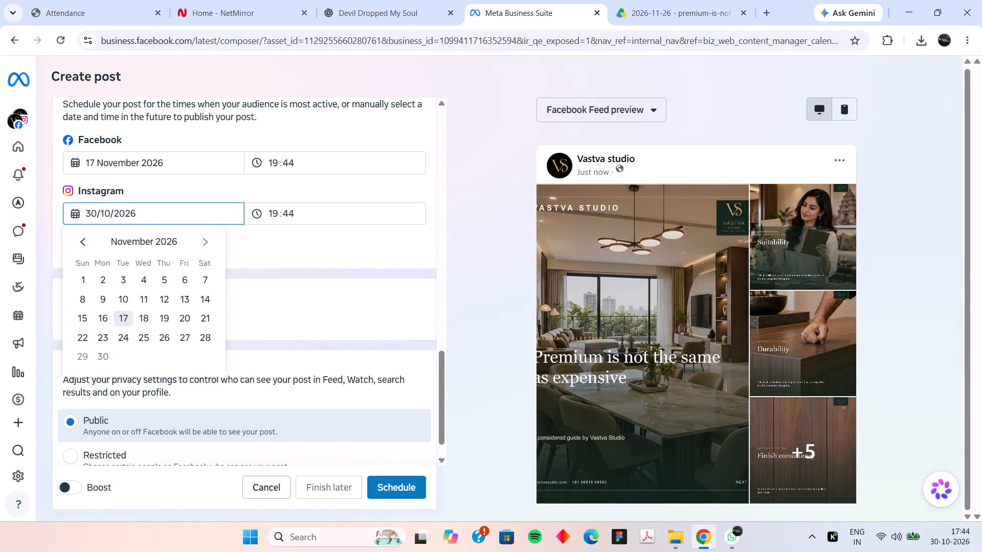
Set both the Facebook and Instagram publishing times to 11:00.
left_click(269, 158)
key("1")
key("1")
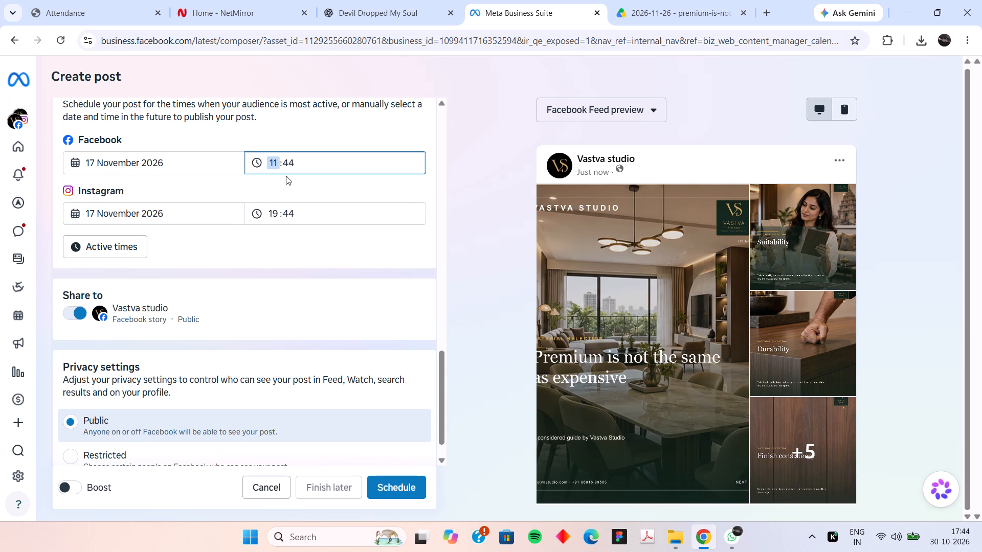
left_click(288, 167)
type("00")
left_click(276, 212)
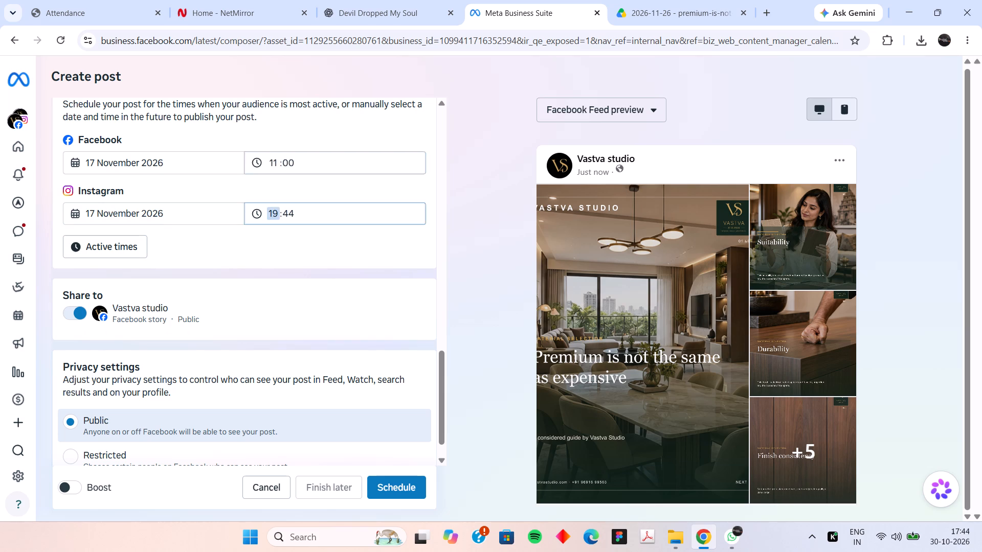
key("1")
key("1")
left_click(287, 213)
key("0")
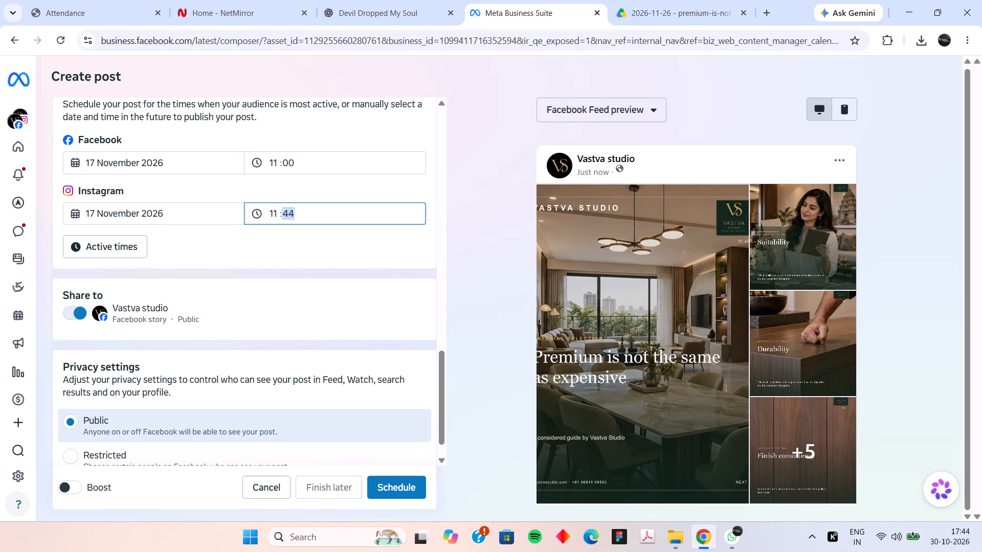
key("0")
Schedule the material selection post and decline the offer to boost it.
left_click(391, 480)
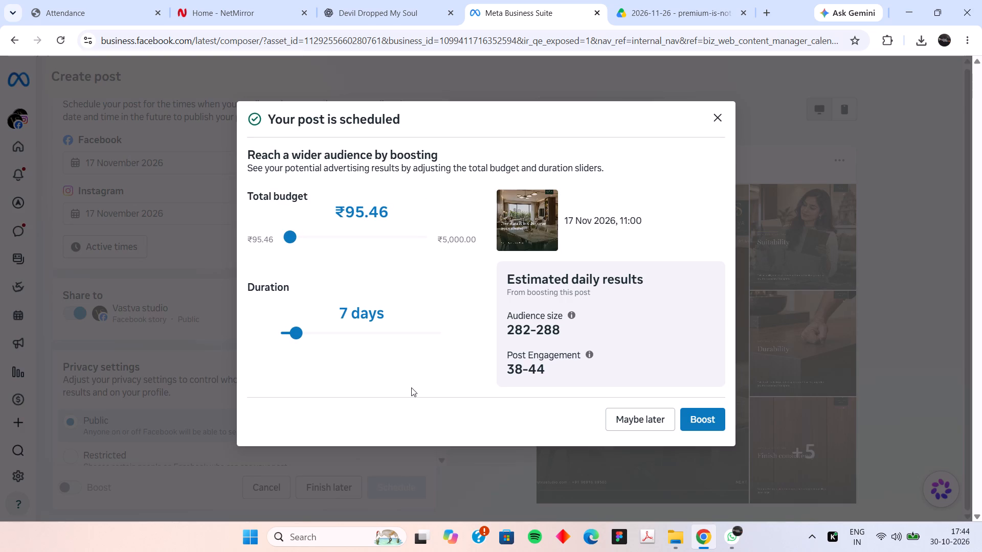
left_click(629, 415)
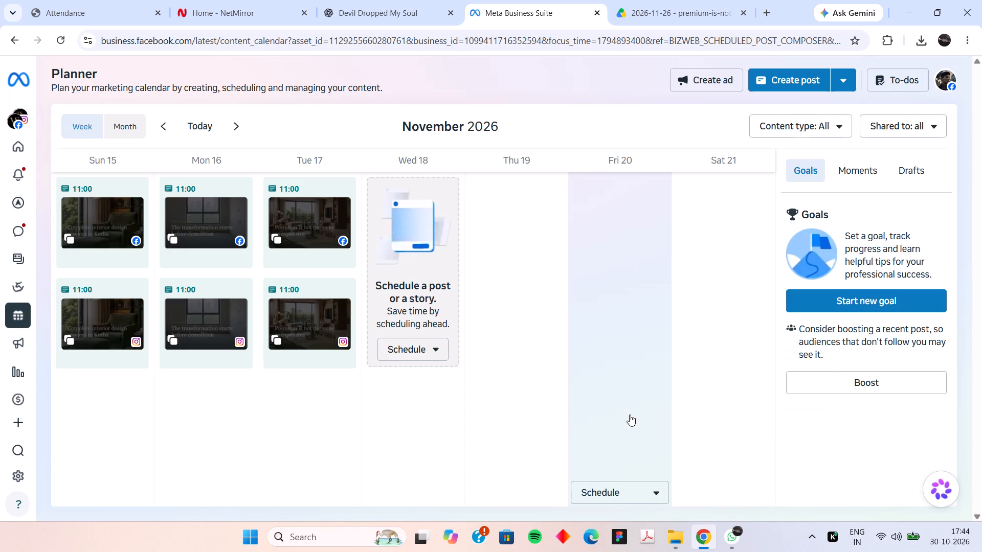
Switch to Google Drive and close the caption.txt preview, returning to the 2026-11-26 folder.
scroll(456, 396, "up", 1)
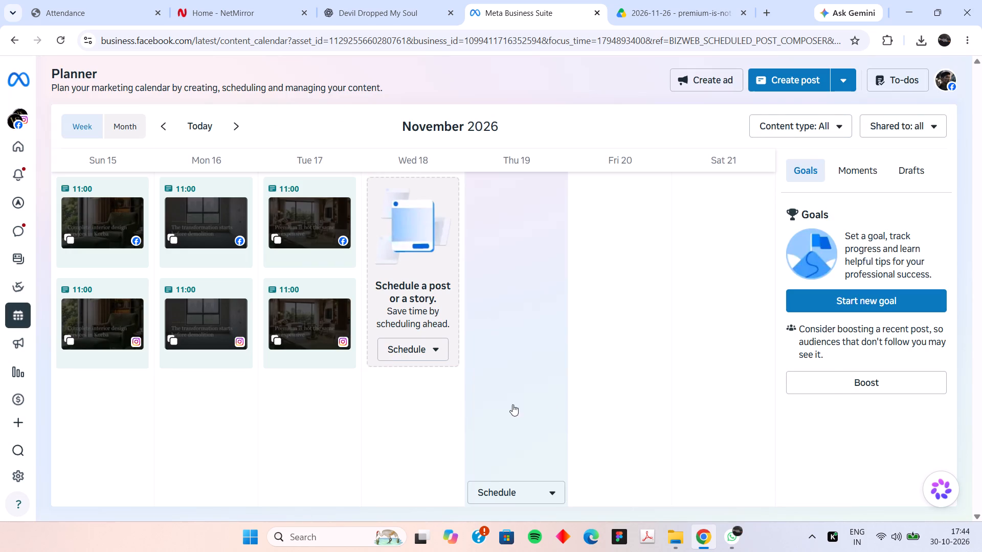
left_click(644, 0)
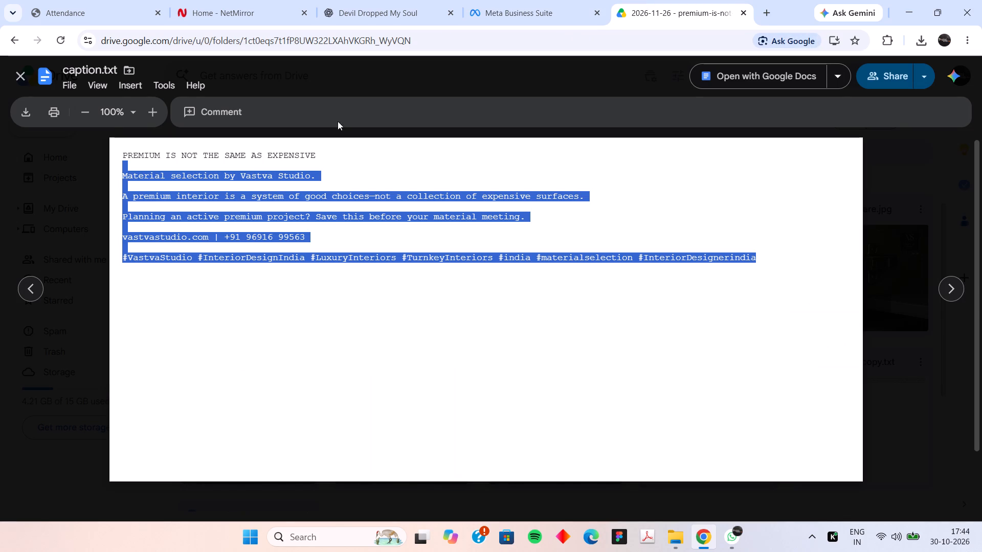
left_click_drag(20, 68, 17, 73)
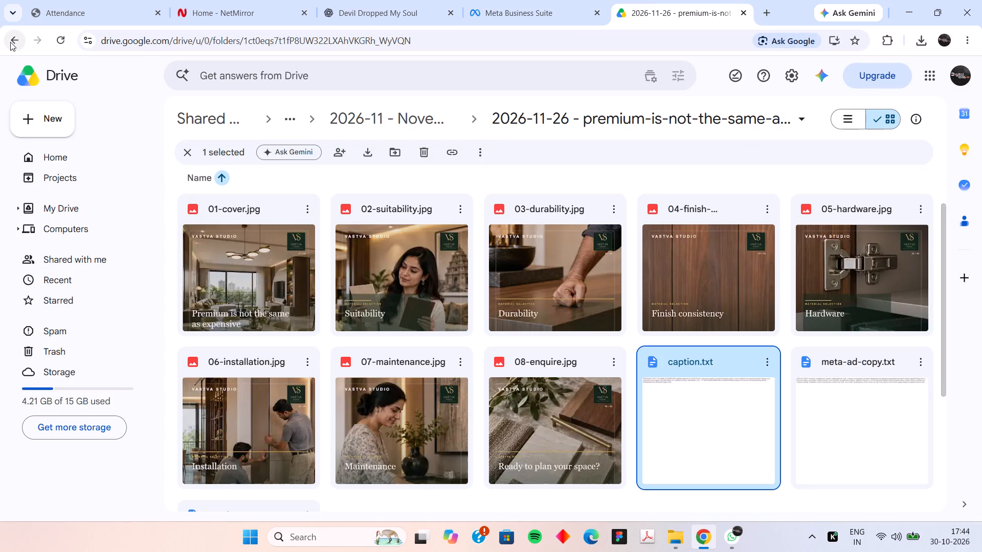
Return to the Drive's November 2026 folder and open the 2026-11-27 complete interior design services folder.
left_click(10, 42)
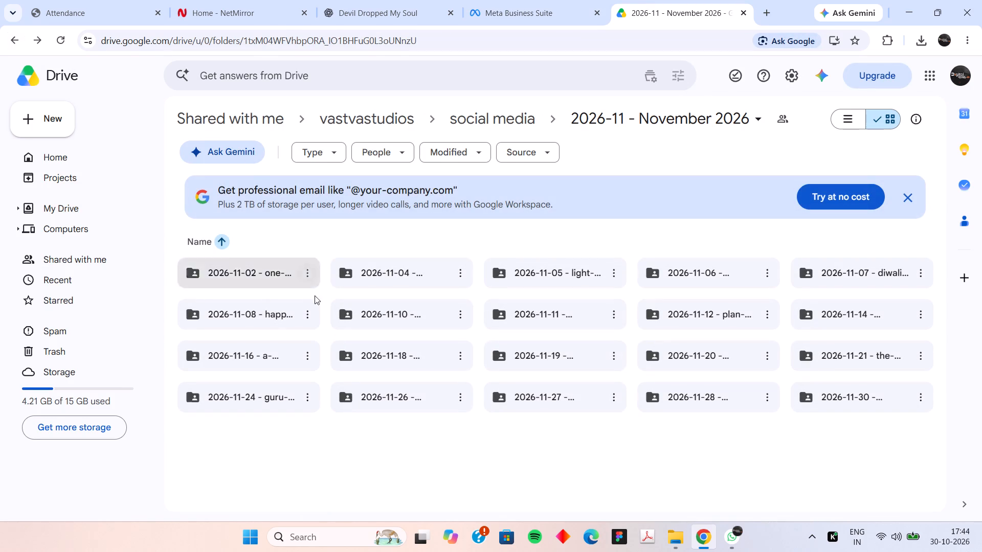
double_click(543, 394)
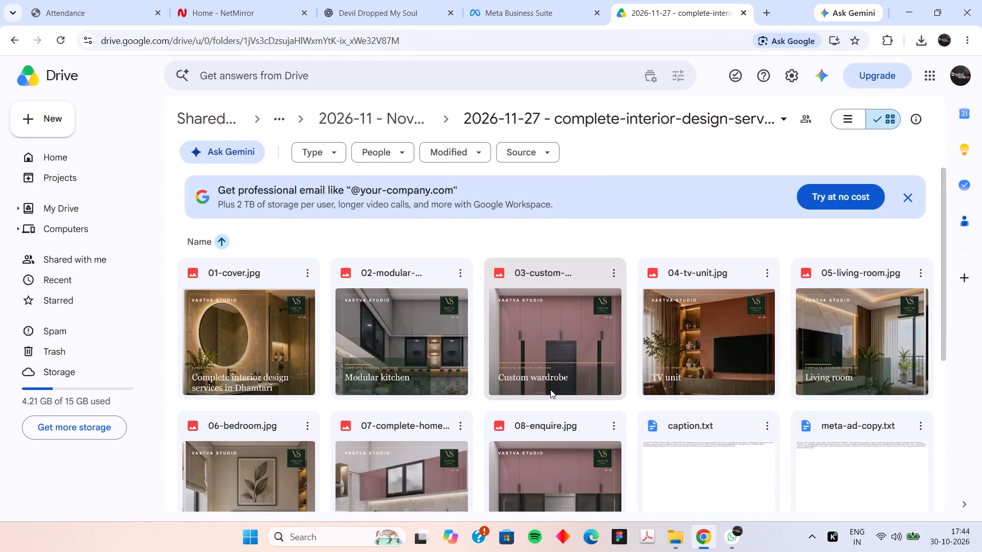
Download 08-enquire.jpg, the 07-complete-home image and 06-bedroom.jpg from the 2026-11-27 folder.
scroll(550, 389, "down", 2)
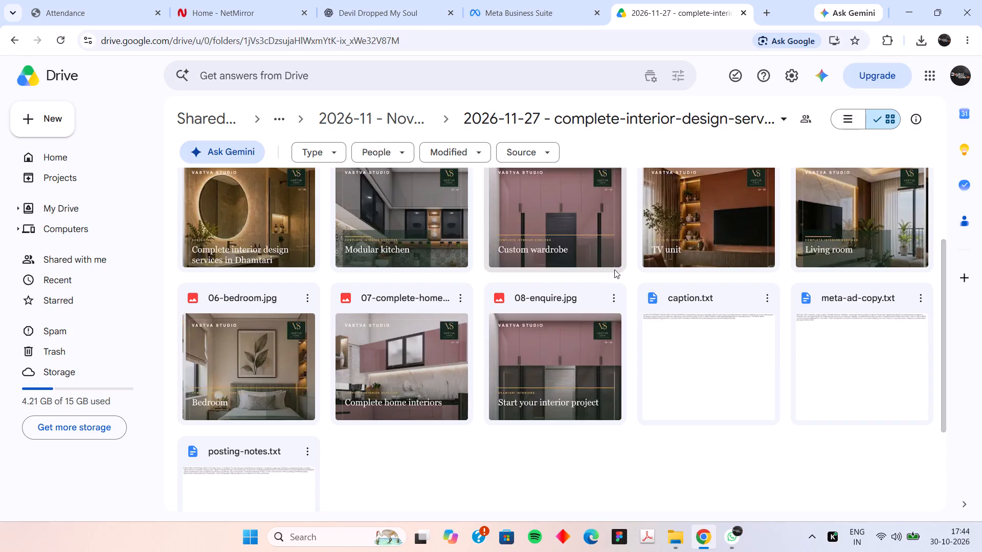
left_click(609, 298)
left_click(649, 105)
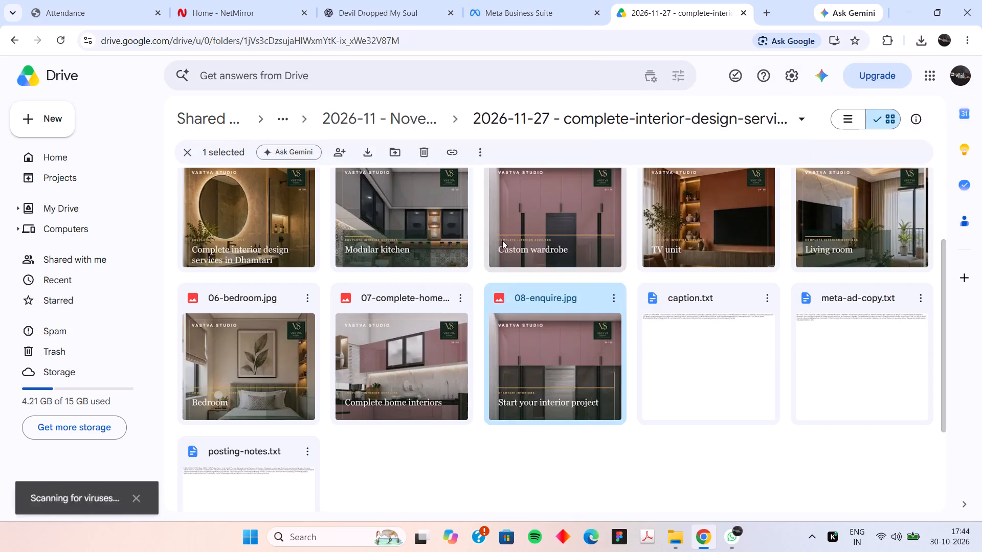
left_click(458, 305)
left_click(534, 108)
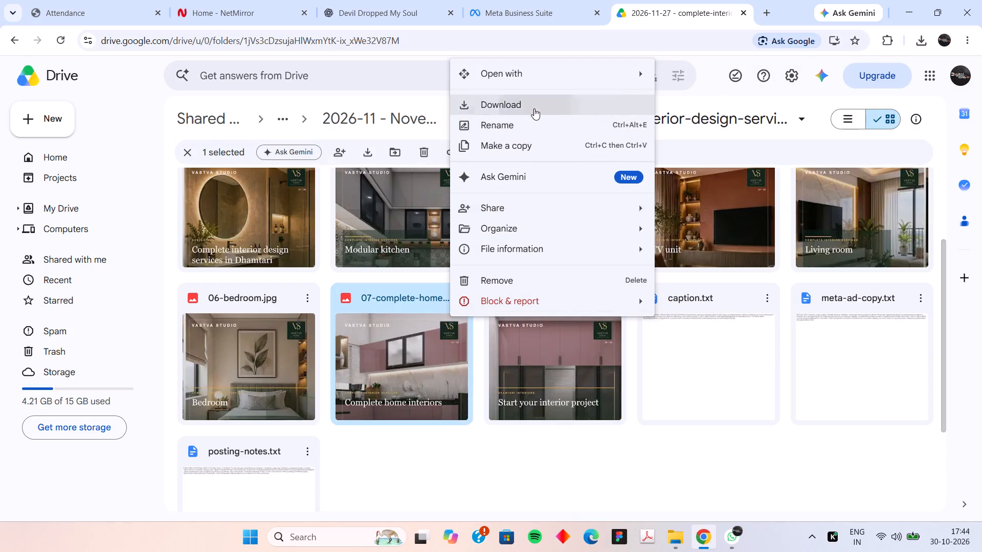
left_click(298, 303)
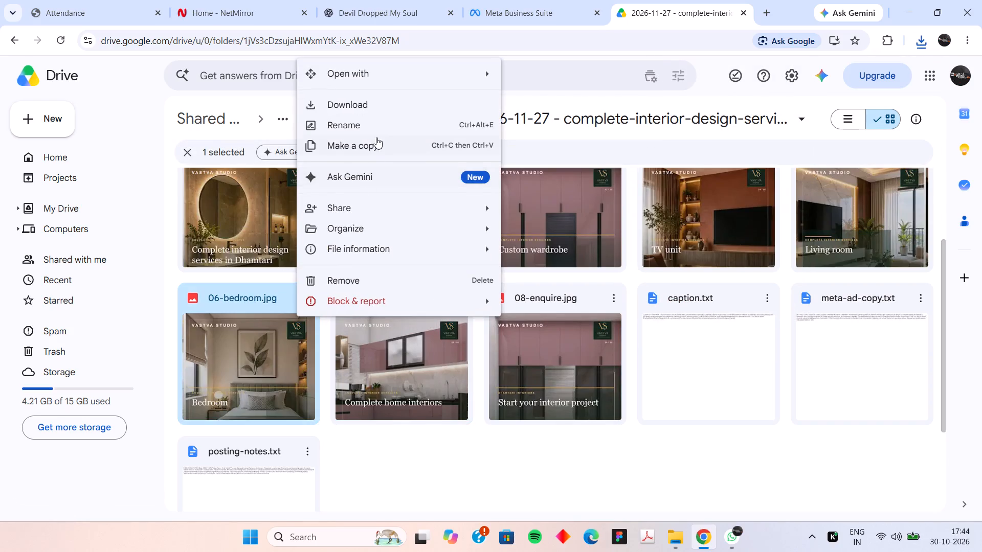
left_click(378, 107)
Download the remaining 2026-11-27 images: 05-living-room, 04-tv-unit, 03-custom, 02-modular and 01-cover.
scroll(529, 276, "up", 2)
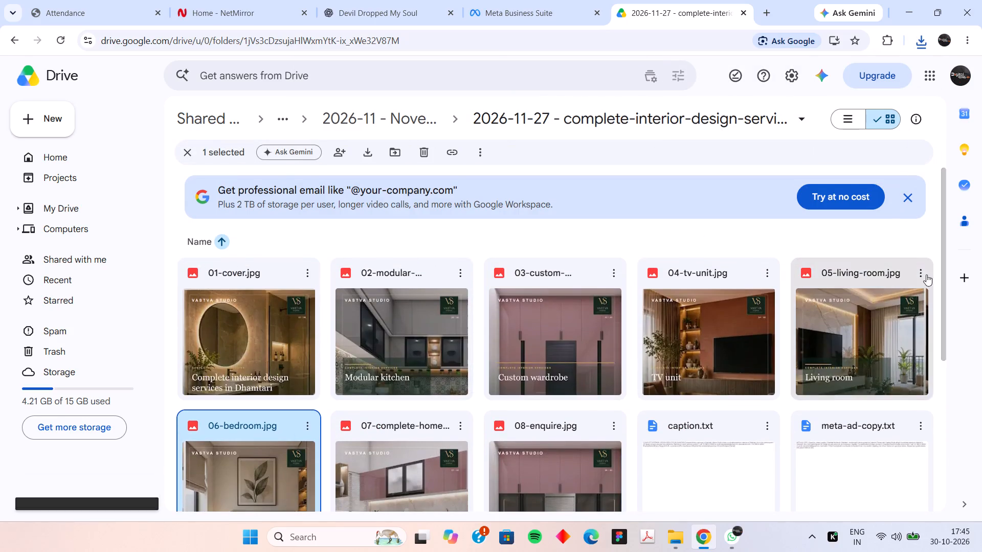
left_click(920, 275)
left_click(749, 311)
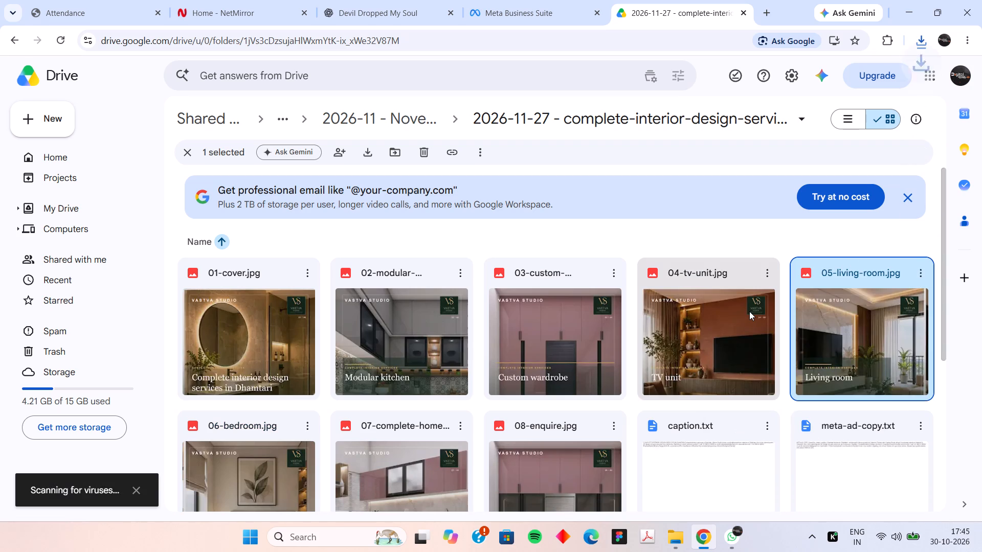
left_click(762, 283)
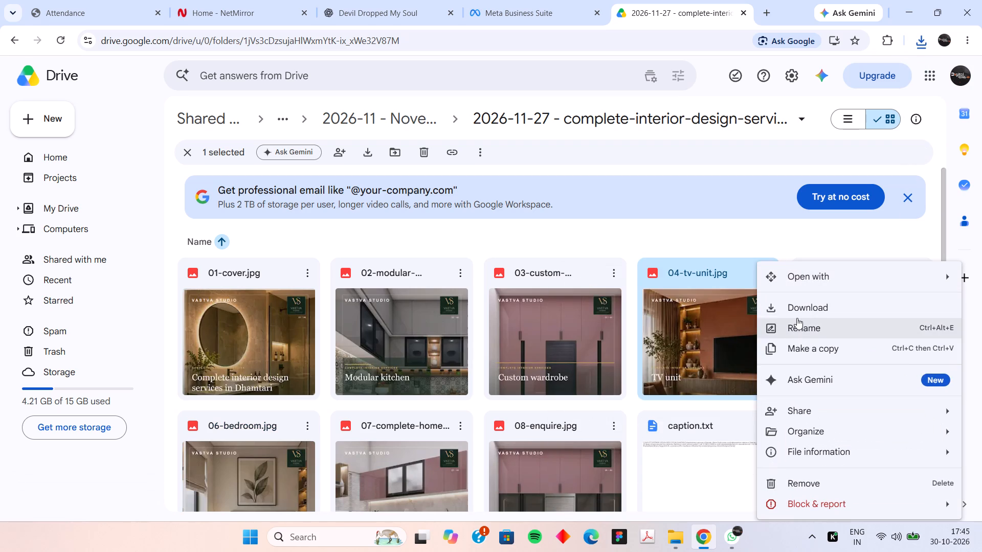
left_click(797, 306)
left_click(611, 271)
left_click(639, 302)
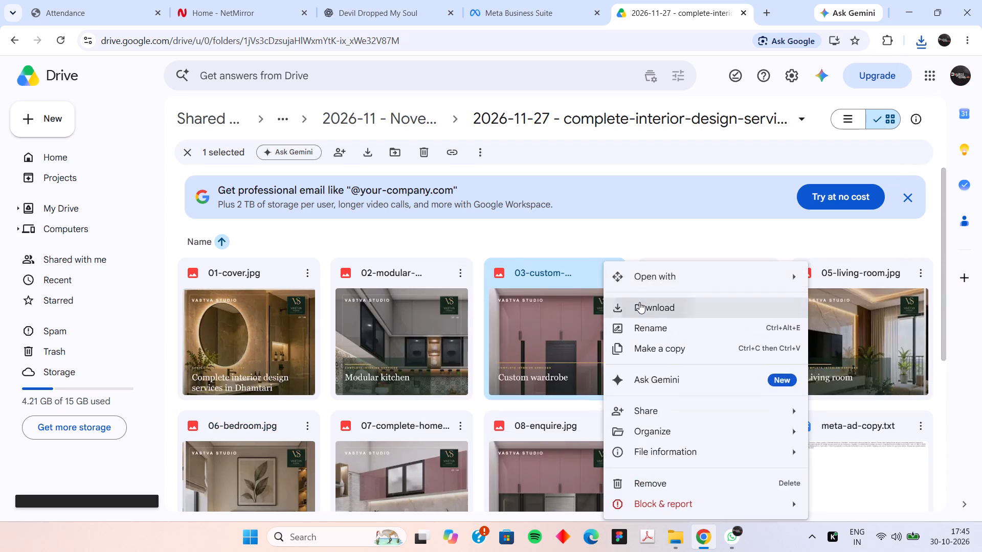
left_click(468, 273)
left_click(484, 307)
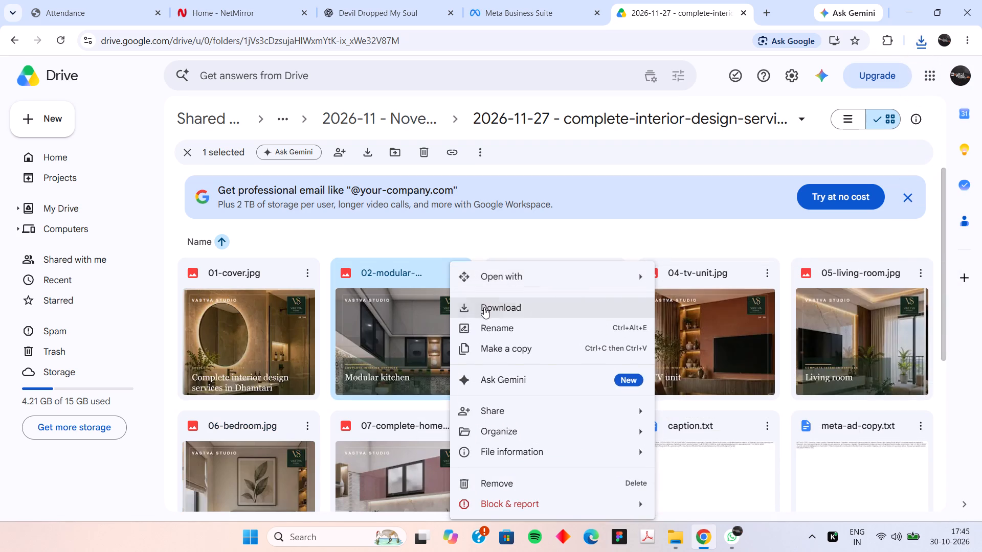
left_click(315, 276)
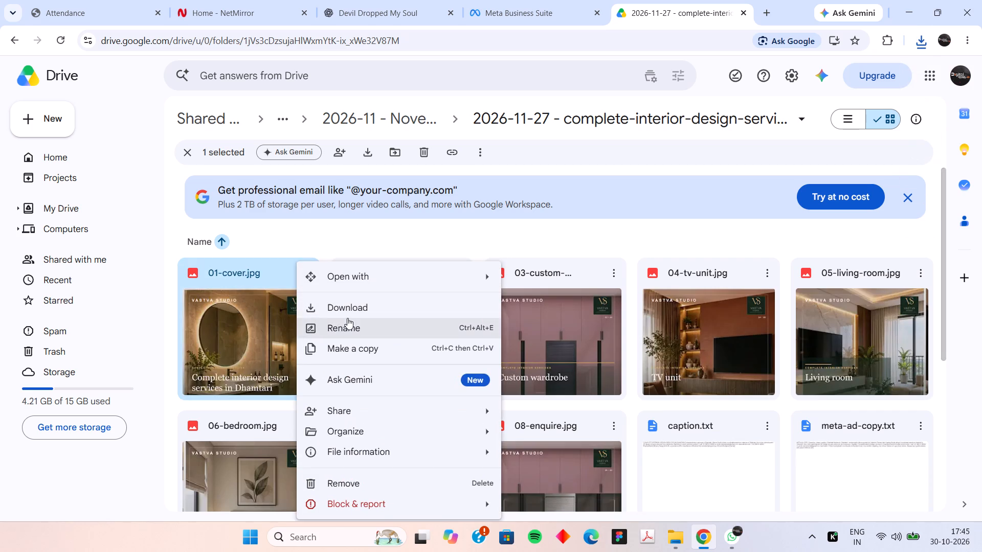
left_click(349, 306)
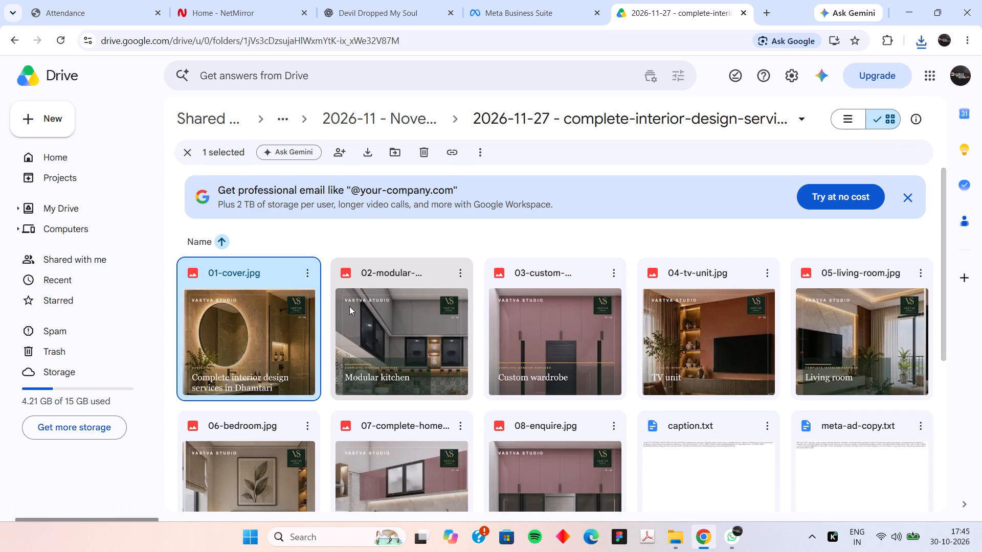
Open caption.txt in the 2026-11-27 folder and copy the Dhamtari caption with its hashtags, leaving out the heading line.
double_click(704, 502)
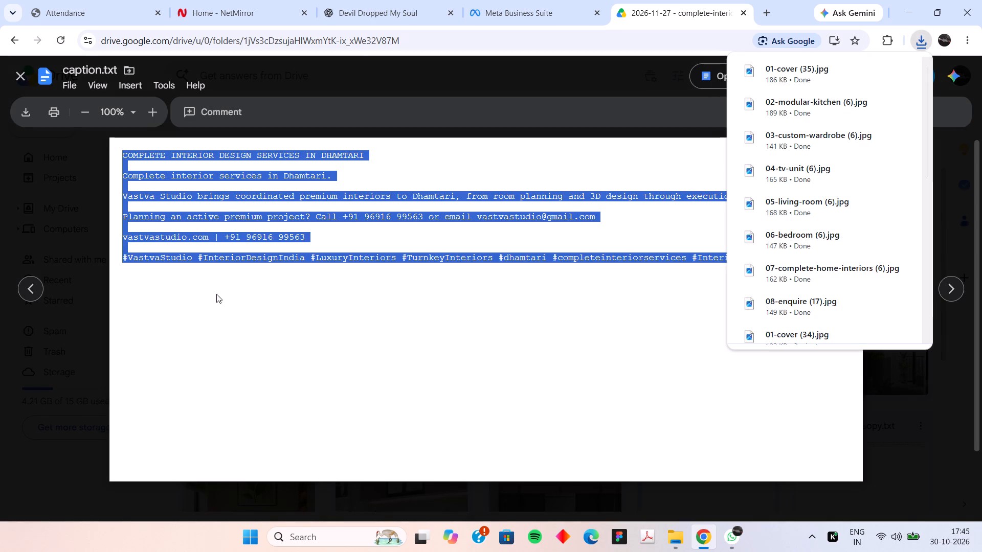
left_click(240, 303)
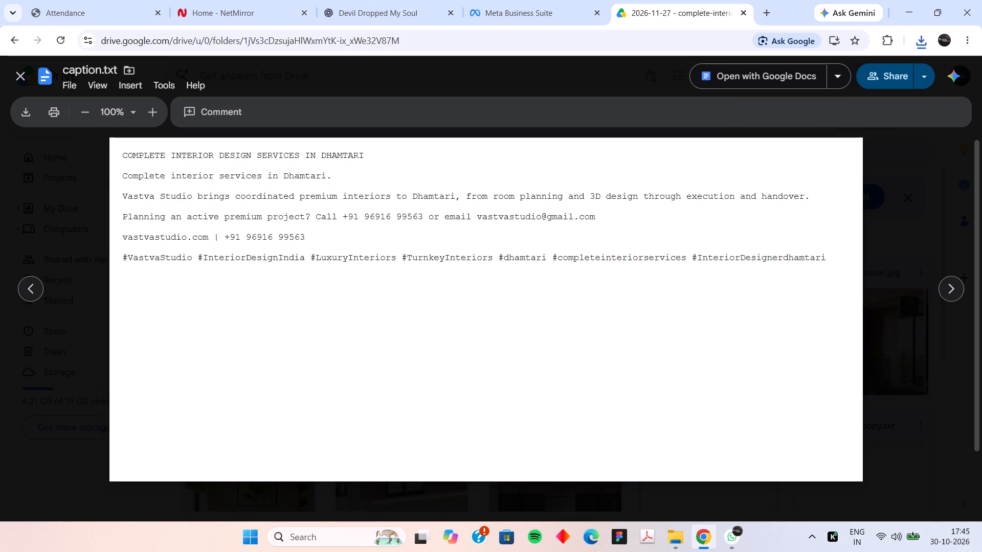
left_click_drag(120, 175, 836, 258)
right_click(796, 257)
left_click(567, 279)
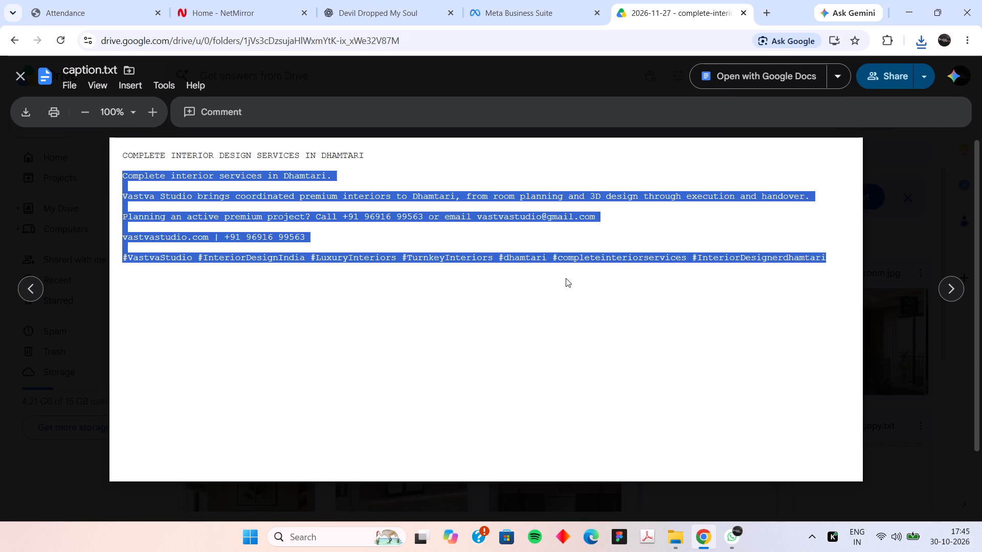
left_click(10, 70)
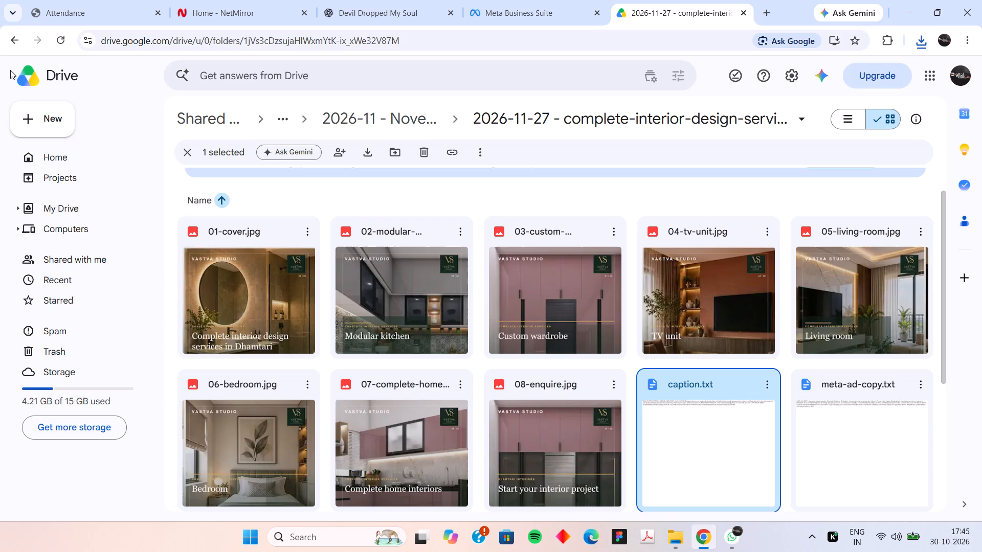
Create a new post in Meta Business Suite with the eight downloaded images, 01-cover (35) through 08-enquire (17), as its media.
left_click(543, 3)
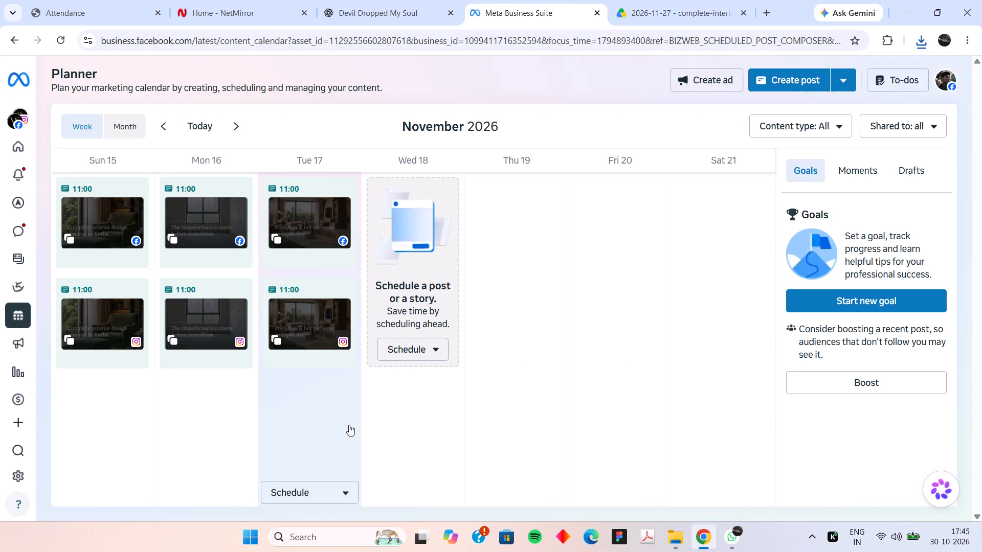
left_click(793, 76)
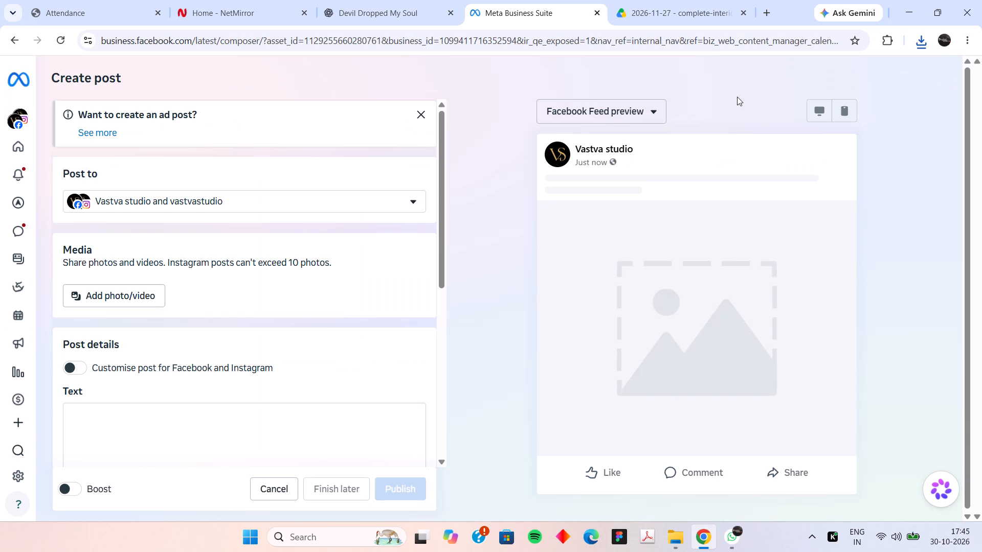
left_click(69, 291)
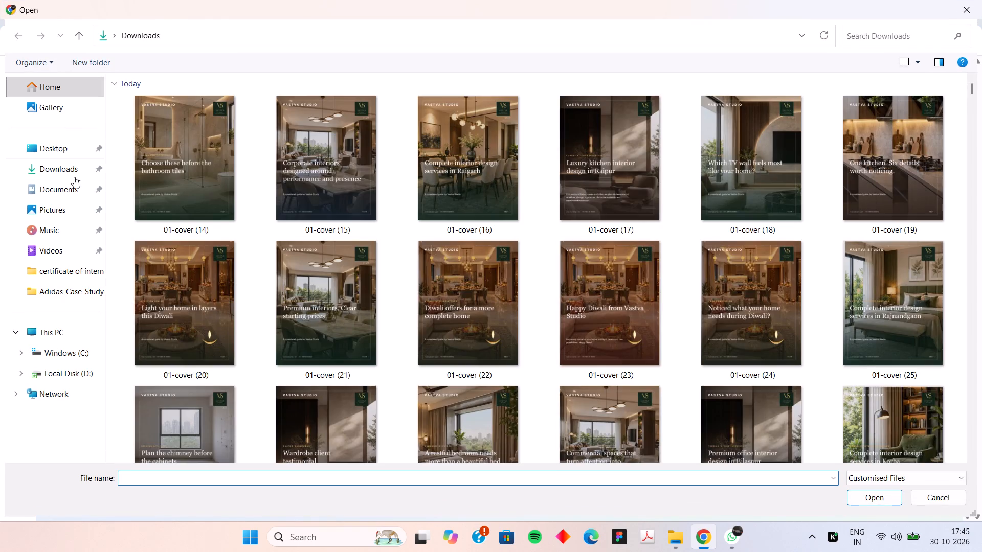
left_click(74, 178)
left_click(205, 177)
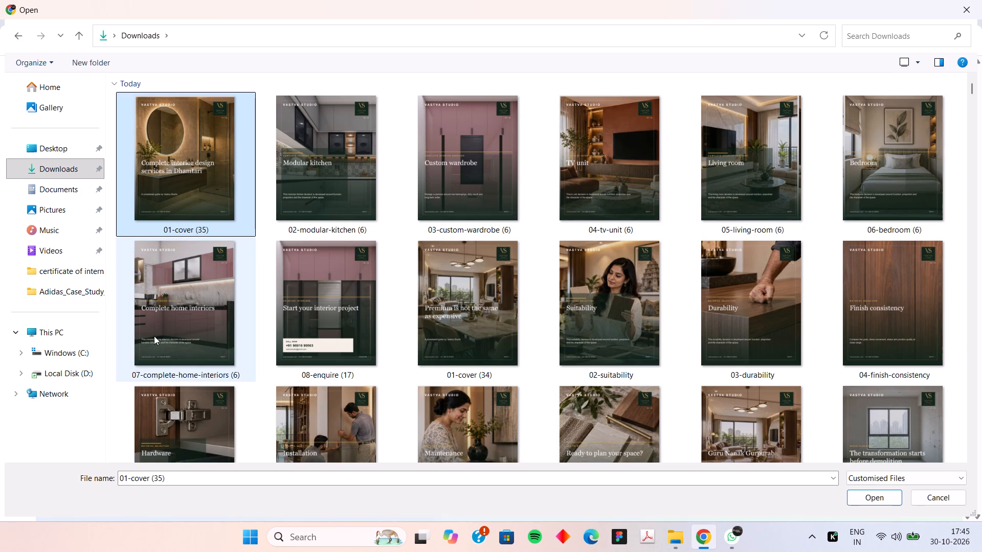
left_click(321, 324, "shift")
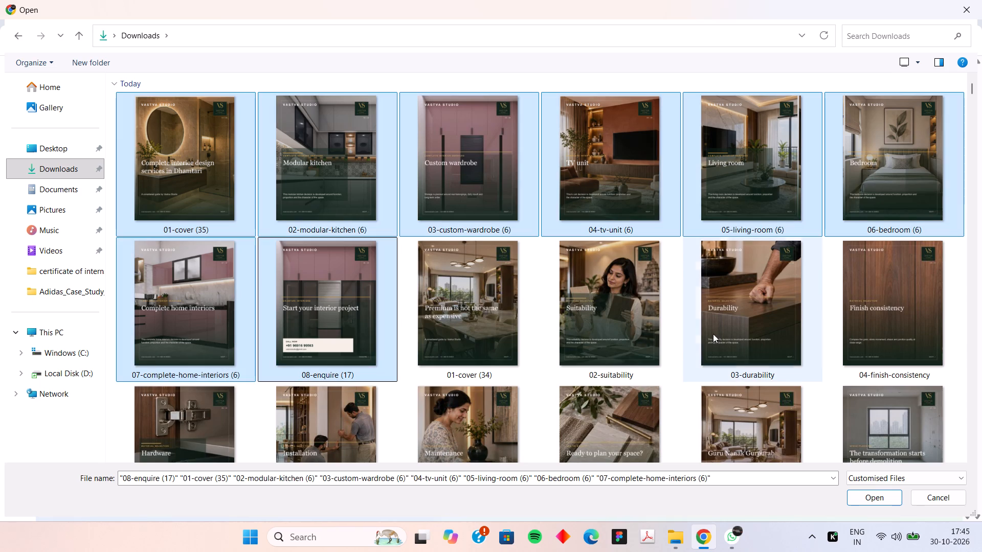
left_click(873, 495)
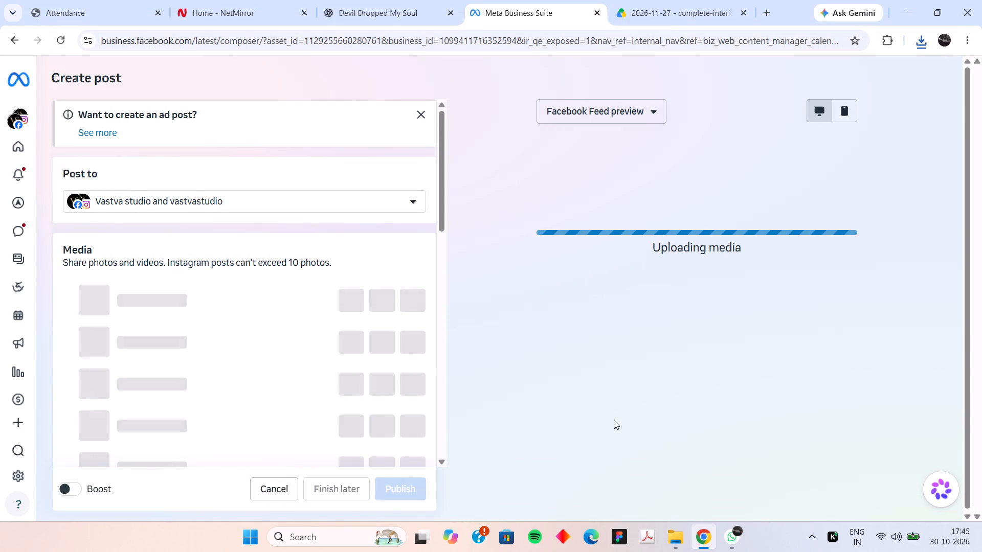
Paste the copied Dhamtari caption with its hashtags into the new post's text.
scroll(170, 288, "down", 5)
scroll(101, 415, "down", 2)
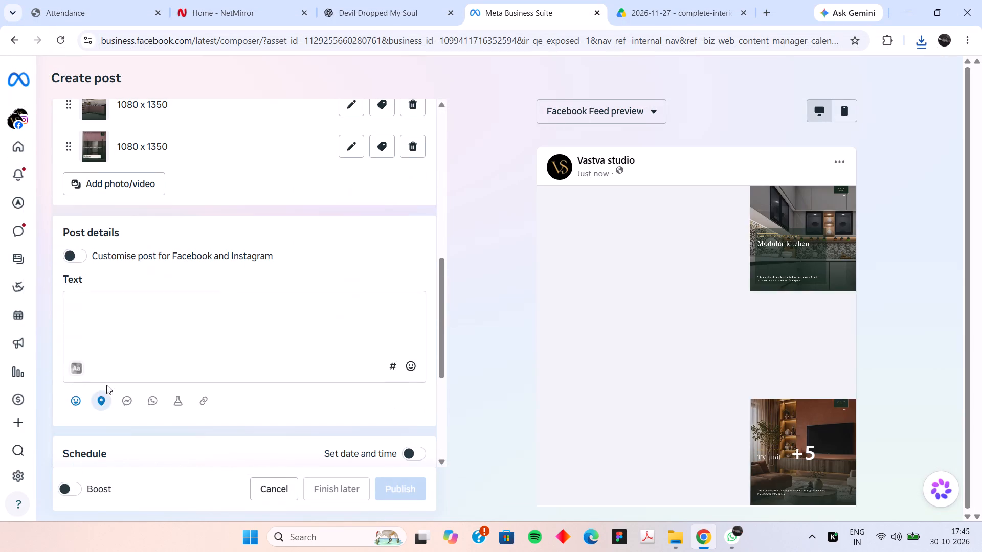
right_click(72, 303)
left_click(118, 165)
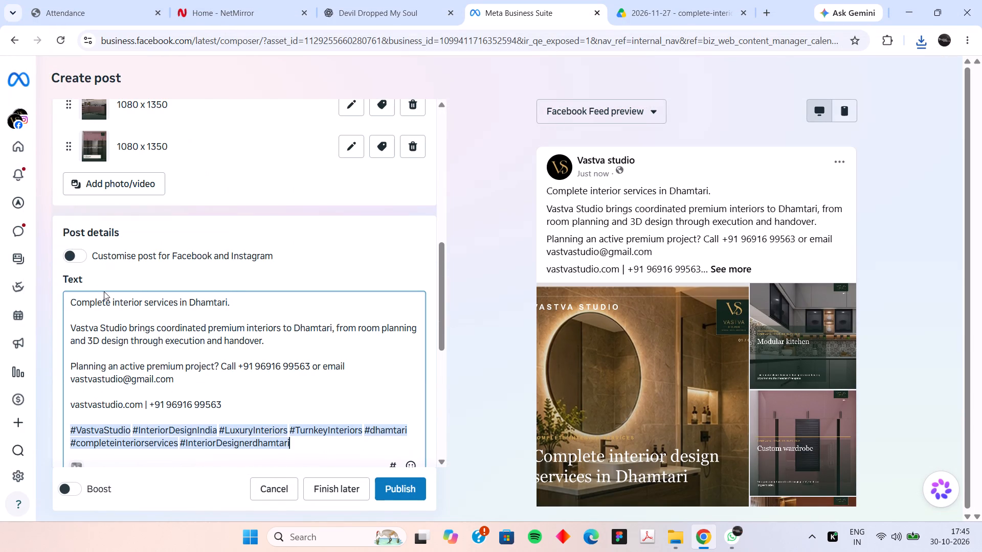
Lowercase the initial V of the #VastvaStudio hashtag in the Dhamtari caption.
scroll(107, 298, "down", 1)
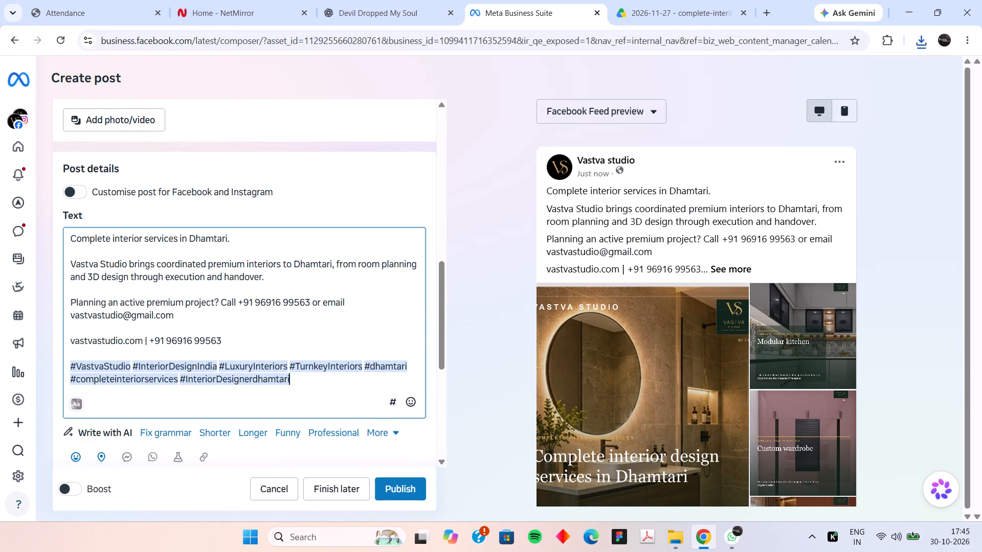
left_click(95, 324)
left_click(78, 363)
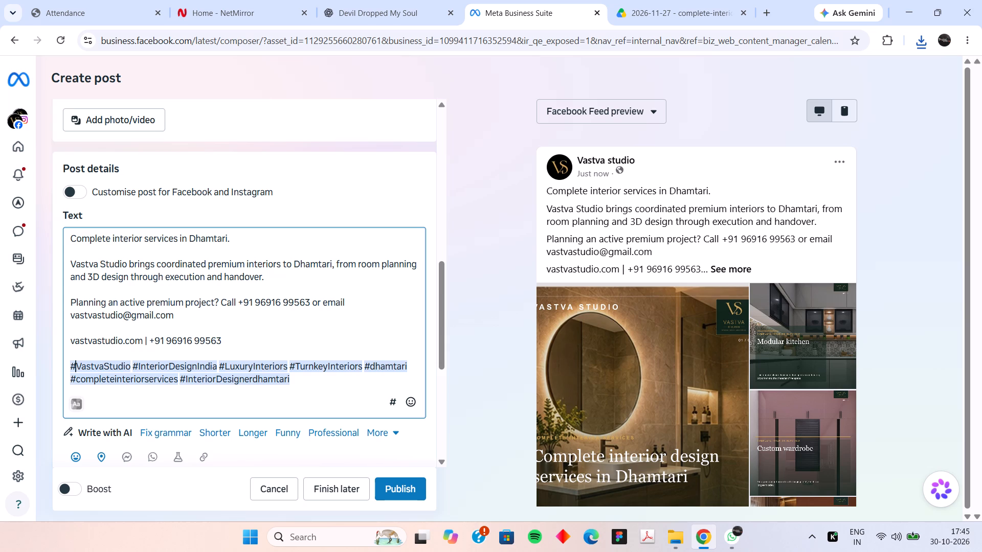
key("Right")
key("BackSpace")
key("v")
key("Right")
key("Right")
key("Right")
key("Right")
key("Right")
key("Right")
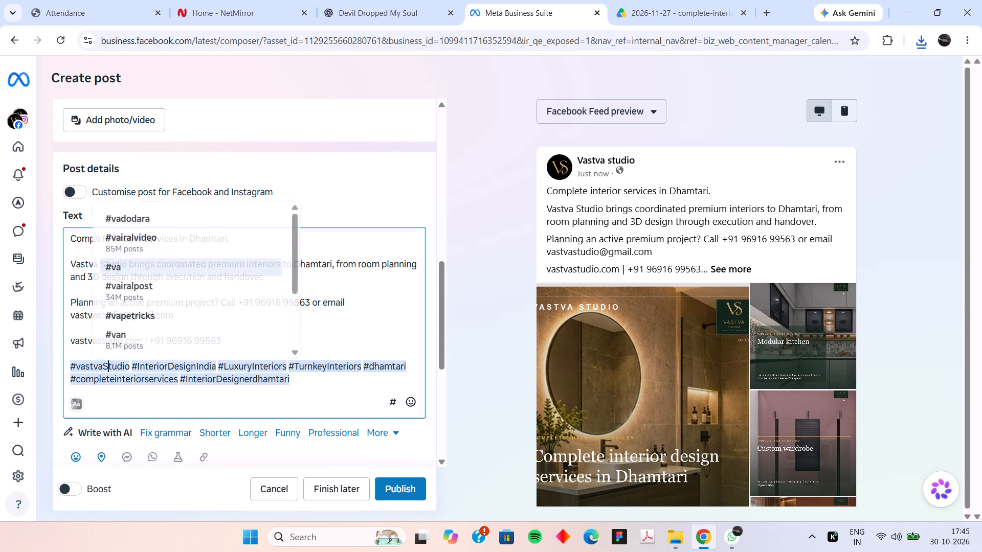
Lowercase the S of Studio so the first hashtag in the Dhamtari caption reads #vastvastudio.
key("BackSpace")
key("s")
Change the #InteriorDesignIndia hashtag in the Dhamtari caption to all lowercase, #interiordesignindia.
key("Right")
key("Right")
key("Right")
key("Right")
key("Right")
key("Right")
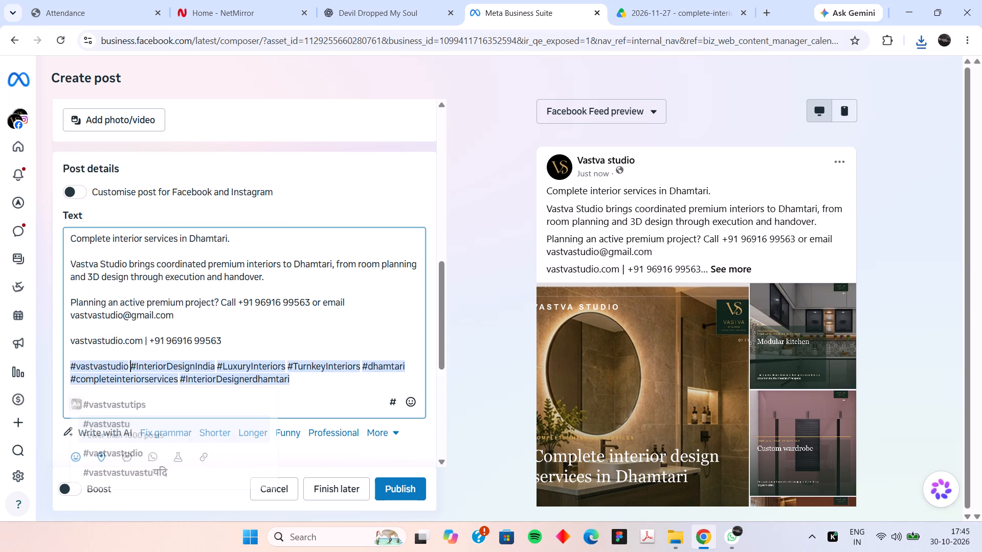
key("Right")
key("Right")
key("BackSpace")
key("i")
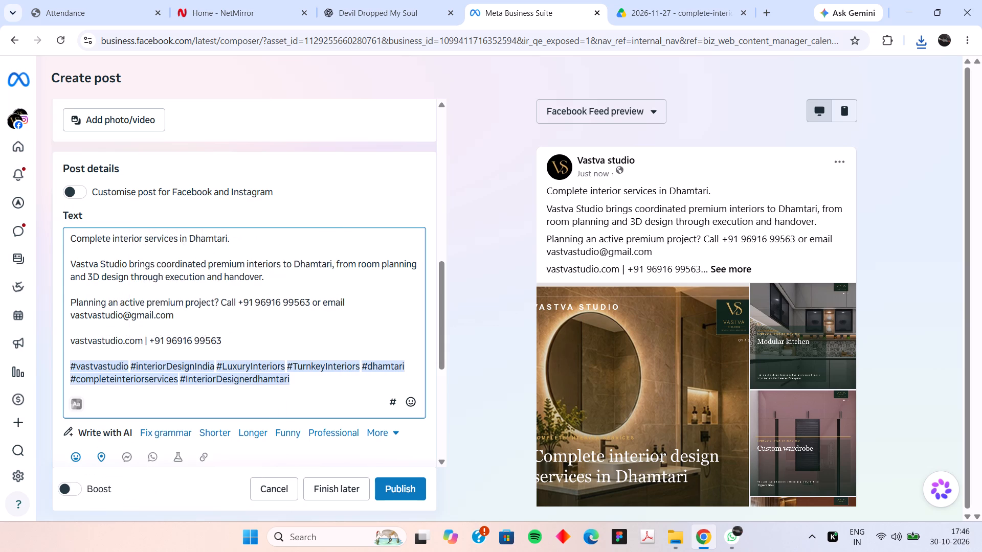
key("Right")
key("Right")
key("Right")
key("Right")
key("Right")
key("Right")
key("Right")
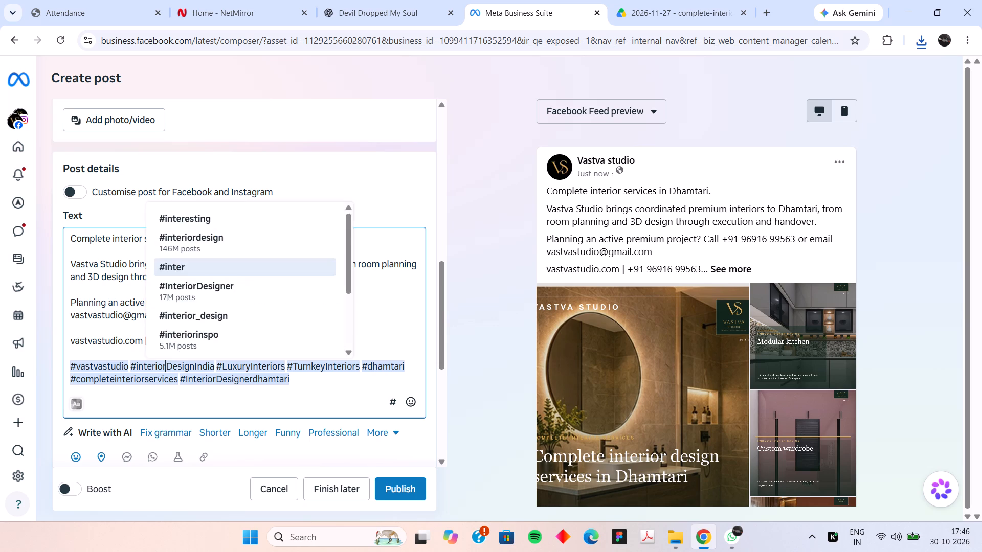
key("Right")
key("BackSpace")
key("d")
key("Right")
key("Right")
key("Right")
key("Right")
key("Right")
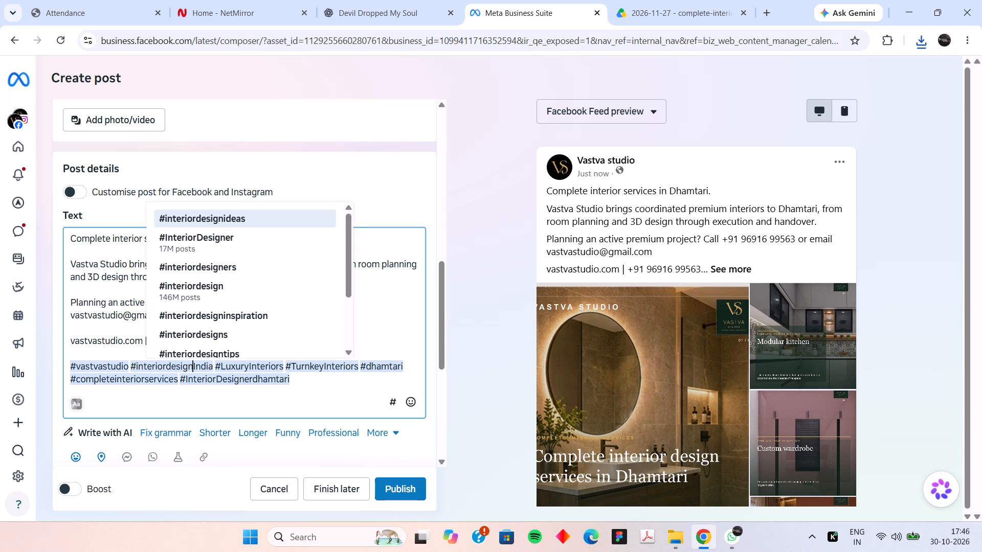
key("Right")
key("BackSpace")
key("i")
Change the #LuxuryInteriors hashtag in the Dhamtari caption to all lowercase, #luxuryinteriors.
key("Right")
key("Right")
key("Right")
key("Right")
key("Right")
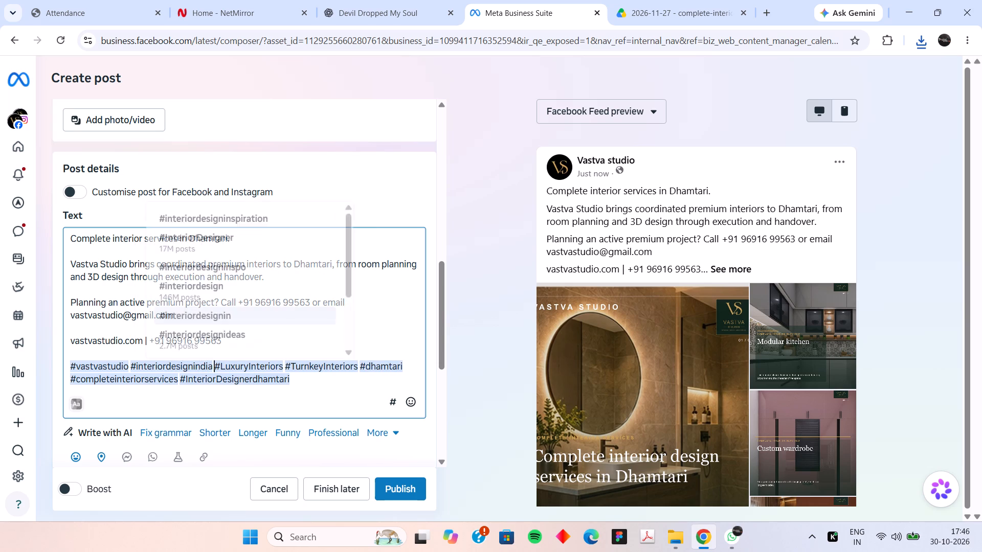
key("Right")
key("Right")
key("BackSpace")
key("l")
key("Right")
key("Right")
key("Right")
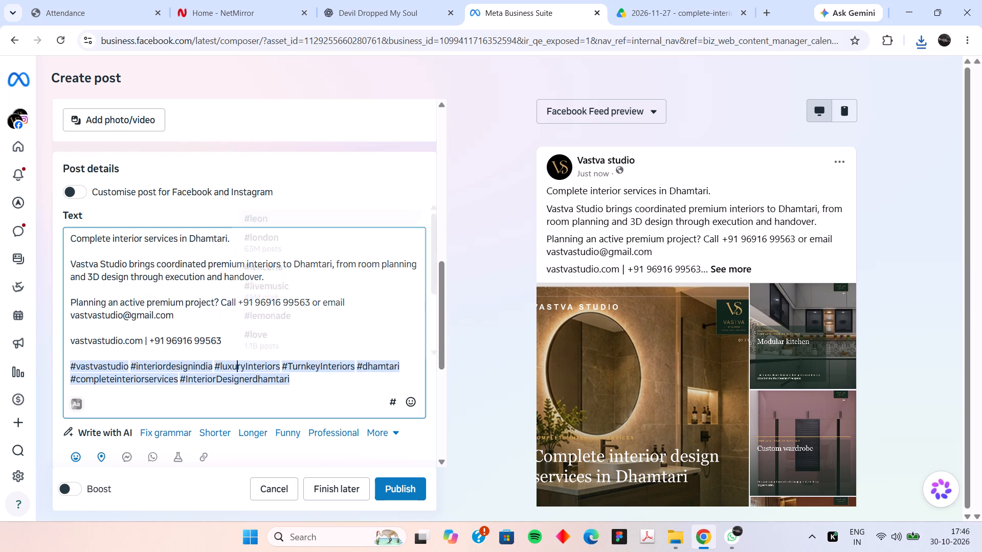
key("Right")
key("Right")
key("Right")
key("BackSpace")
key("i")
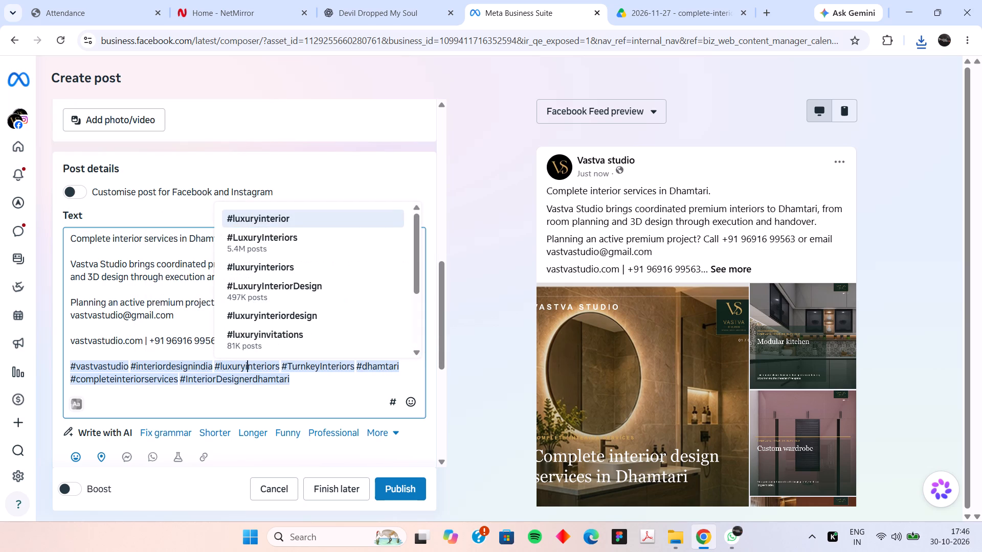
Change the #TurnkeyInteriors hashtag in the Dhamtari caption to all lowercase, #turnkeyinteriors.
key("Right")
key("Right")
key("Right")
key("Right")
key("Right")
key("Right")
key("Right")
key("Right")
key("Right")
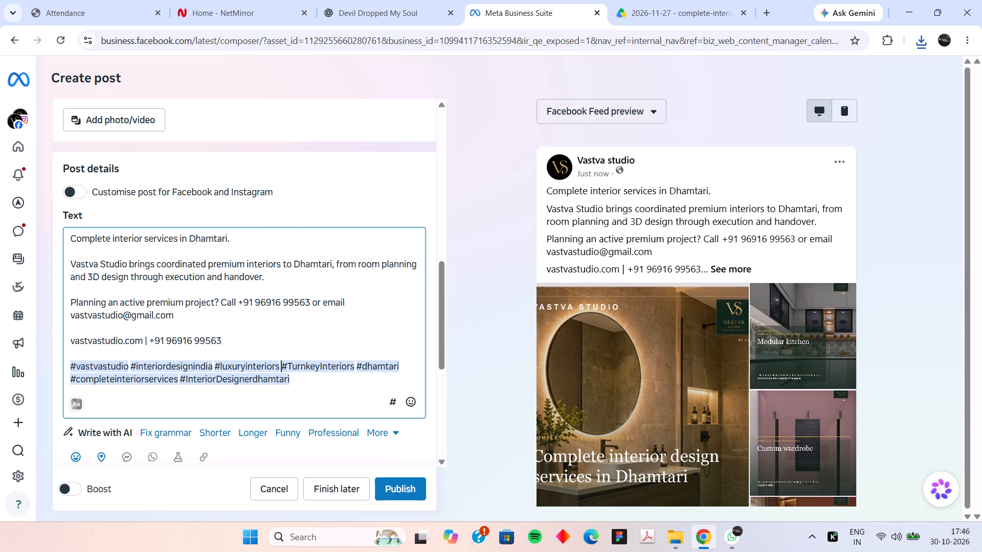
key("Right")
key("Right")
key("BackSpace")
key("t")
key("Right")
key("Right")
key("Right")
key("Right")
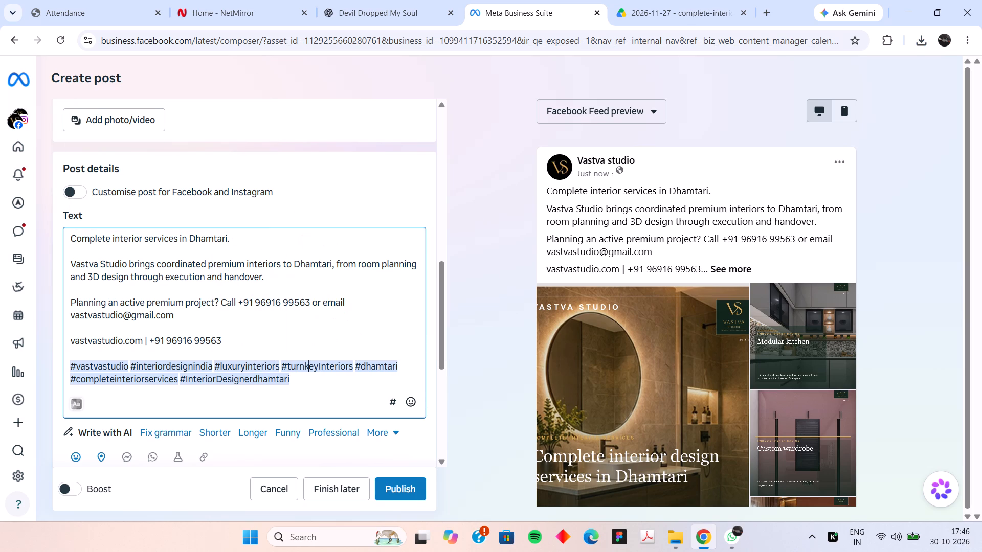
key("Right")
key("Right")
key("Right")
key("BackSpace")
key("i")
key("Right")
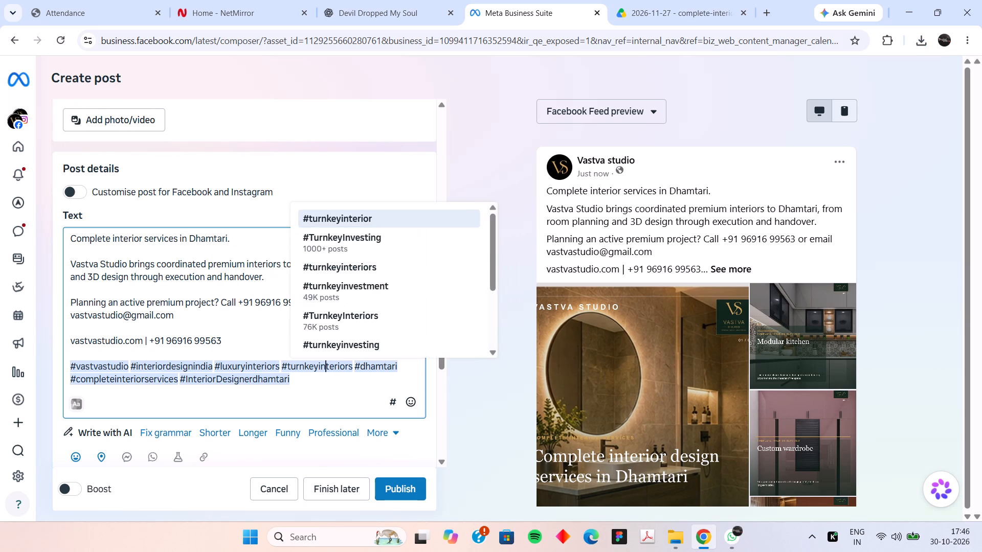
key("Right")
key("Right")
key("Right")
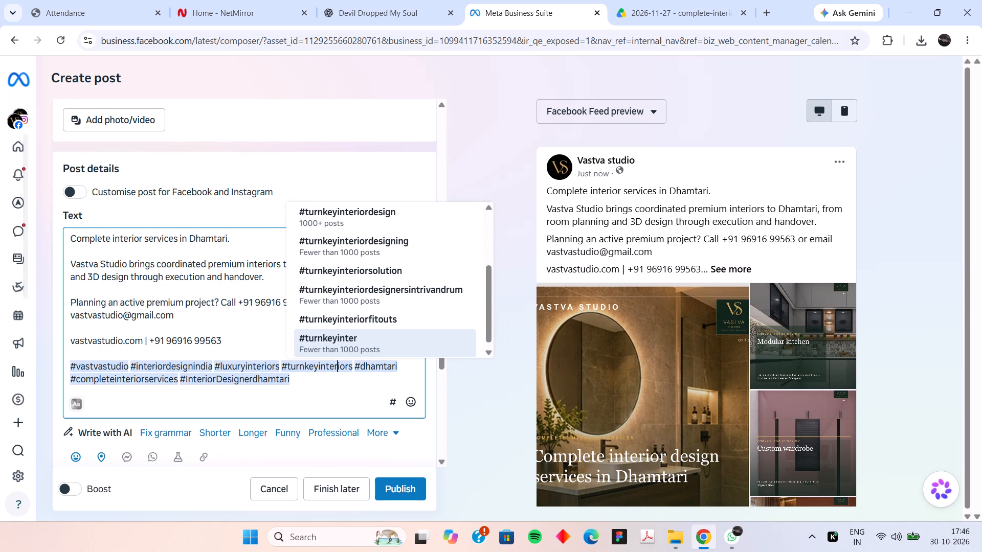
Change the last hashtag in the Dhamtari caption, #InteriorDesignerdhamtari, to all lowercase, #interiordesignerdhamtari.
left_click(190, 381)
key("BackSpace")
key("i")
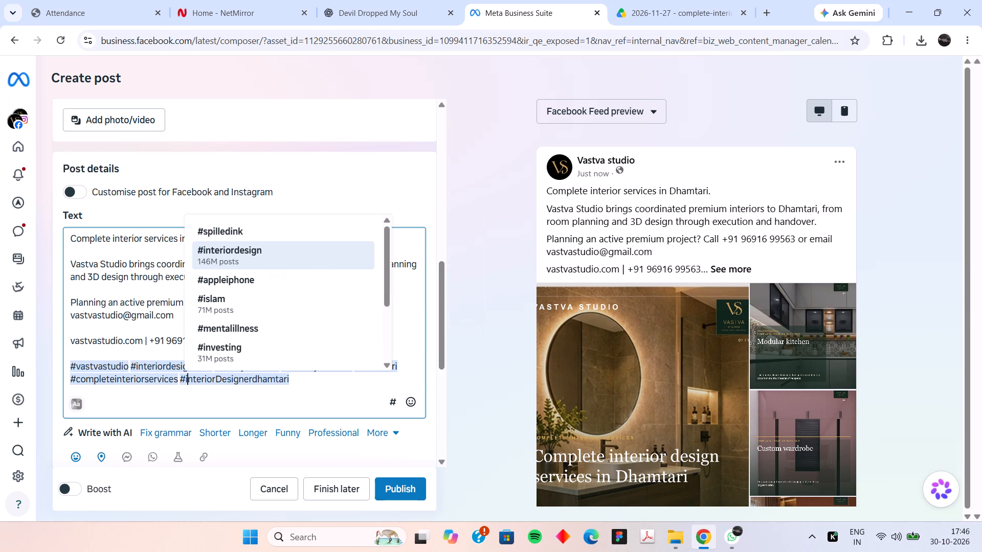
key("Right")
key("Right")
key("Right")
key("Right")
key("Right")
key("Right")
key("Right")
key("Right")
key("BackSpace")
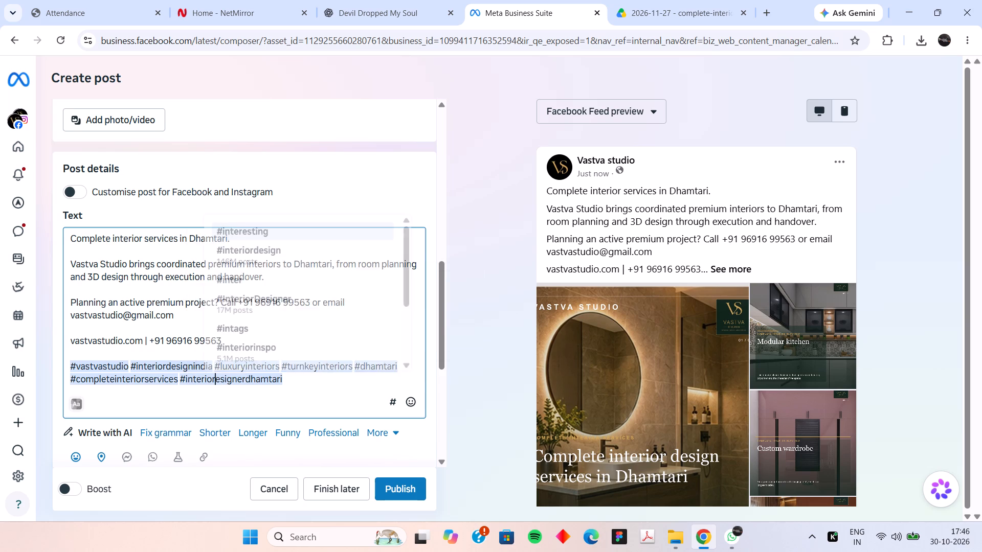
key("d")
key("Right")
key("Right")
key("Right")
key("Right")
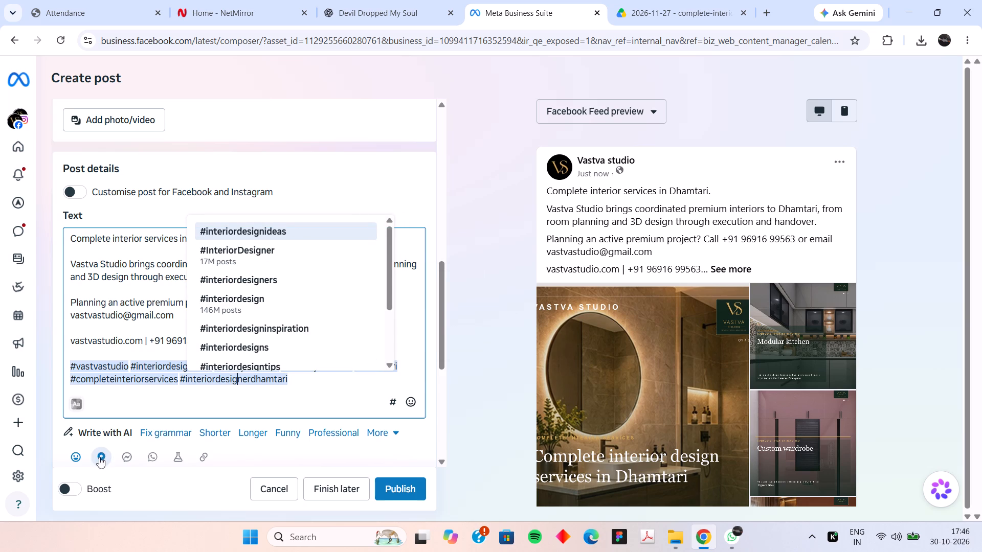
Search for dhamtari as the post's location and save Dhamtari district.
left_click(102, 461)
left_click(439, 218)
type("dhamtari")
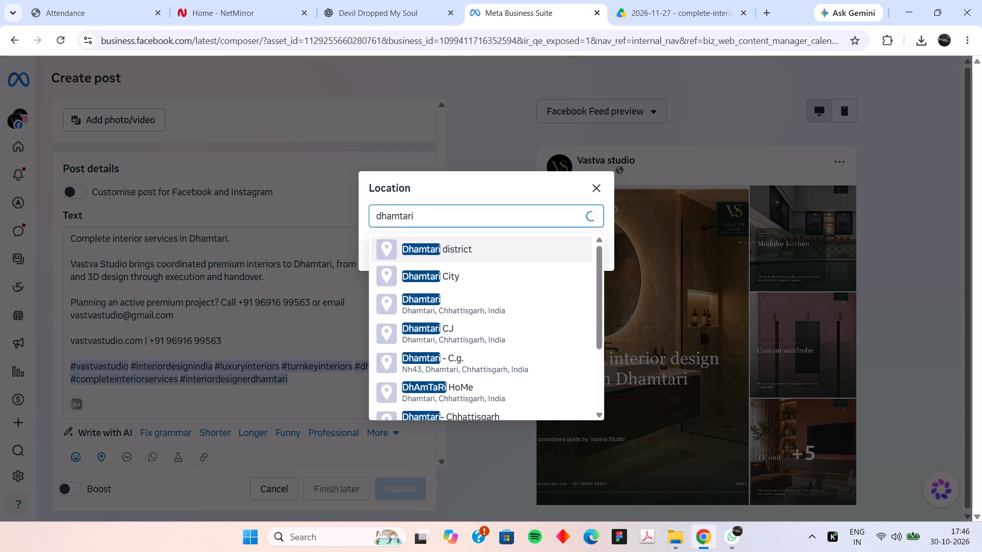
left_click(433, 246)
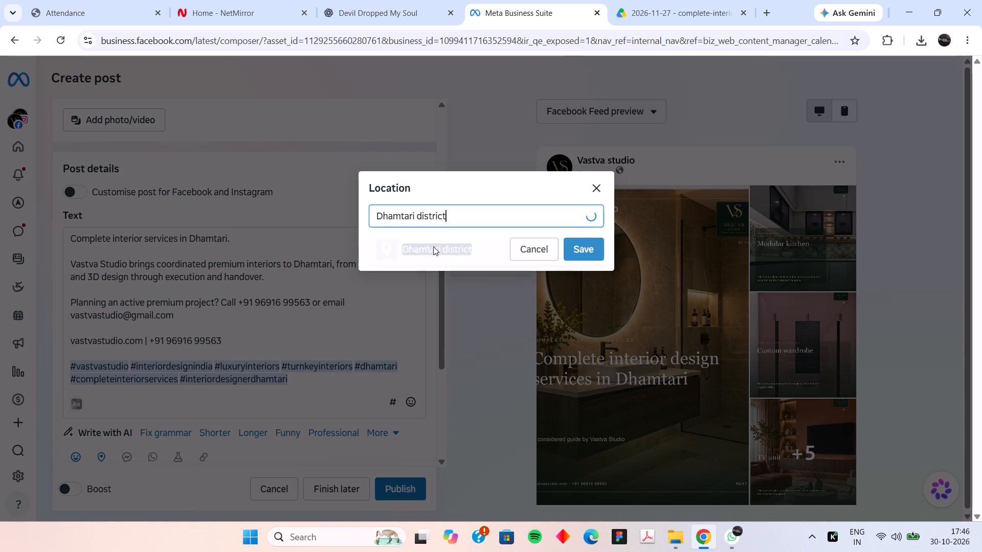
left_click(585, 245)
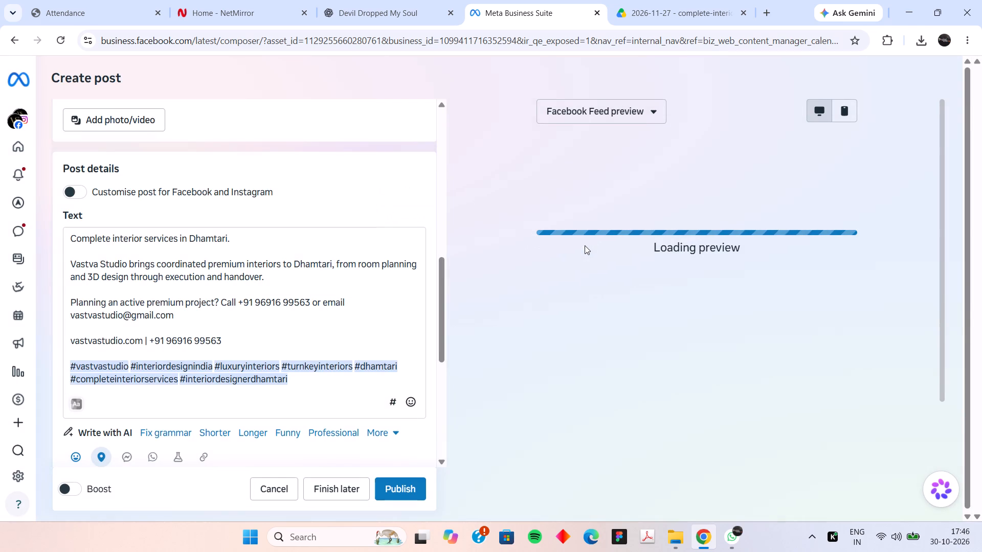
Turn on scheduling for the post and set both the Facebook and Instagram dates to 20 November 2026.
scroll(189, 295, "up", 2)
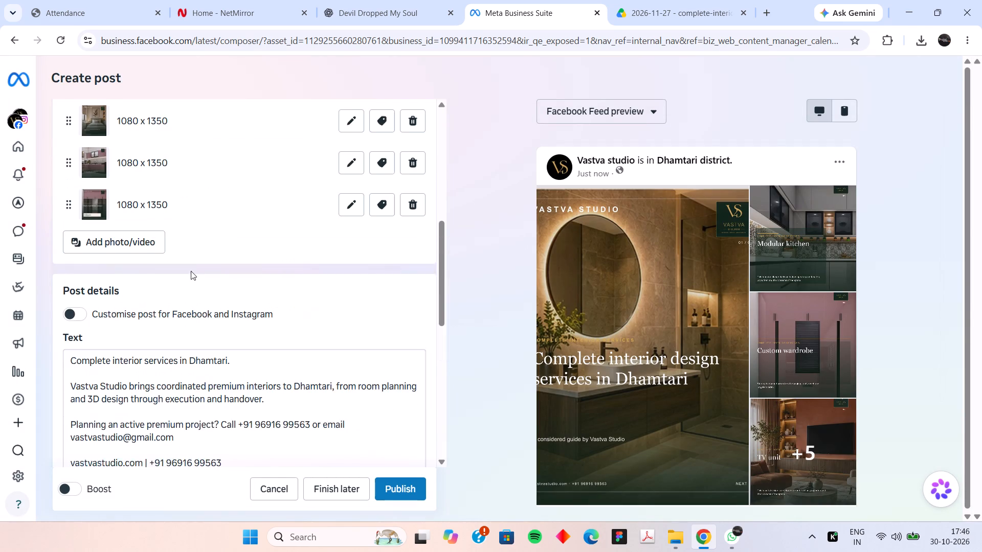
scroll(223, 308, "up", 1)
scroll(224, 308, "down", 8)
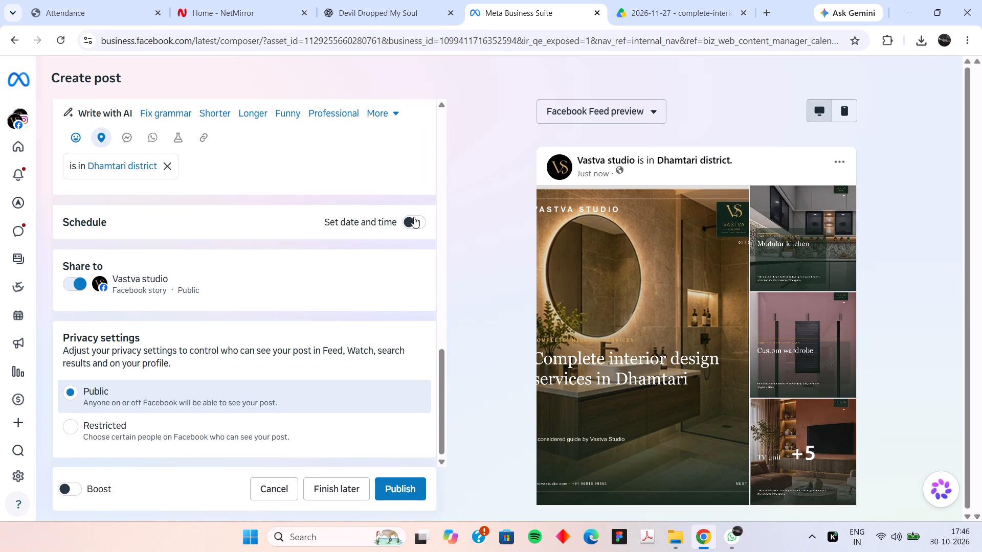
left_click(414, 217)
left_click(100, 310)
left_click(114, 307)
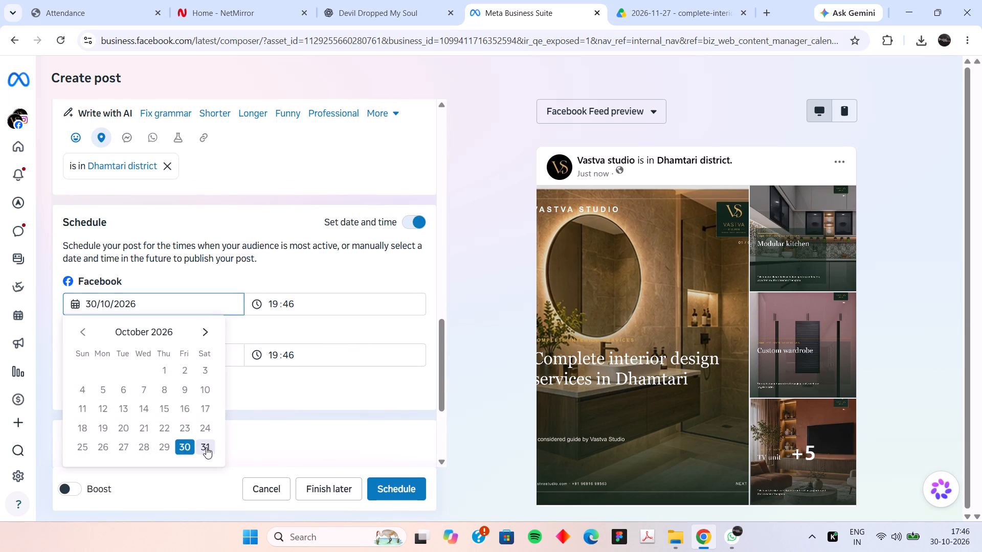
left_click(121, 426)
left_click(218, 313)
left_click(183, 312)
left_click(186, 304)
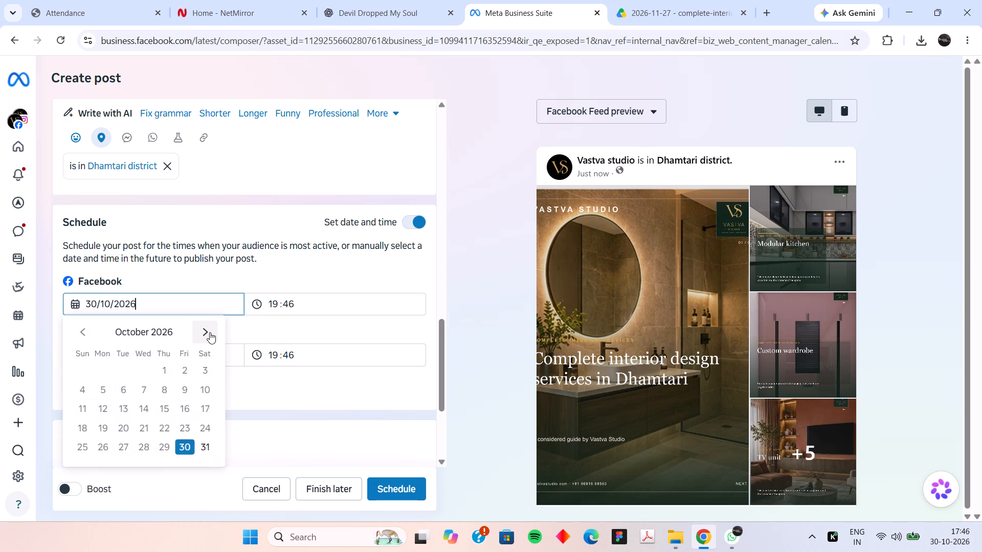
left_click(210, 333)
left_click(180, 408)
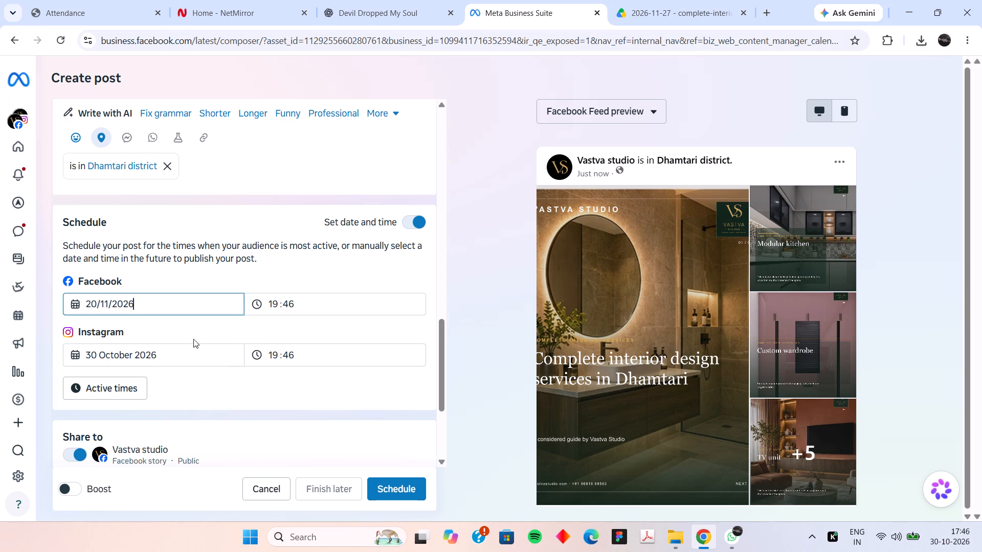
left_click(127, 354)
left_click(199, 213)
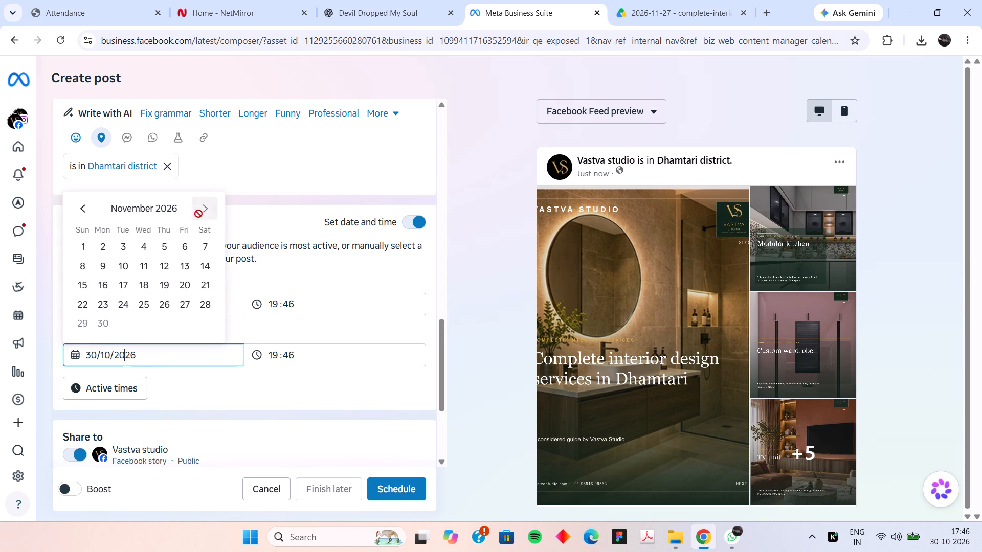
left_click(186, 289)
Set both the Facebook and Instagram publishing times to 11:00.
left_click(276, 299)
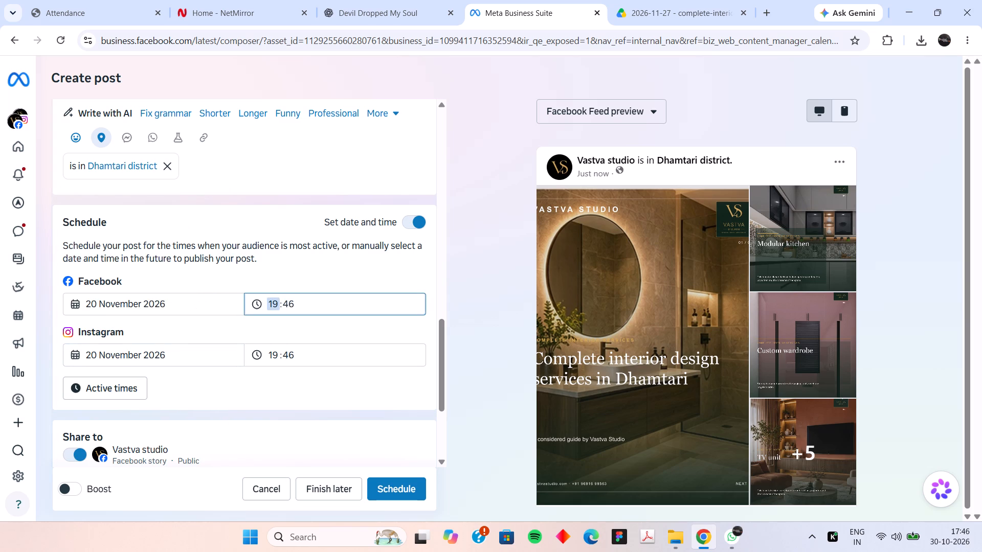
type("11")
left_click(290, 307)
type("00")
left_click(275, 354)
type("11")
left_click(294, 352)
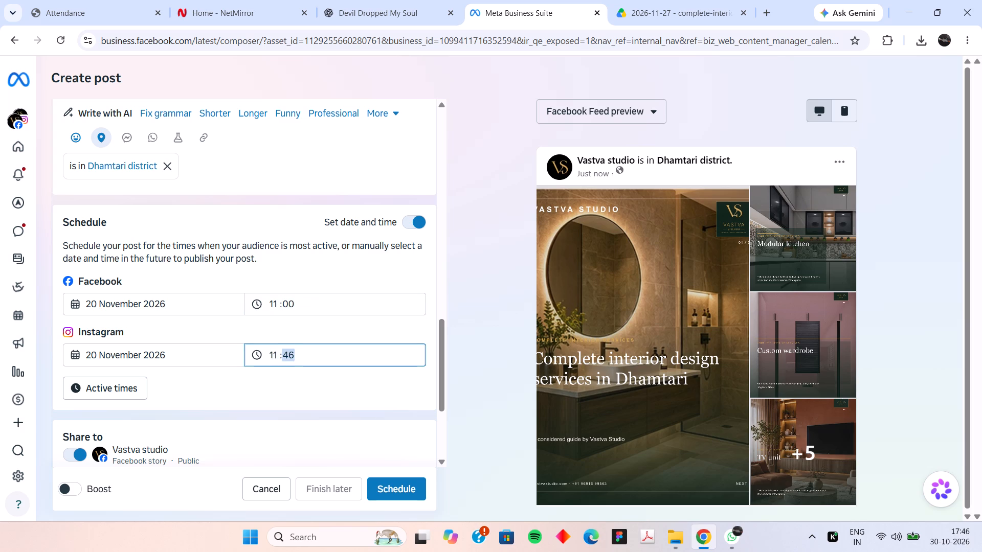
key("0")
Schedule the Dhamtari post and decline the offer to boost it.
scroll(299, 381, "down", 1)
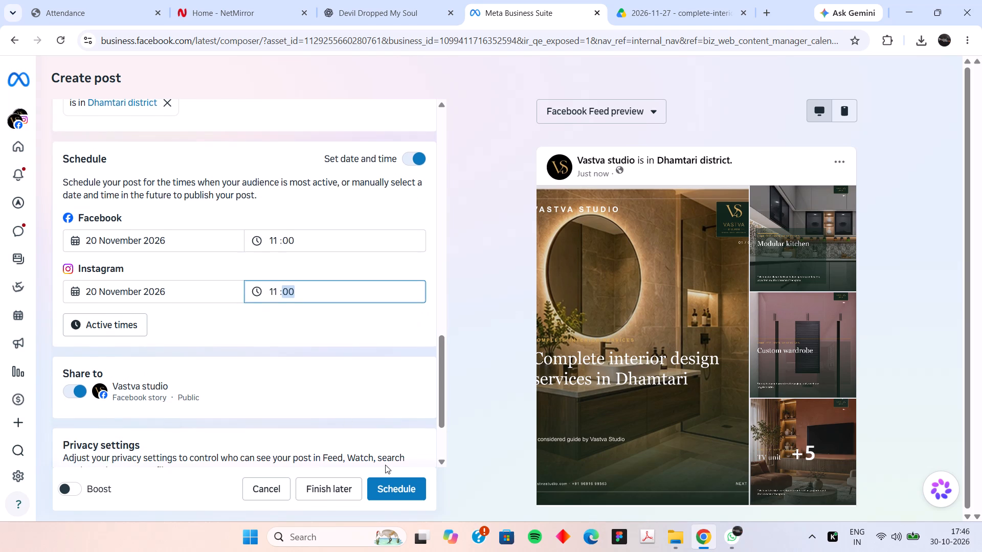
left_click(391, 484)
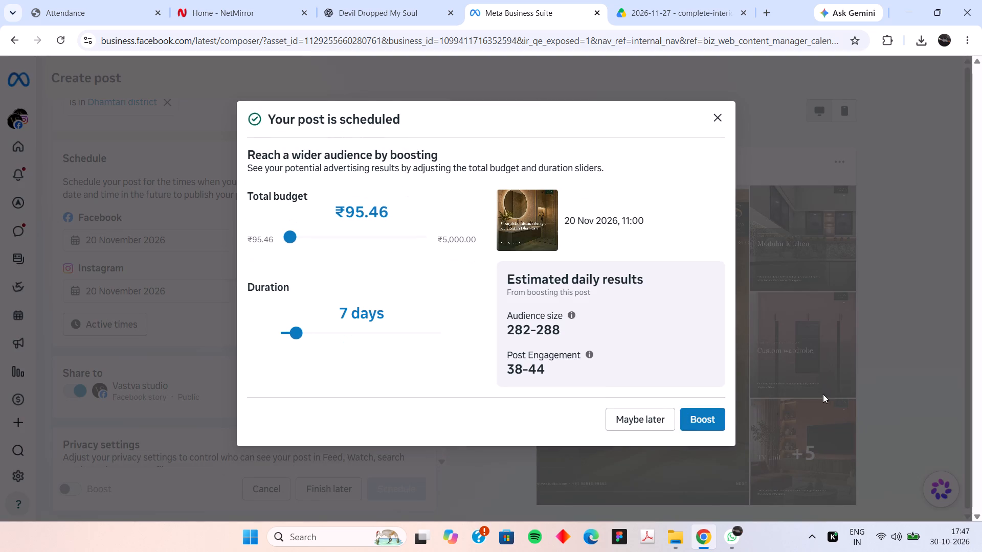
left_click(620, 412)
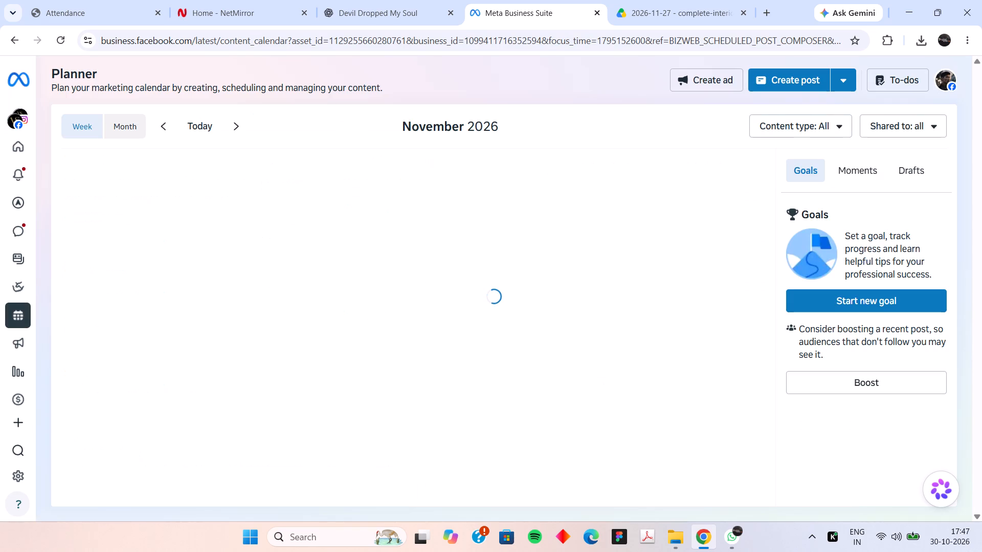
Switch to Google Drive and go back from the 2026-11-27 folder to the November 2026 folder.
left_click(662, 0)
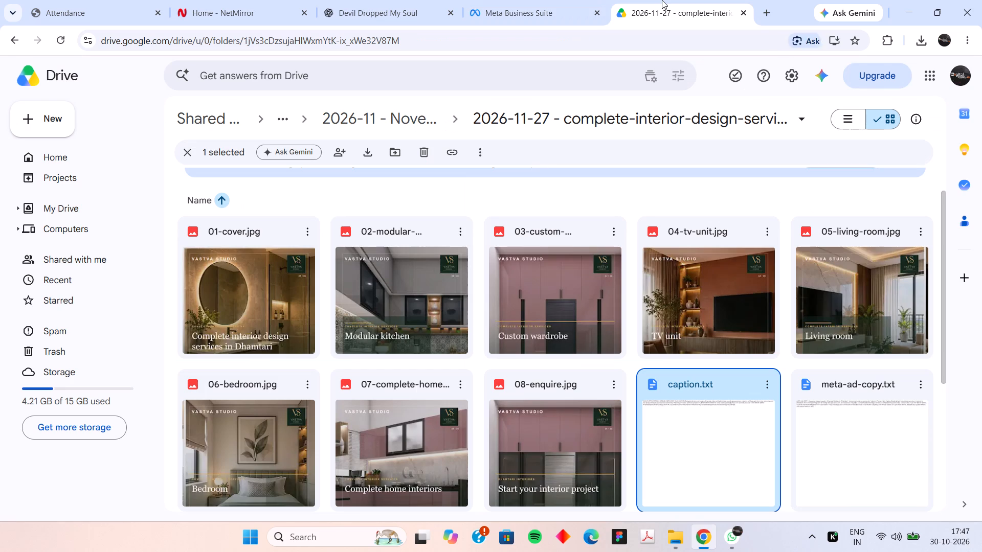
left_click(13, 42)
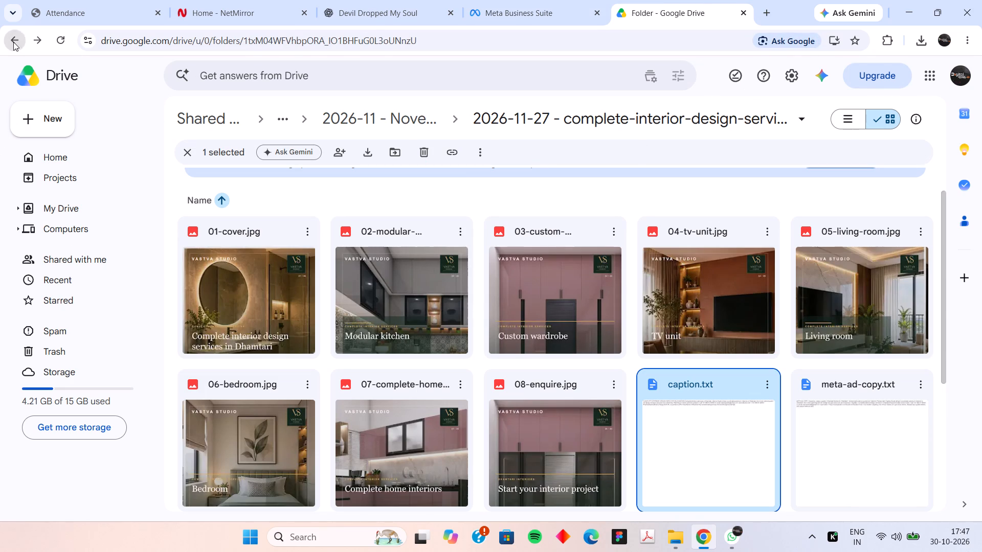
Open the 2026-11-28 designed-in-chhattisgarh folder in Google Drive and download 01-cover.jpg.
double_click(677, 395)
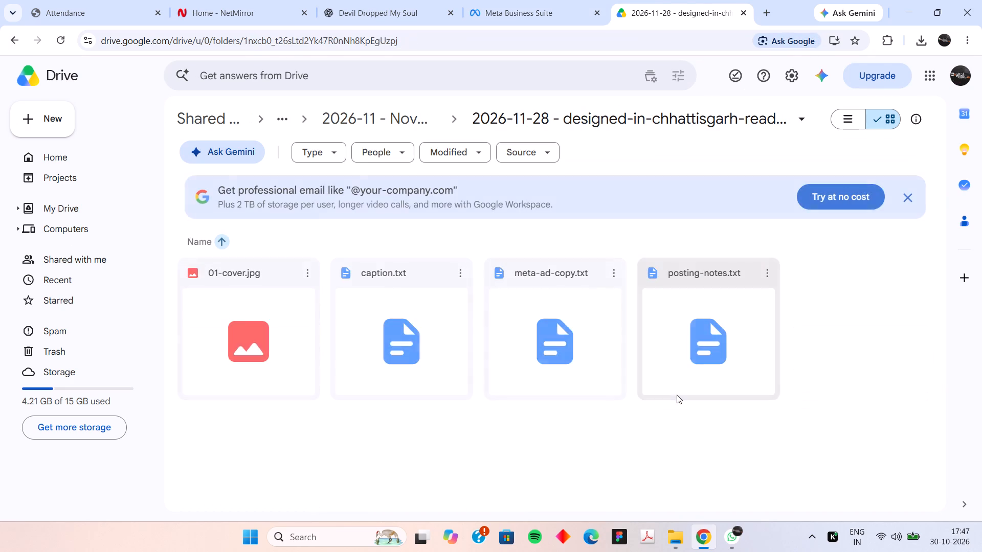
double_click(259, 338)
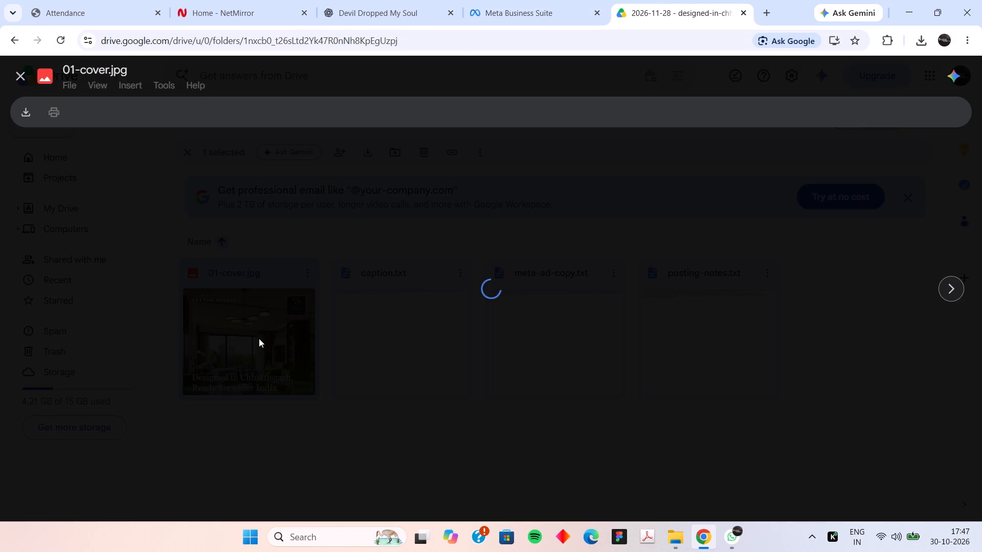
left_click(16, 103)
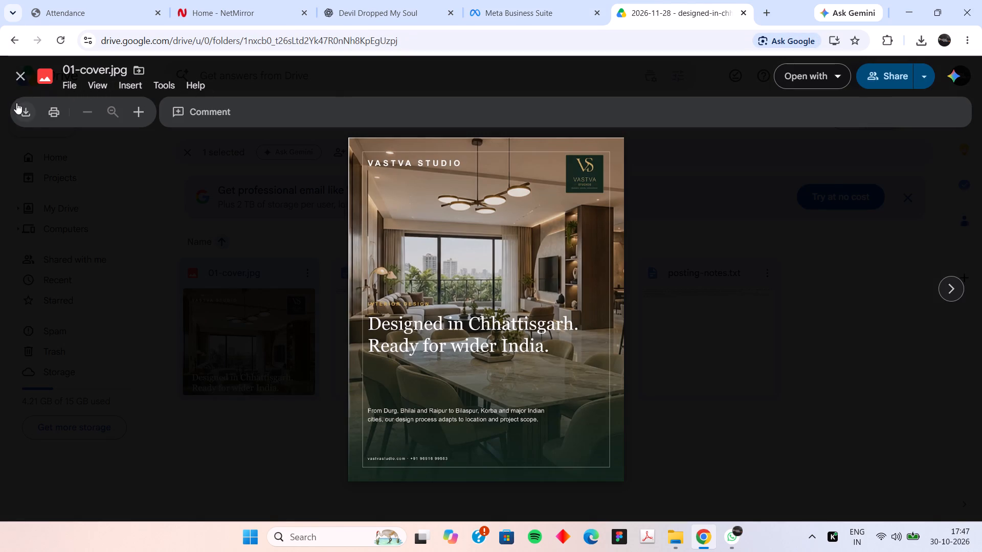
left_click(17, 69)
Open caption.txt in the 2026-11-28 folder and copy the caption with its hashtags, leaving out the heading line.
double_click(381, 324)
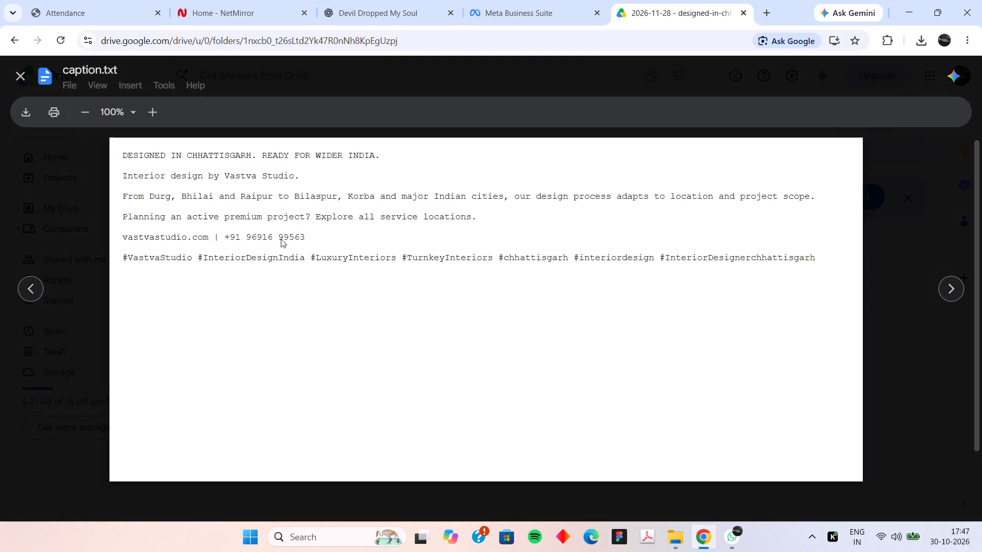
left_click_drag(122, 179, 821, 255)
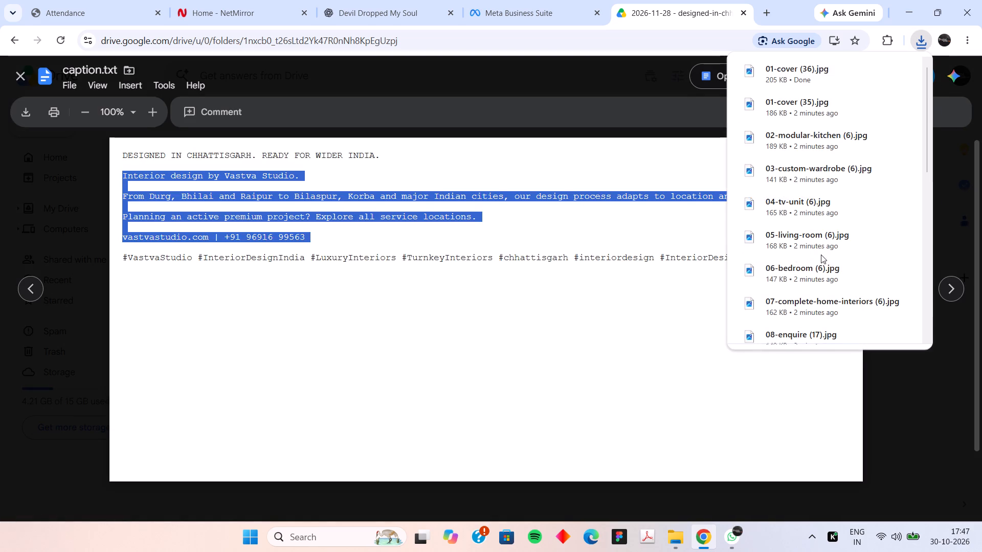
left_click_drag(821, 255, 768, 270)
right_click(570, 251)
left_click(614, 267)
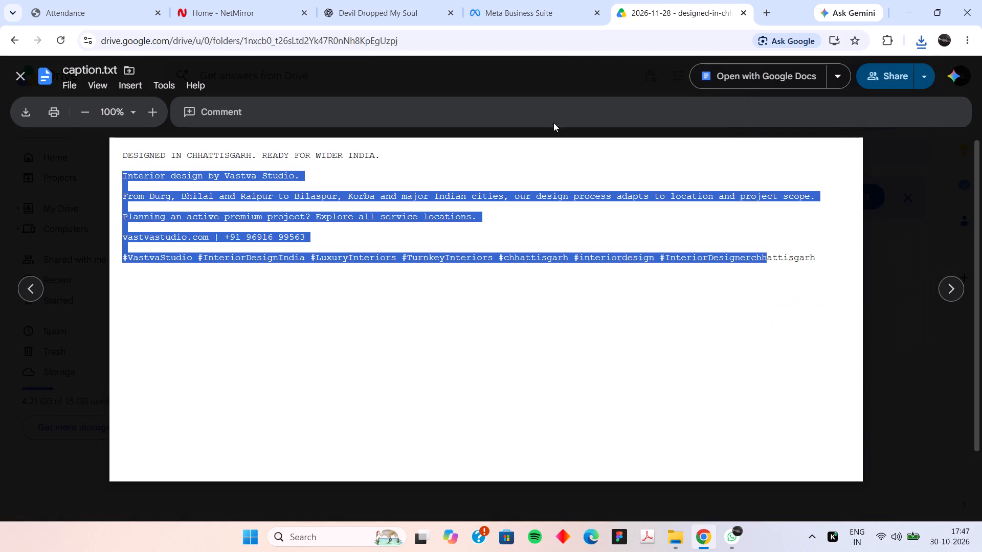
Create a new post in Meta Business Suite with the downloaded 01-cover (36) image as its media.
left_click(527, 0)
left_click(790, 73)
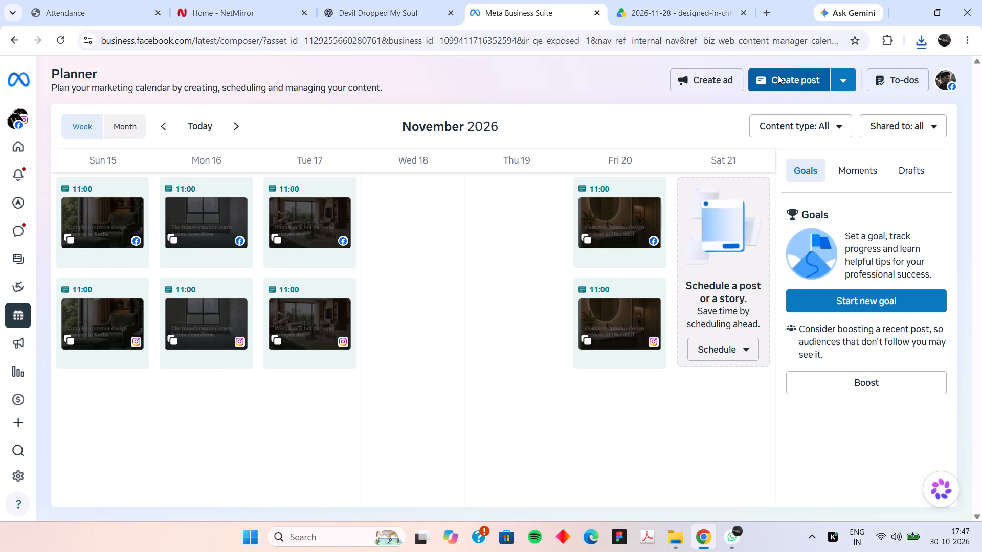
left_click(150, 293)
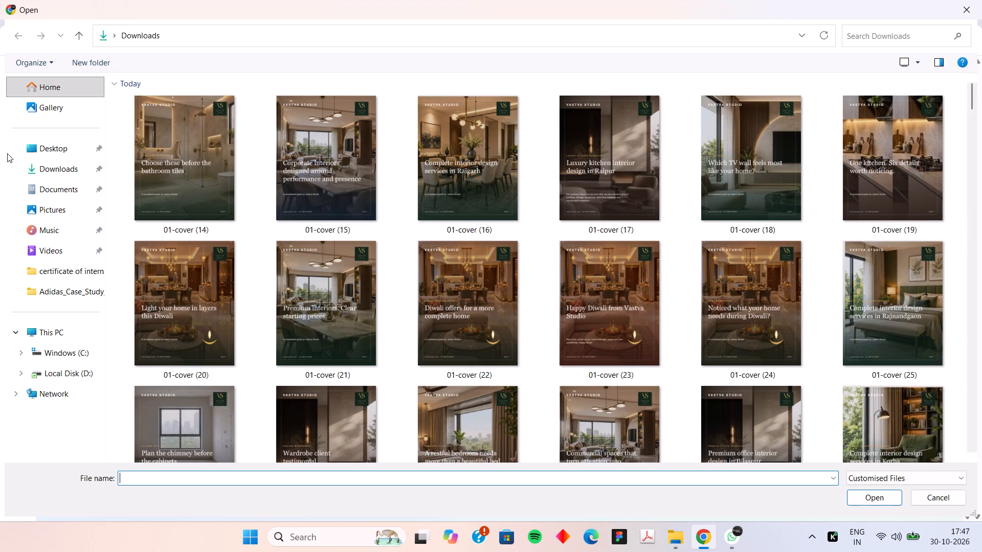
left_click(41, 171)
left_click(186, 152)
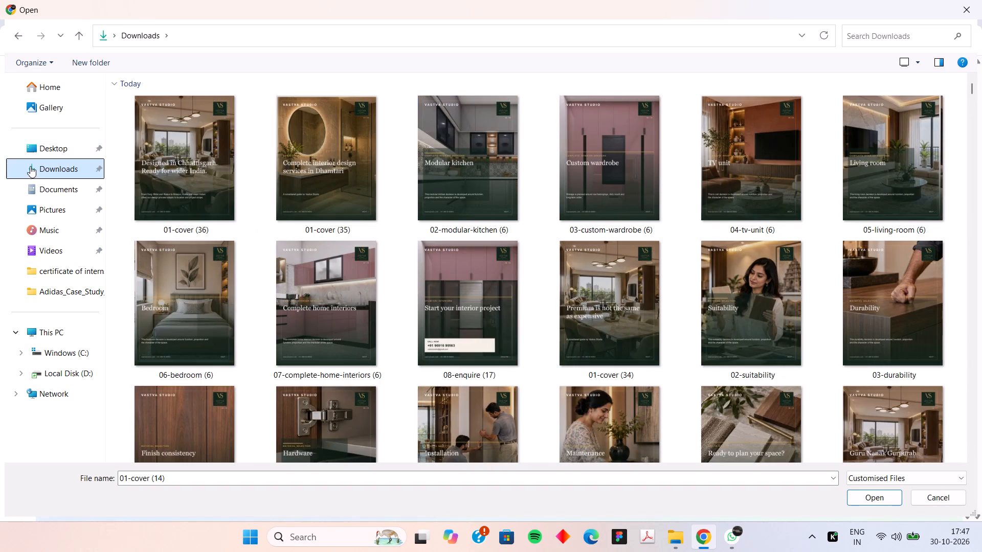
left_click(30, 171)
left_click(202, 166)
left_click(879, 499)
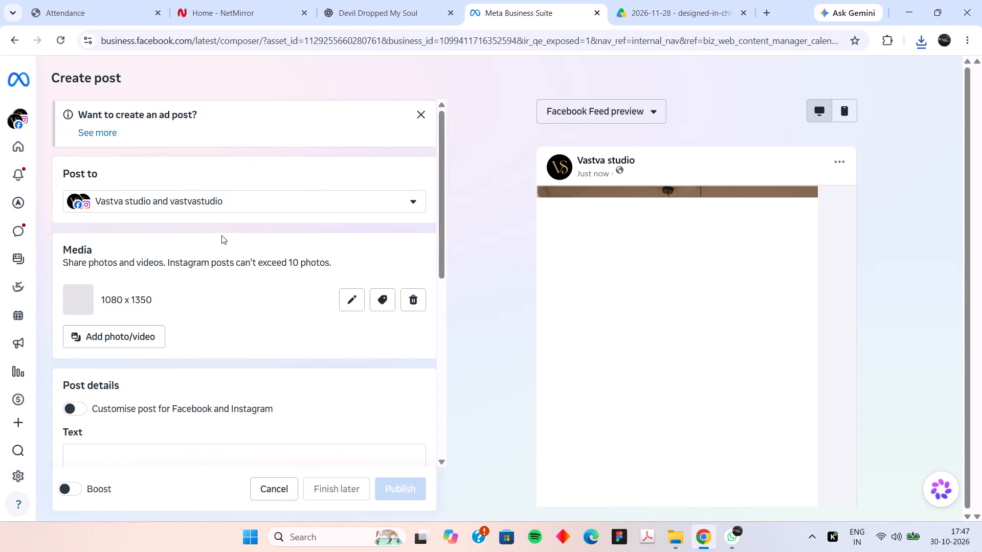
Paste the copied Chhattisgarh caption into the post's text and dismiss the hashtag suggestions.
scroll(191, 300, "down", 2)
left_click(111, 331)
right_click(111, 331)
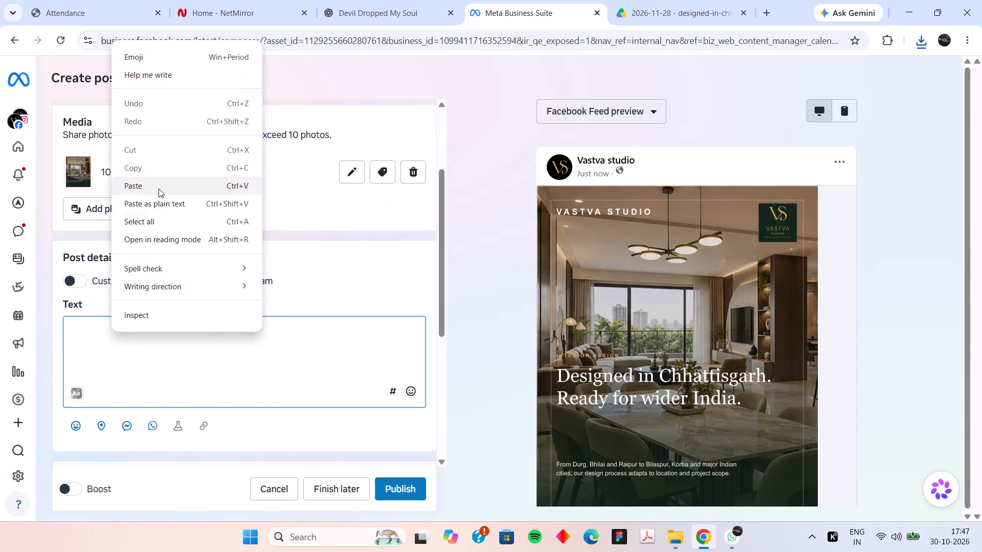
left_click(158, 182)
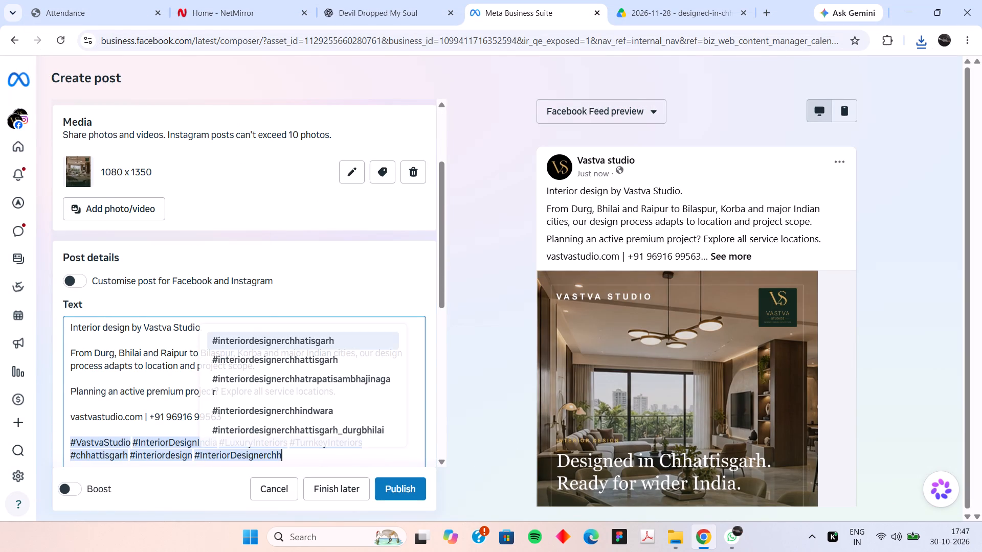
left_click(487, 359)
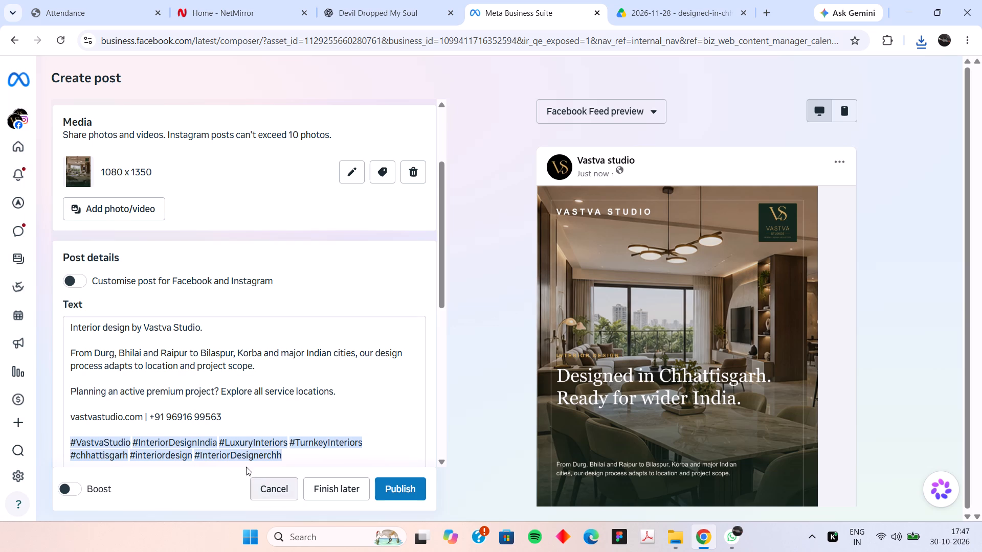
Rewrite the first hashtag of the caption in all lowercase as #vastvastudio.
left_click(116, 438)
left_click(85, 443)
key("Left")
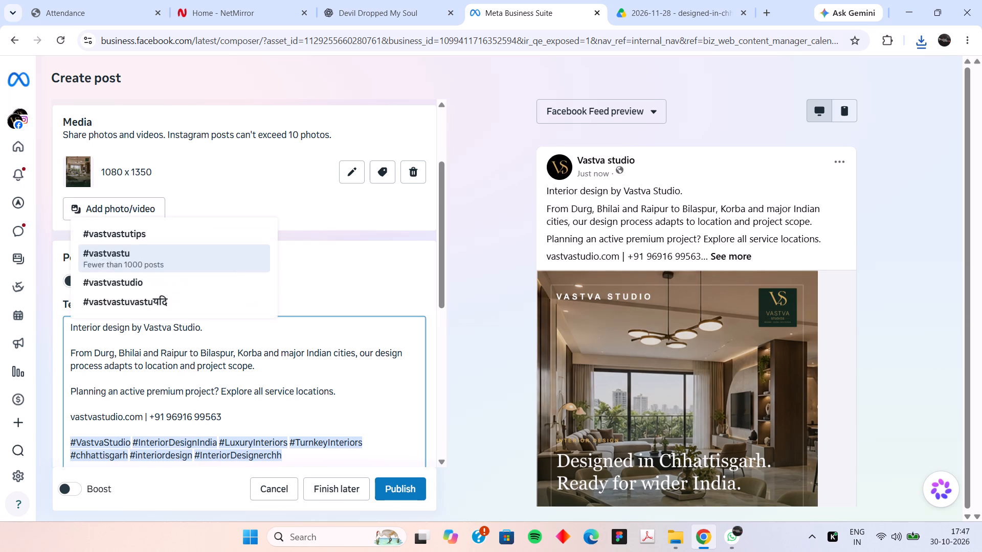
key("BackSpace")
key("v")
key("Right")
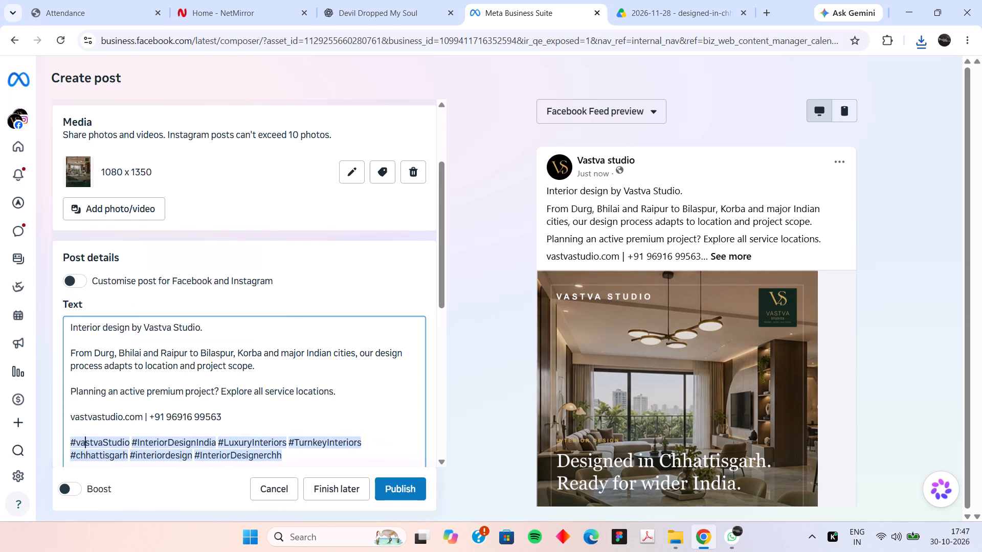
key("Right")
key("Right")
key("Right")
key("Right")
key("Right")
key("BackSpace")
key("s")
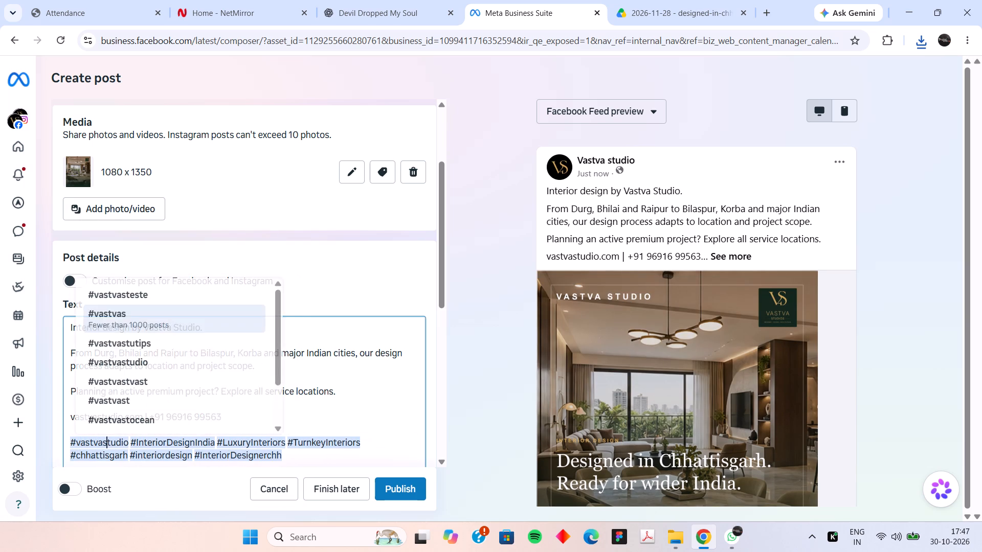
Lowercase the capitals in the second hashtag so that it reads #interiordesignindia.
key("Right")
key("Right")
key("Right")
key("Right")
key("Right")
key("Right")
key("Right")
key("Right")
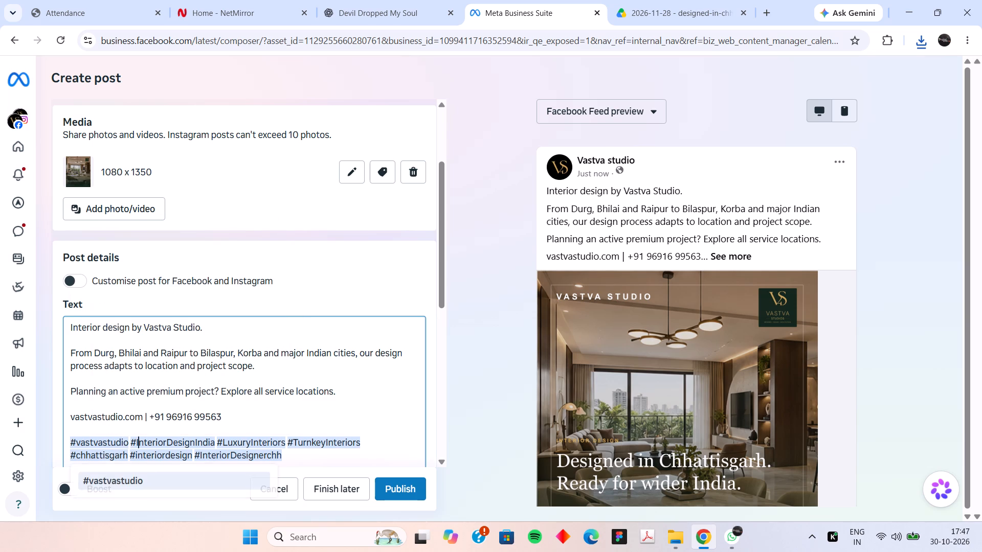
key("BackSpace")
key("i")
key("Right")
key("Right")
key("Right")
key("Right")
key("Right")
key("Right")
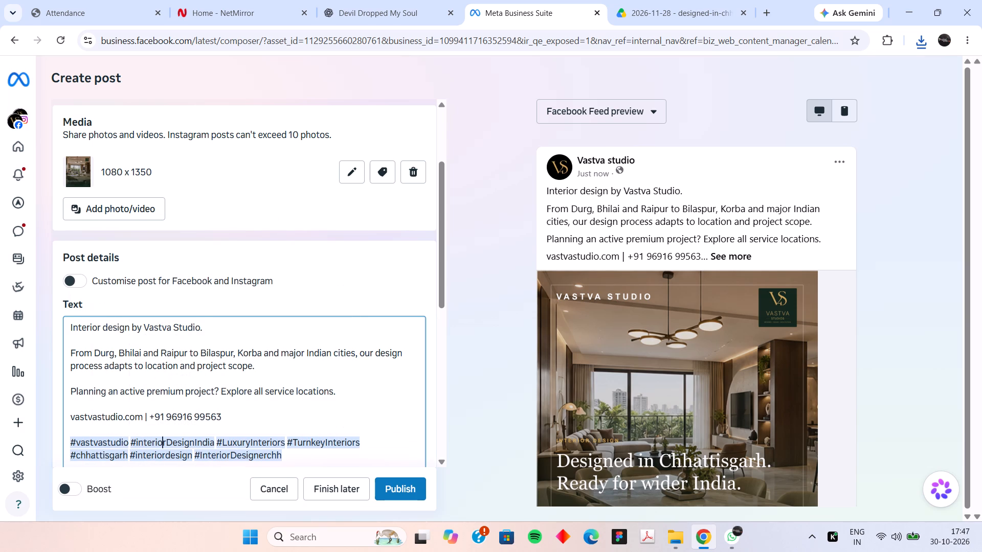
key("Right")
key("Right")
key("BackSpace")
key("d")
key("Right")
key("Right")
key("Right")
key("Right")
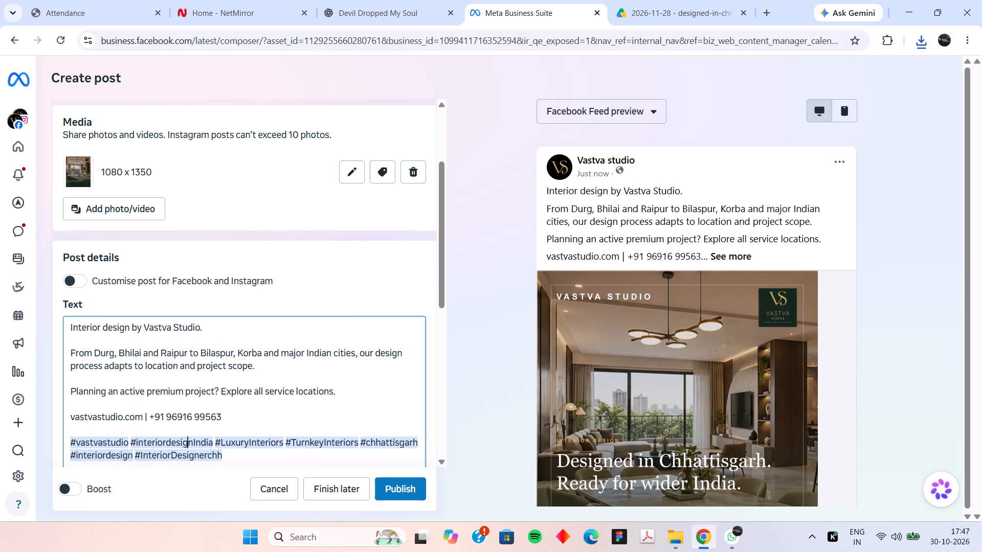
key("Right")
key("Right")
key("BackSpace")
key("i")
Lowercase the capitals in the third hashtag so that it reads #luxuryinteriors.
key("Right")
key("Right")
key("Right")
key("Right")
key("Right")
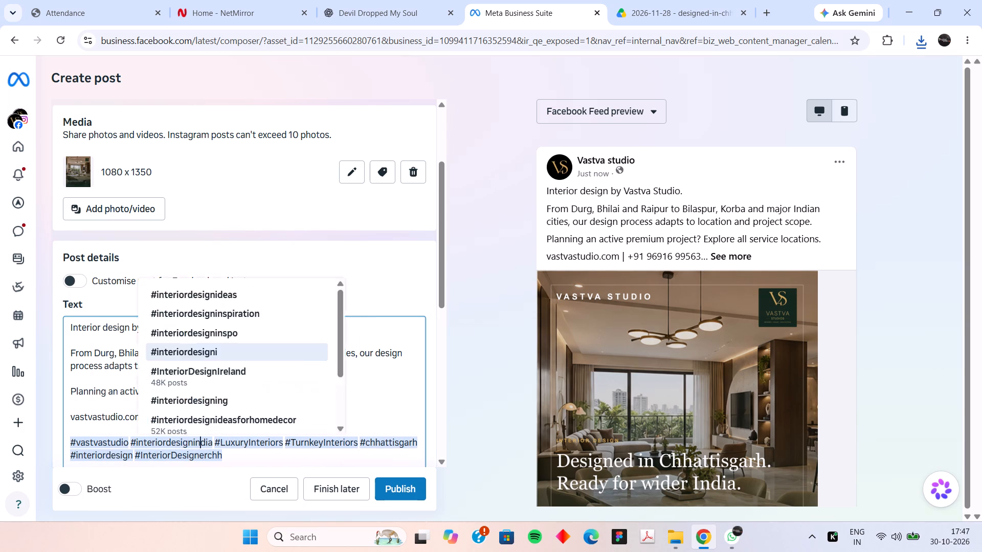
key("Right")
key("Right")
key("BackSpace")
key("l")
key("Right")
key("Right")
key("Right")
key("Right")
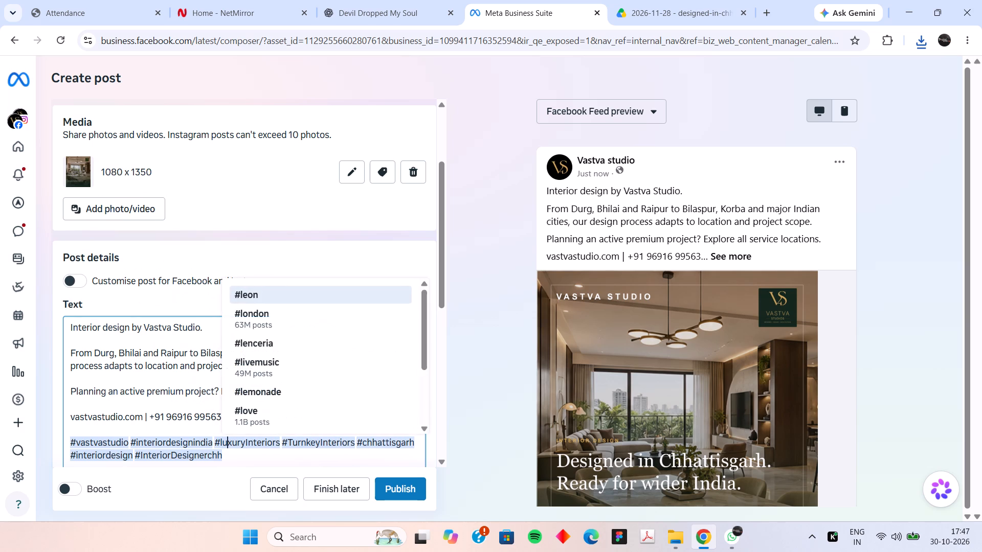
key("Right")
key("Right")
key("BackSpace")
key("i")
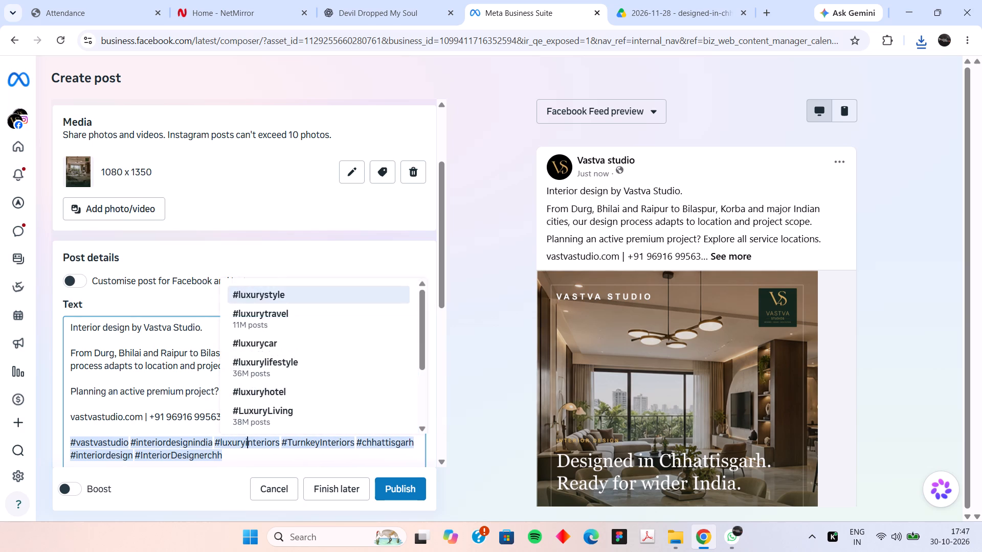
Lowercase the capitals in the fourth hashtag so that it reads #turnkeyinteriors.
key("Right")
key("Right")
key("Right")
key("Right")
key("Right")
key("Right")
key("Right")
key("Right")
key("Right")
key("Right")
key("Right")
key("BackSpace")
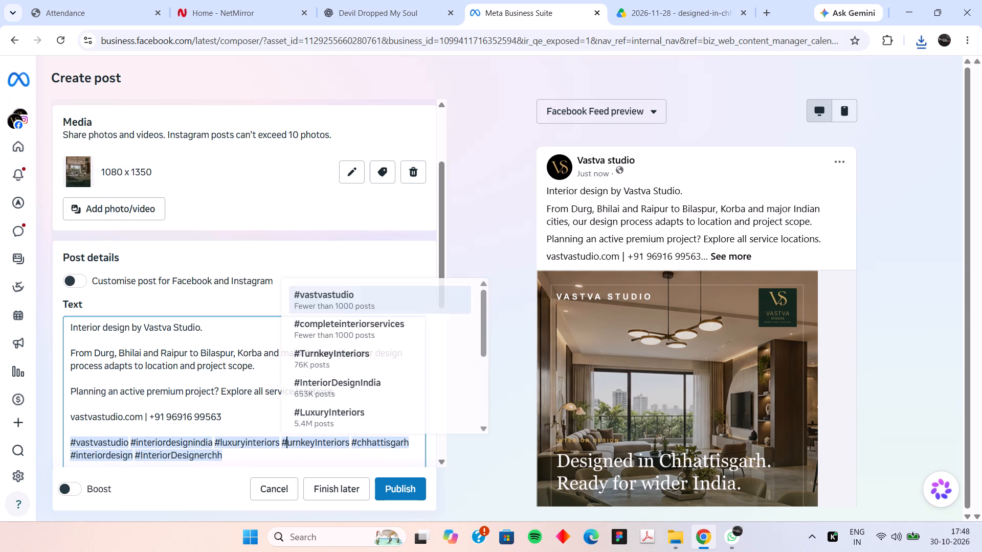
key("t")
key("Right")
key("Right")
key("Right")
key("Right")
key("Right")
key("Right")
key("Right")
key("BackSpace")
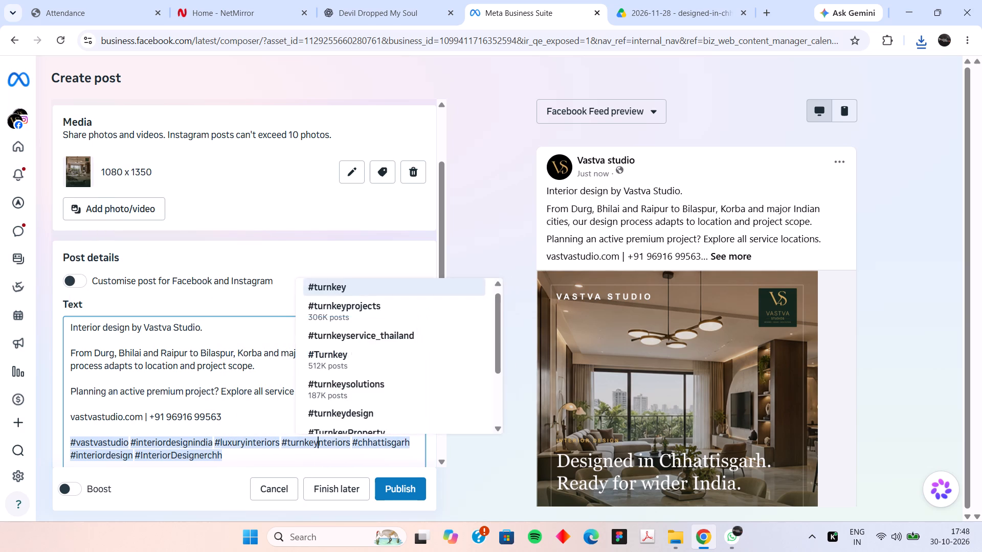
key("i")
Lowercase the initial I of the caption's last hashtag, #InteriorDesignerchh.
key("Right")
key("Right")
key("Right")
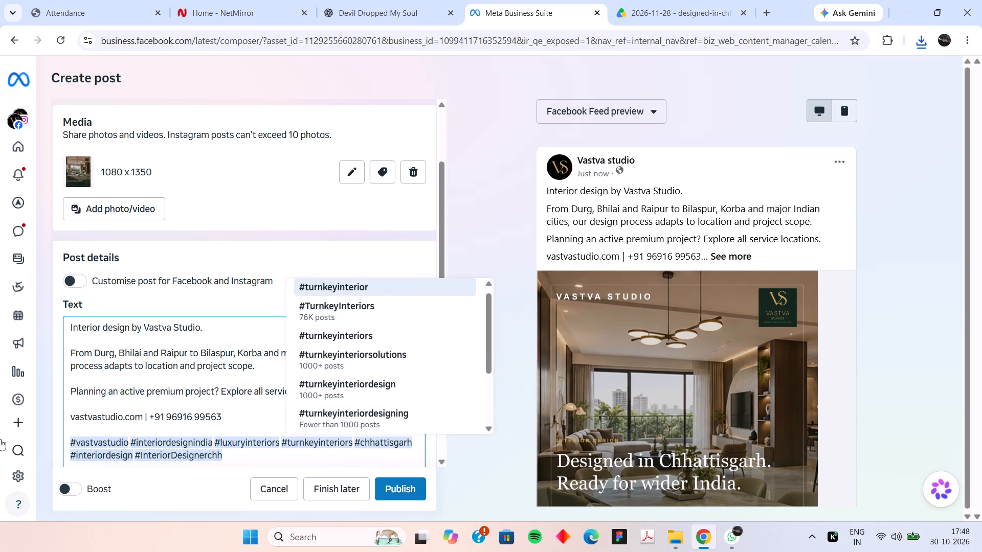
left_click(141, 458)
key("Right")
key("BackSpace")
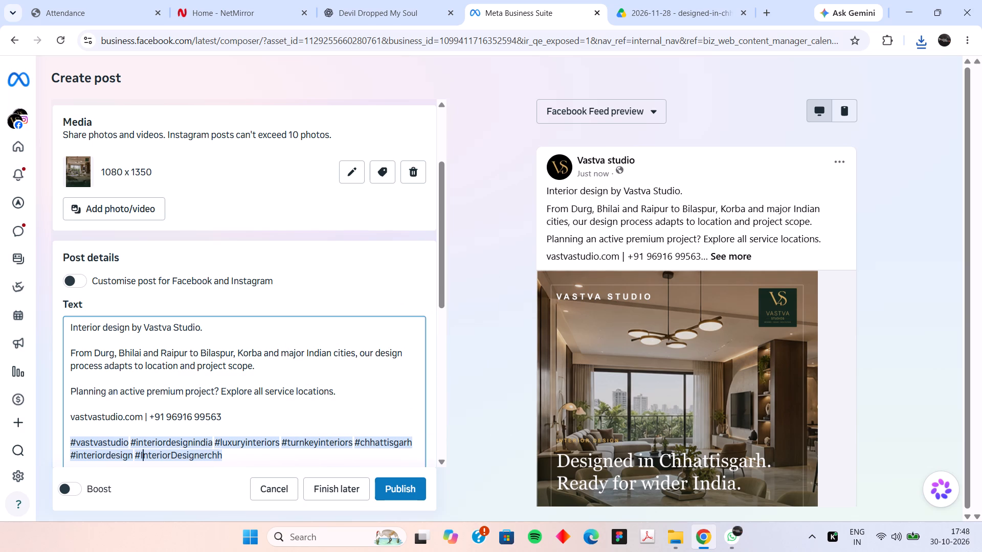
key("i")
key("Right")
key("Right")
key("Right")
key("Right")
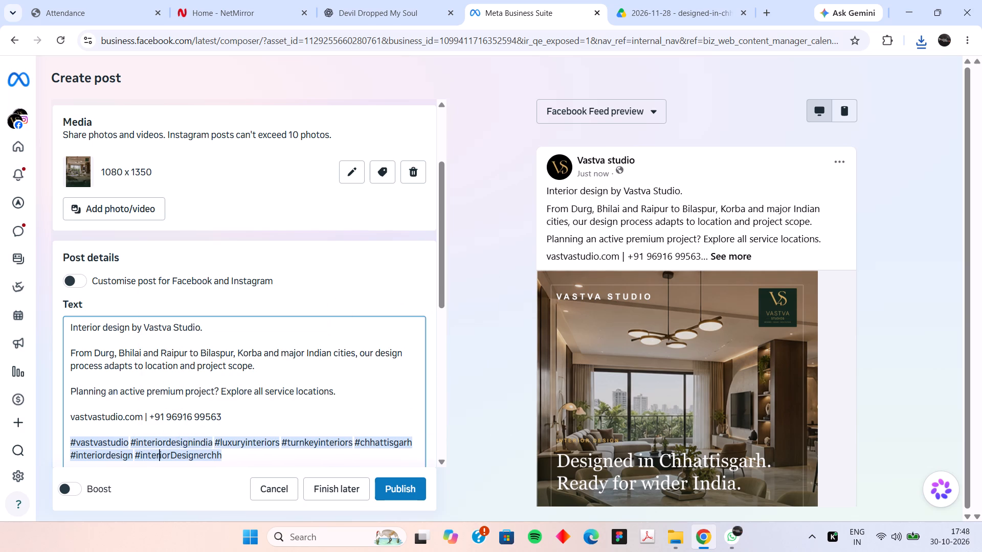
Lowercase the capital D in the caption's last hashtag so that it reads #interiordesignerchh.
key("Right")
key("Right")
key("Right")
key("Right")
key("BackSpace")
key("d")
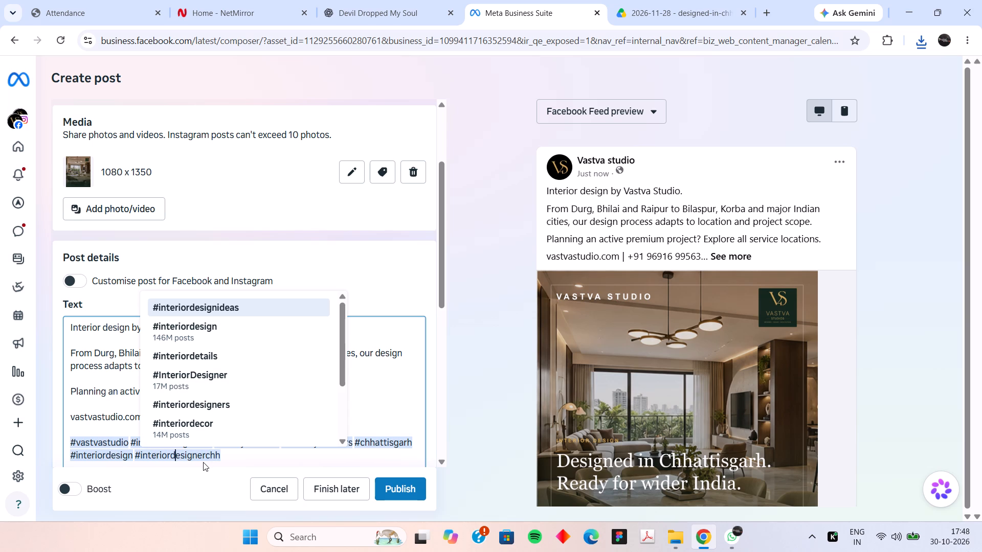
Replace the truncated text of the caption's last hashtag with InteriorDesignerchhattisgarh copied from caption.txt in Google Drive.
left_click(650, 0)
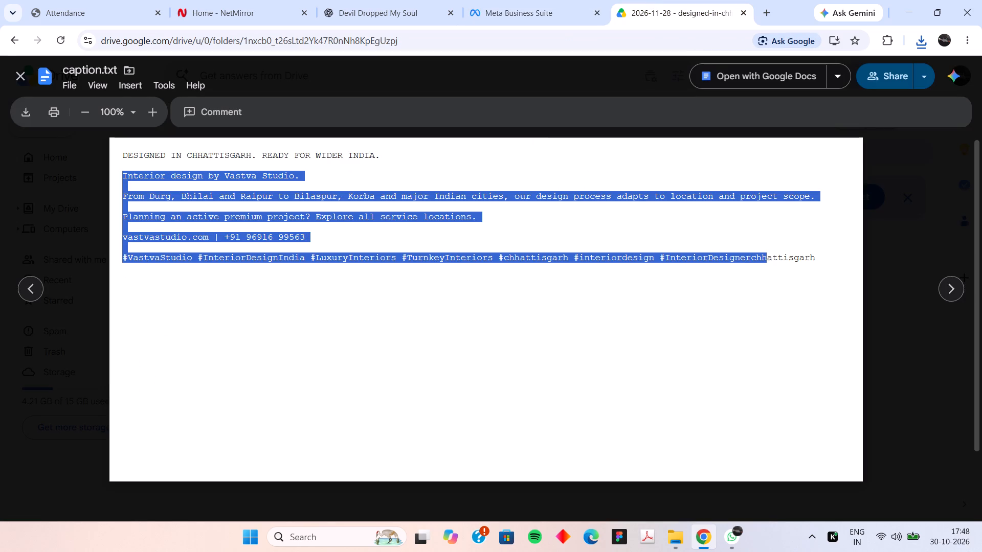
left_click_drag(764, 260, 836, 254)
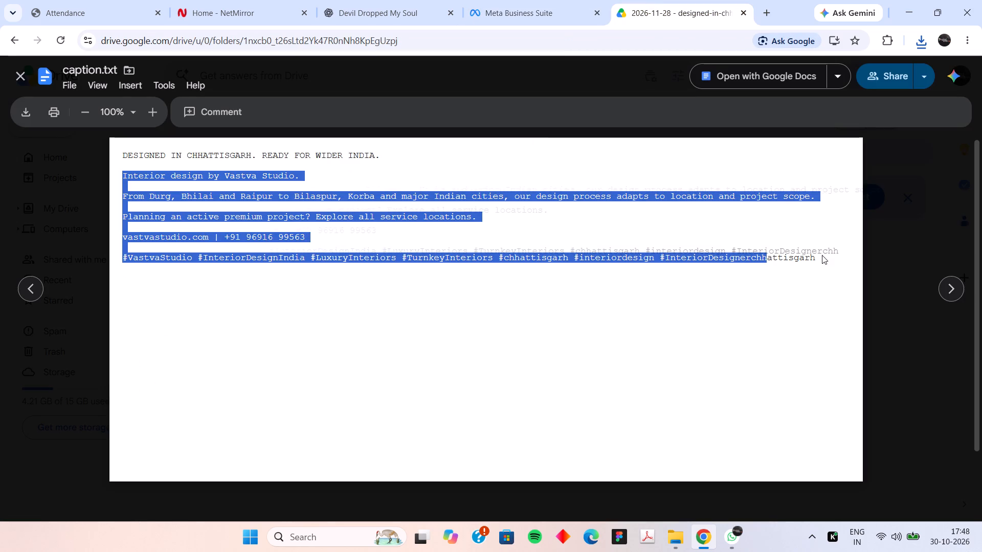
double_click(811, 258)
right_click(811, 258)
left_click(655, 283)
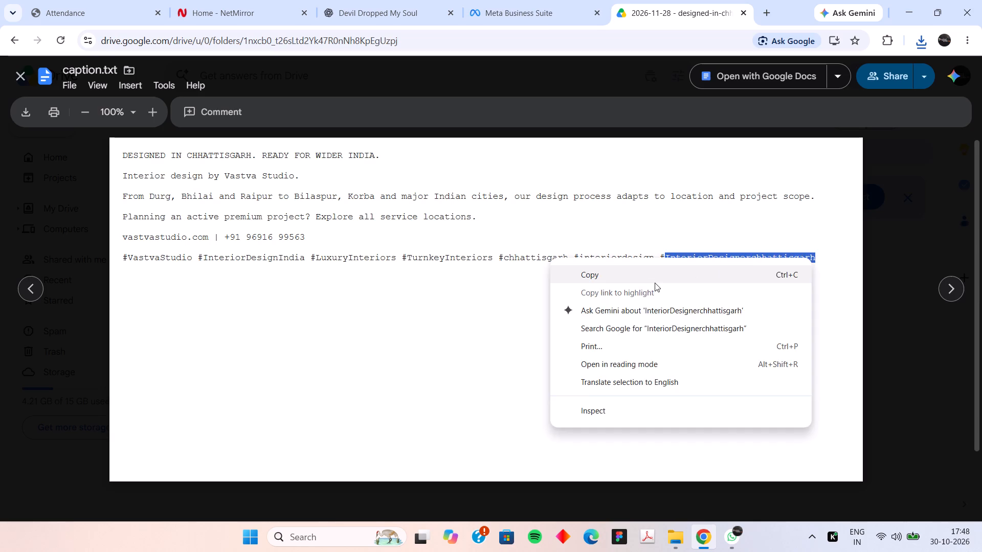
left_click(539, 15)
scroll(221, 419, "down", 1)
left_click(176, 456)
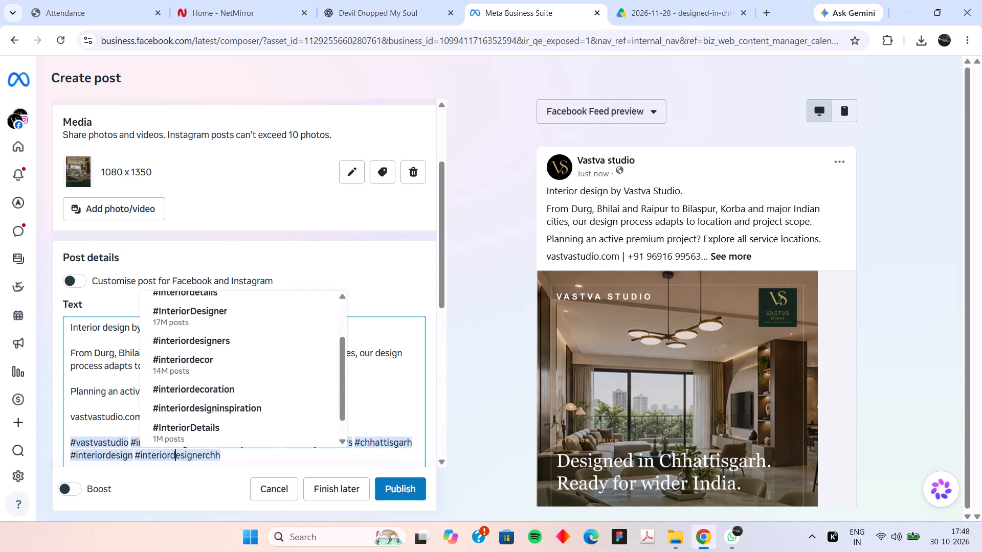
left_click_drag(225, 458, 144, 425)
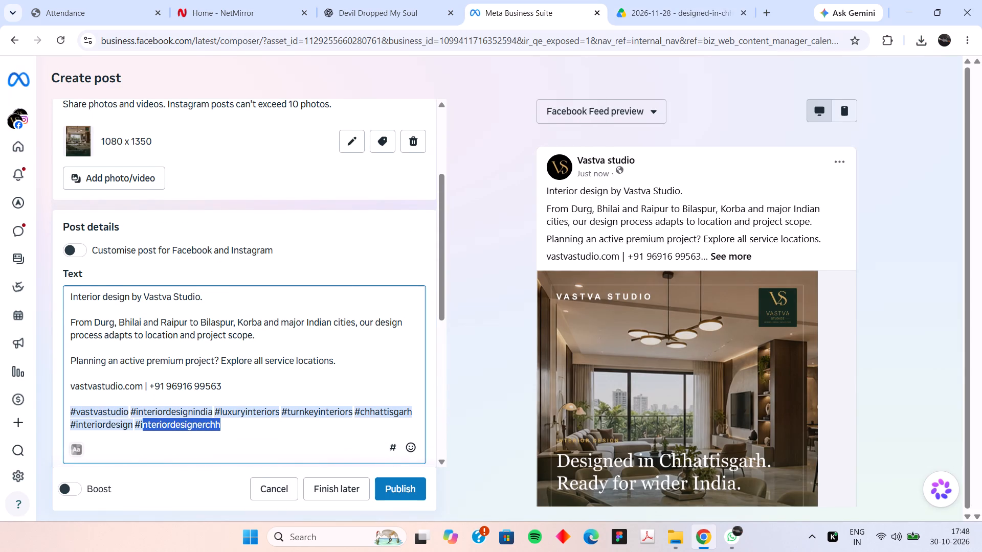
left_click_drag(144, 425, 141, 429)
right_click(155, 420)
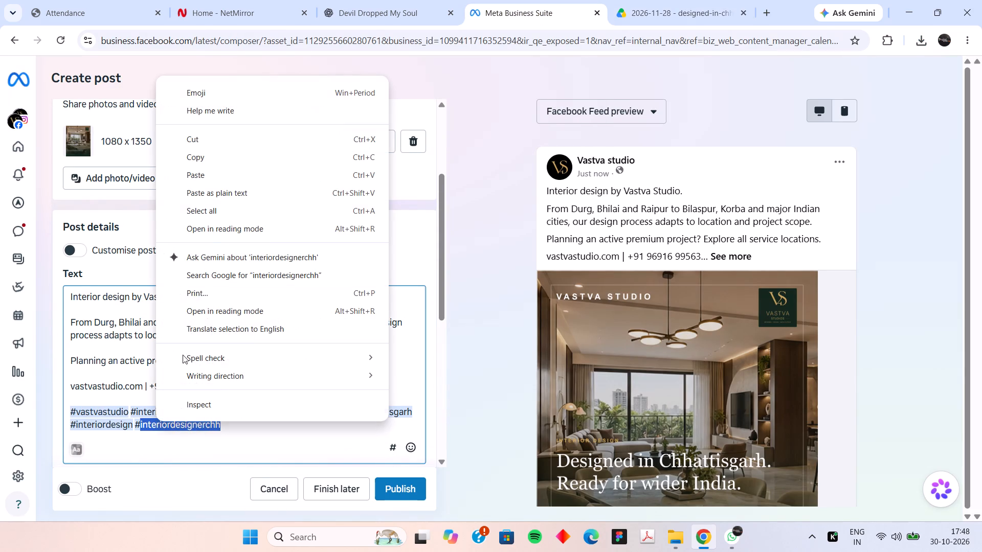
left_click(225, 171)
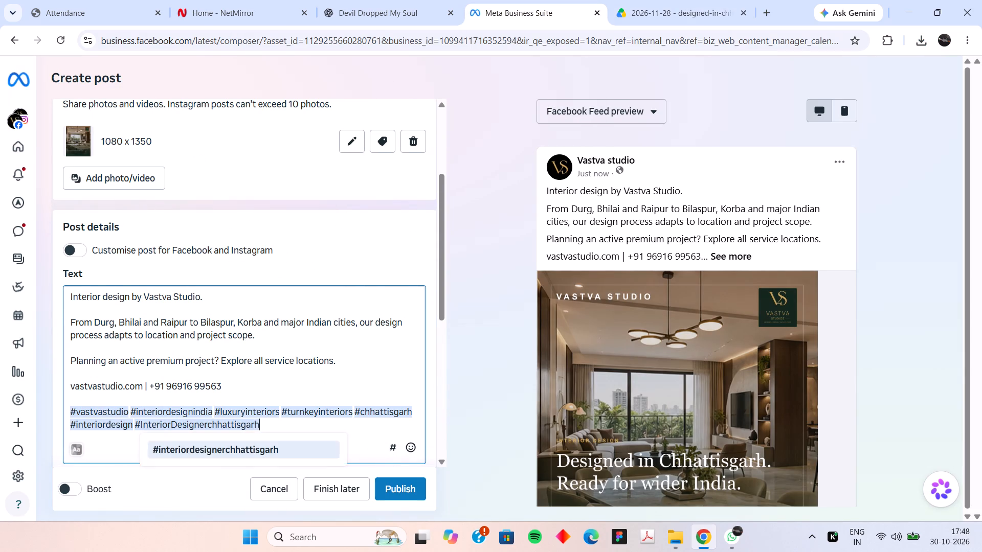
Lowercase the capitals I and D in the pasted hashtag so that it reads #interiordesignerchhattisgarh.
left_click(140, 426)
key("Right")
key("BackSpace")
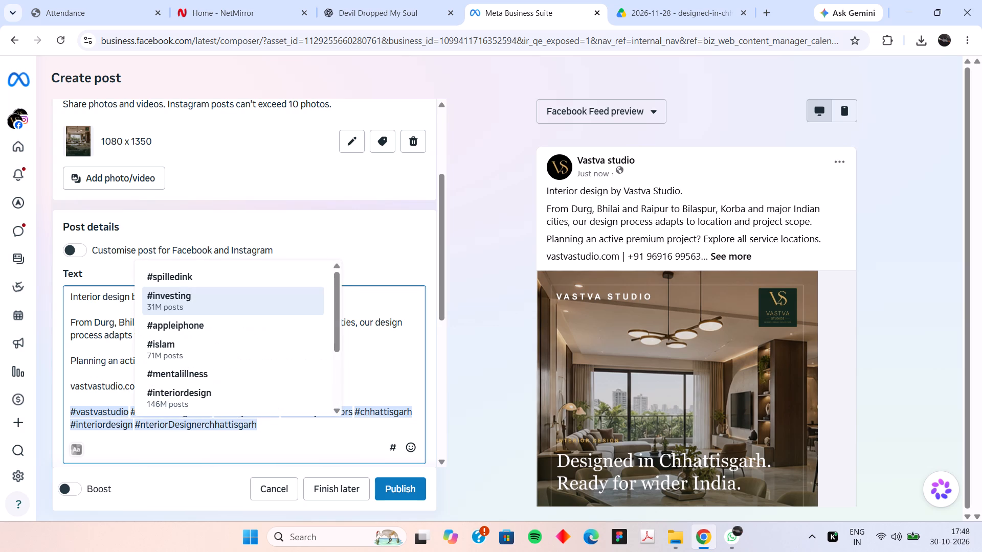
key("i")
key("Right")
key("Right")
key("Right")
key("Right")
key("Right")
key("Right")
key("Right")
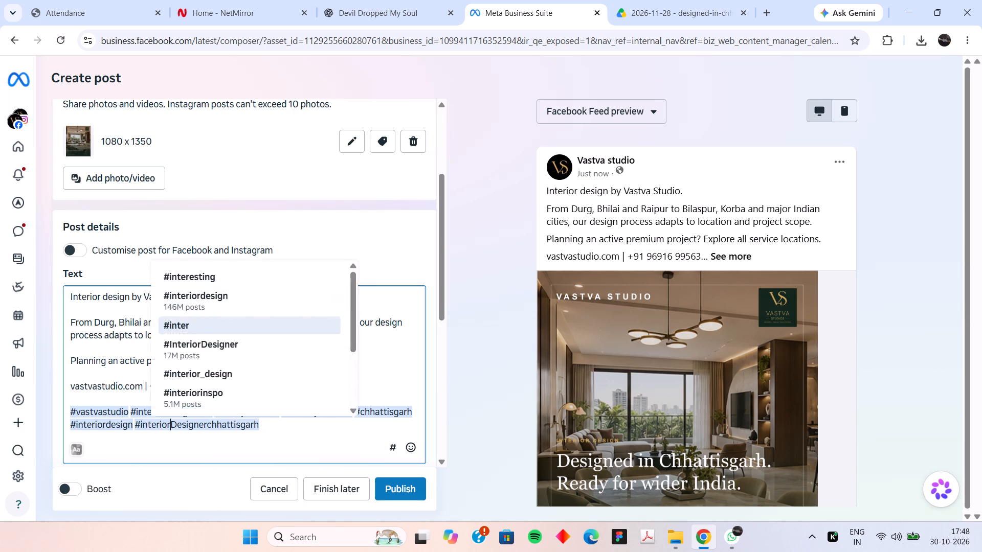
key("Right")
key("BackSpace")
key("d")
key("Right")
key("Right")
key("Right")
key("Right")
key("Right")
key("Right")
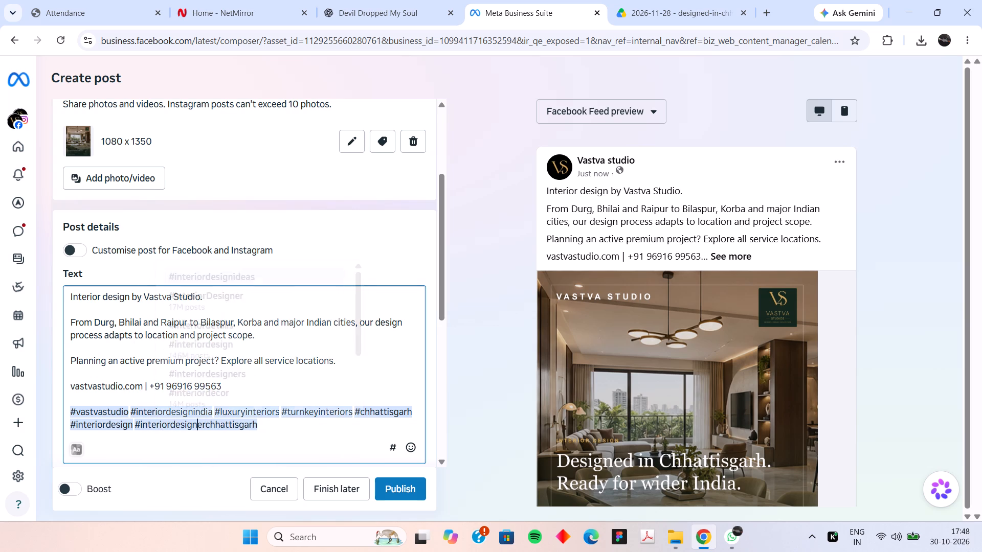
scroll(143, 359, "down", 1)
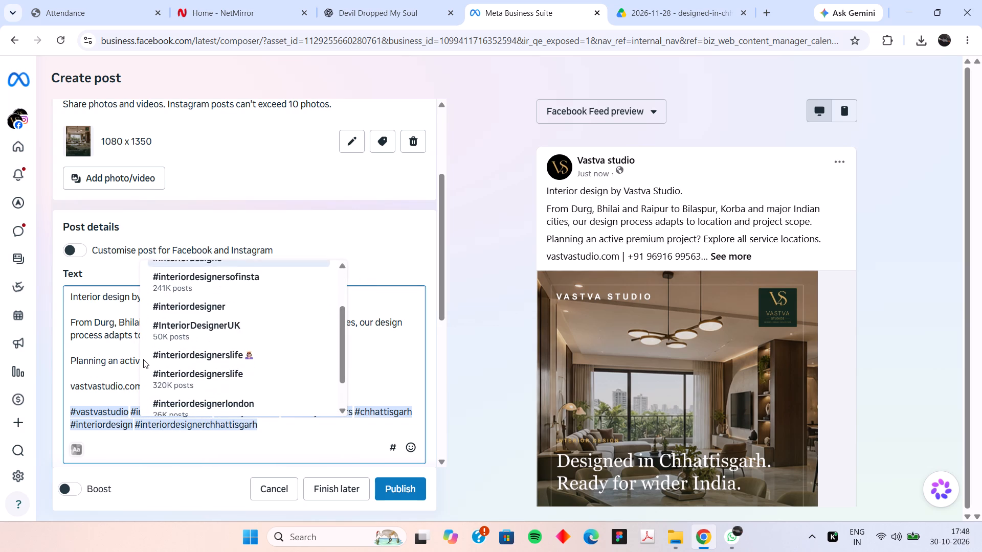
scroll(313, 434, "down", 2)
left_click(399, 373)
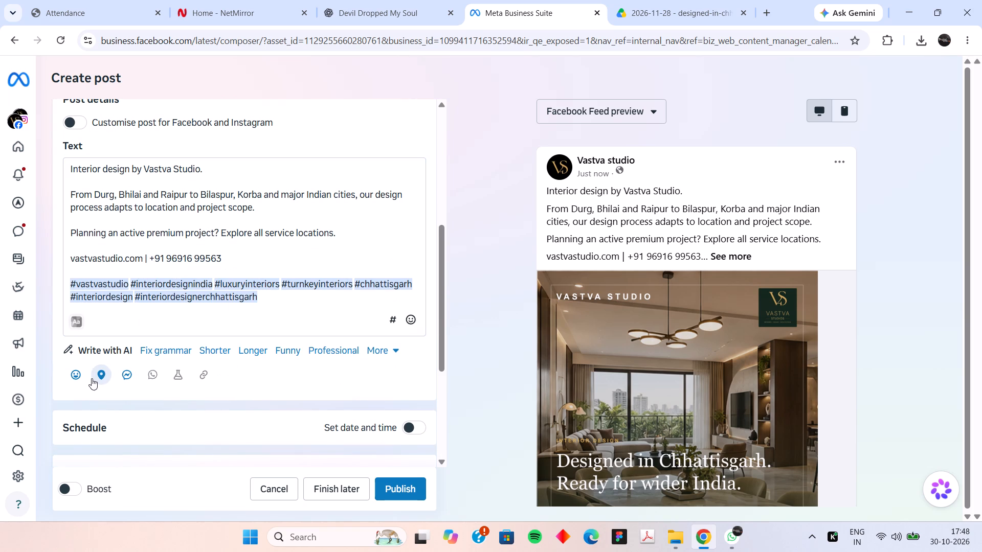
Add Chhattisgarh as the post's location, searching for "chha", and save it.
left_click(92, 378)
left_click(453, 226)
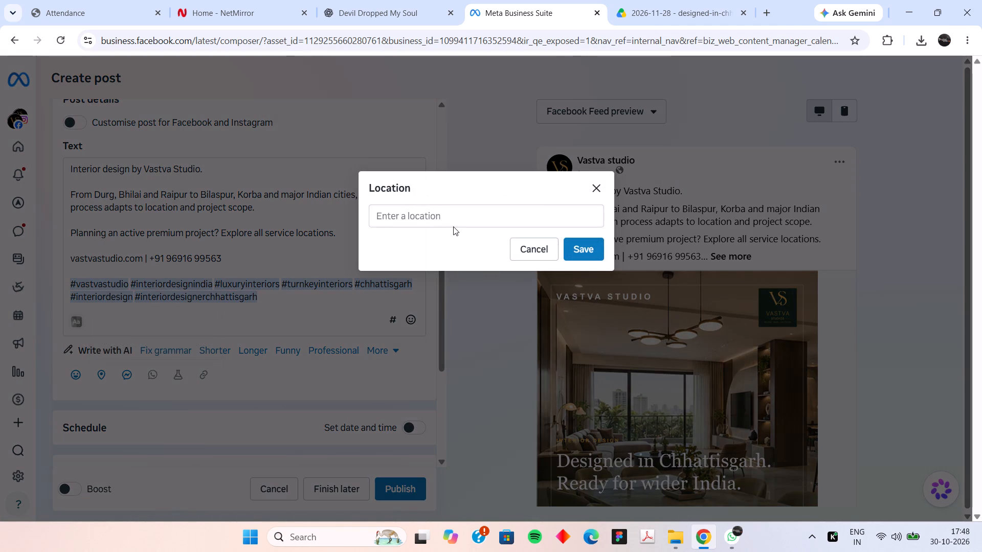
left_click(444, 216)
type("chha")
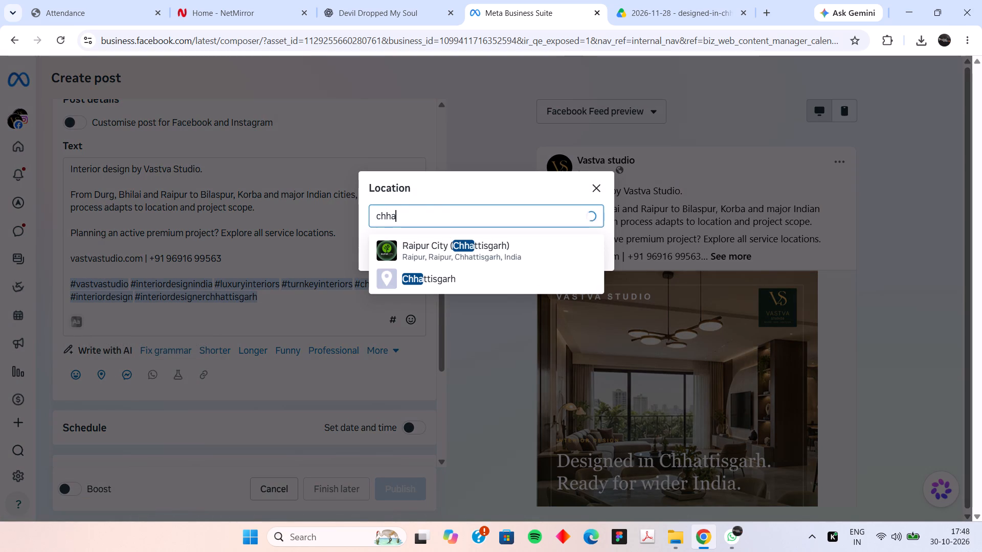
left_click(410, 276)
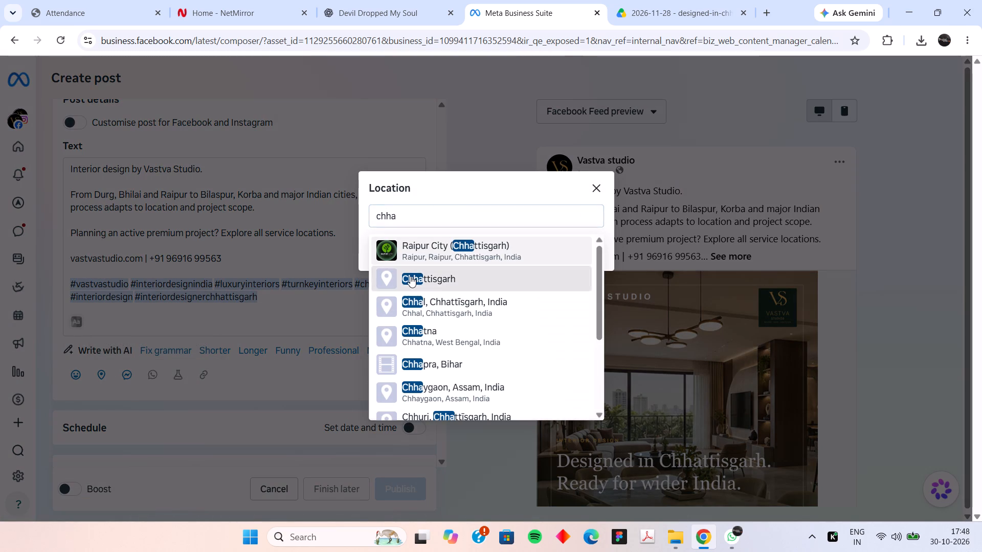
left_click(582, 254)
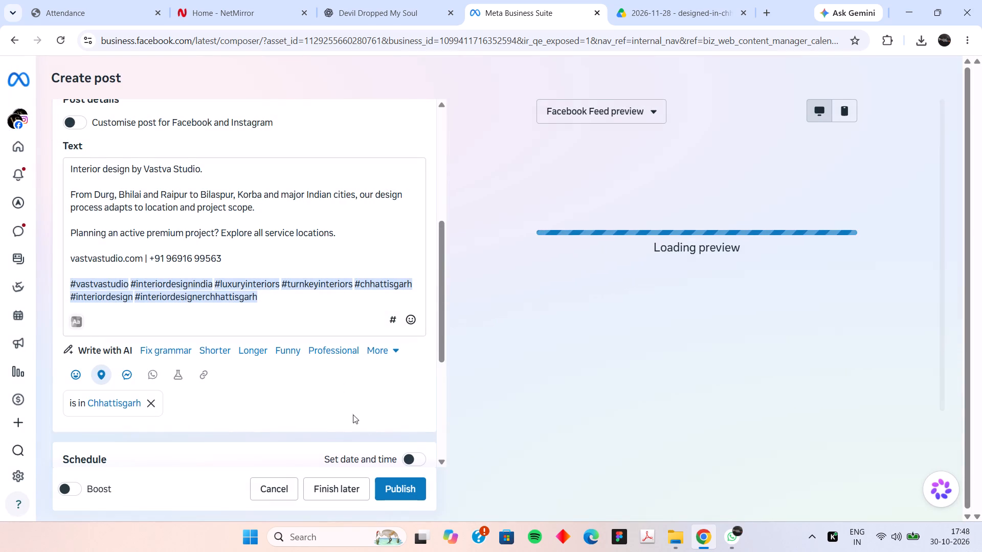
Enable scheduling for the post and set both the Facebook and Instagram dates to 22 November 2026.
left_click(421, 458)
scroll(349, 344, "down", 2)
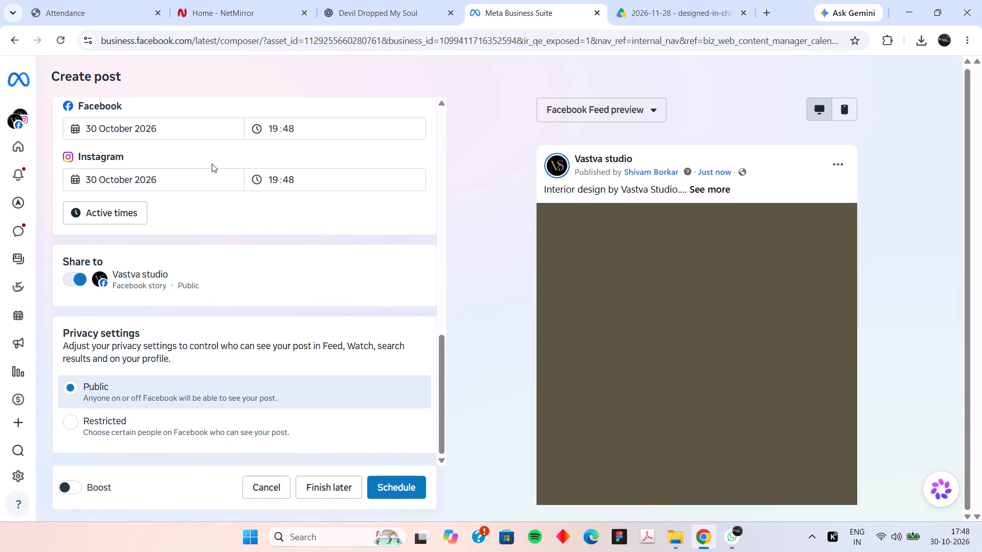
left_click(153, 130)
left_click(203, 163)
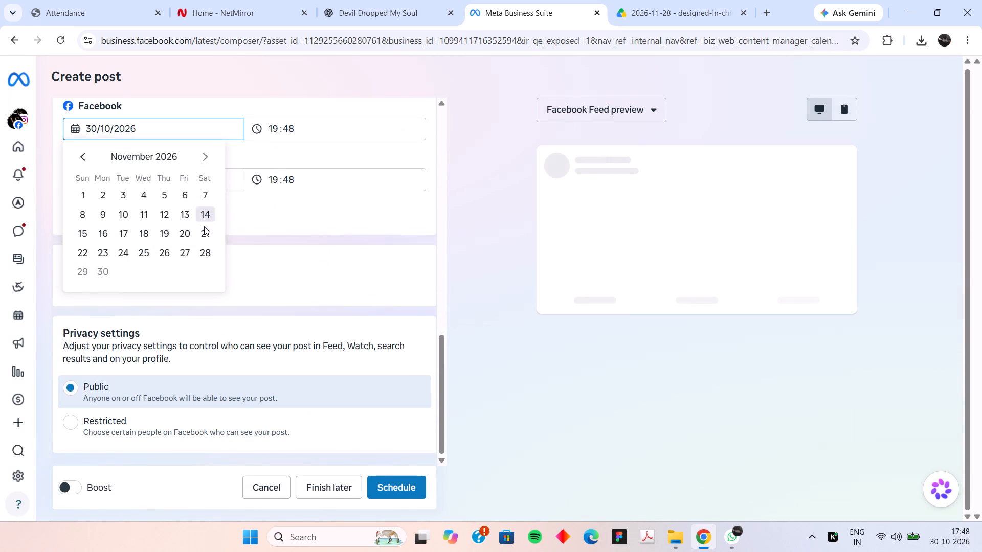
left_click(81, 258)
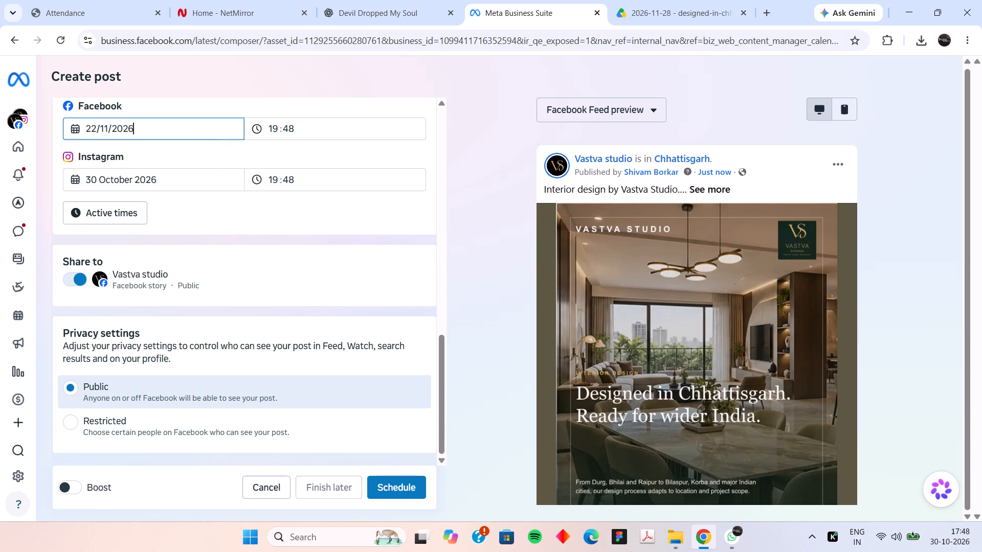
left_click(127, 175)
left_click(198, 202)
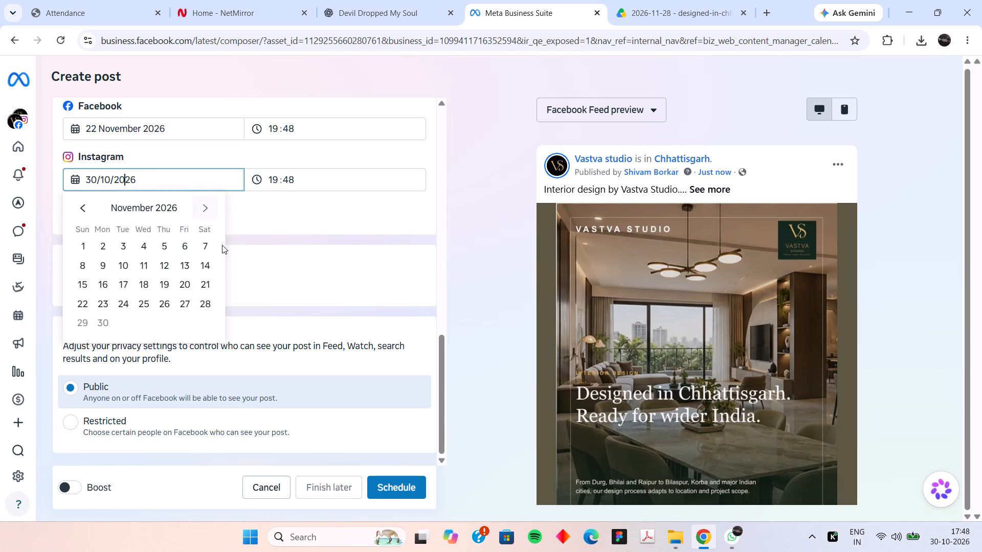
left_click(82, 299)
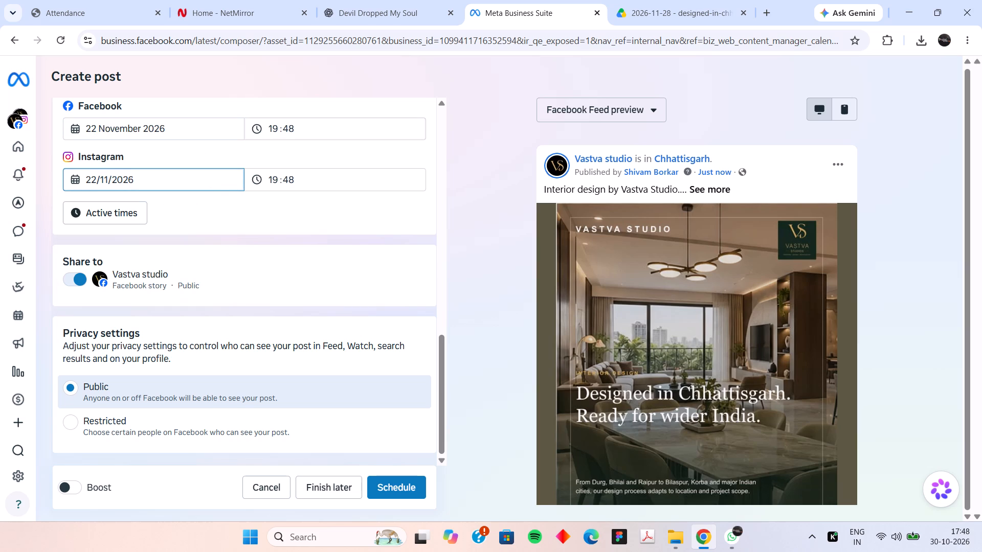
Set both the Facebook and Instagram publishing times to 11:00.
left_click(280, 123)
left_click(255, 140)
left_click(289, 128)
left_click(271, 130)
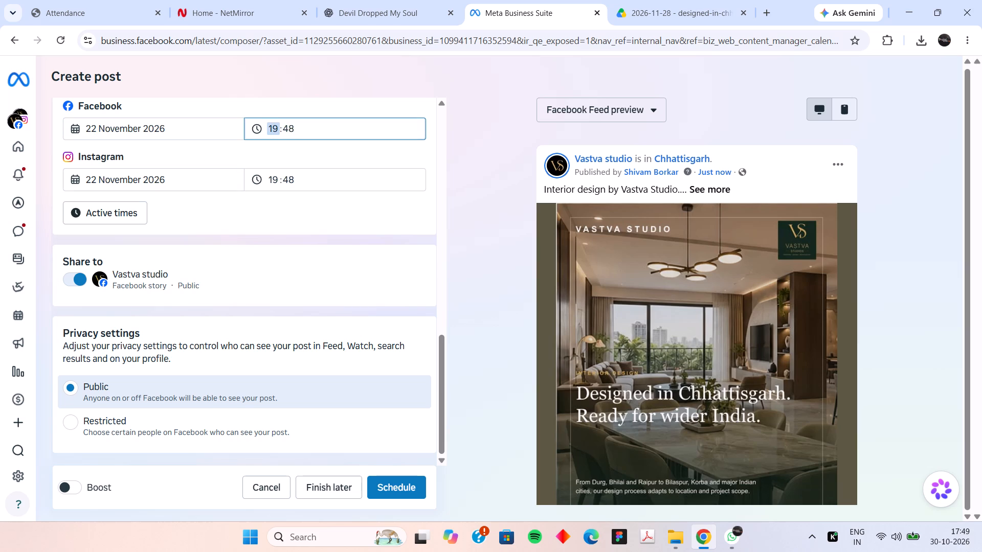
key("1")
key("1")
left_click(288, 130)
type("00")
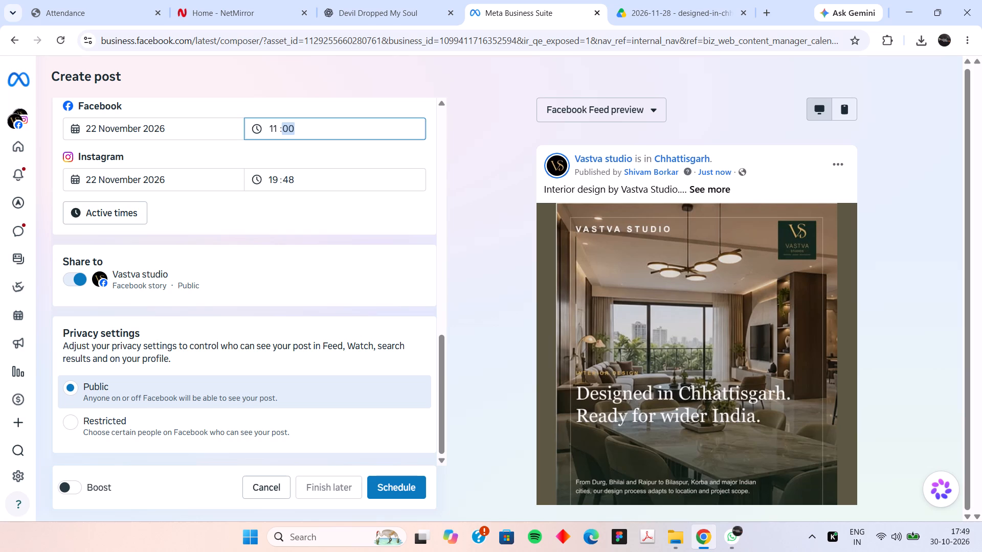
left_click(272, 178)
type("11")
left_click(288, 178)
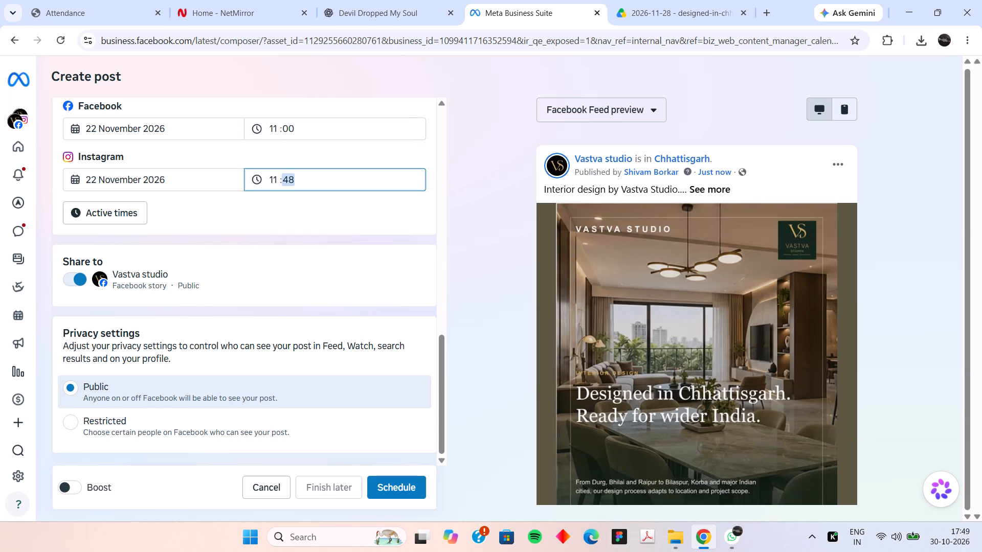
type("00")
Schedule the post and decline the offer to boost it.
scroll(204, 285, "down", 4)
left_click(393, 488)
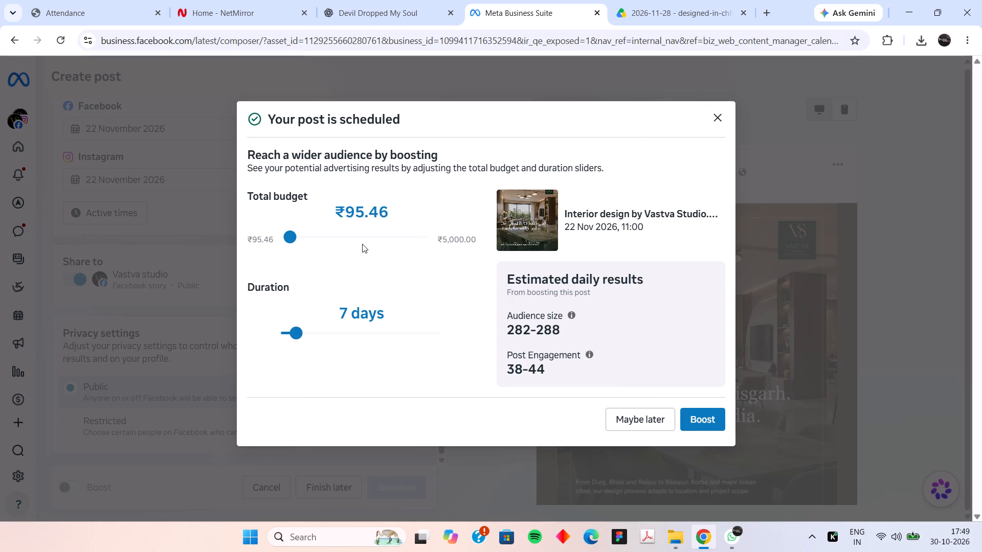
left_click(649, 413)
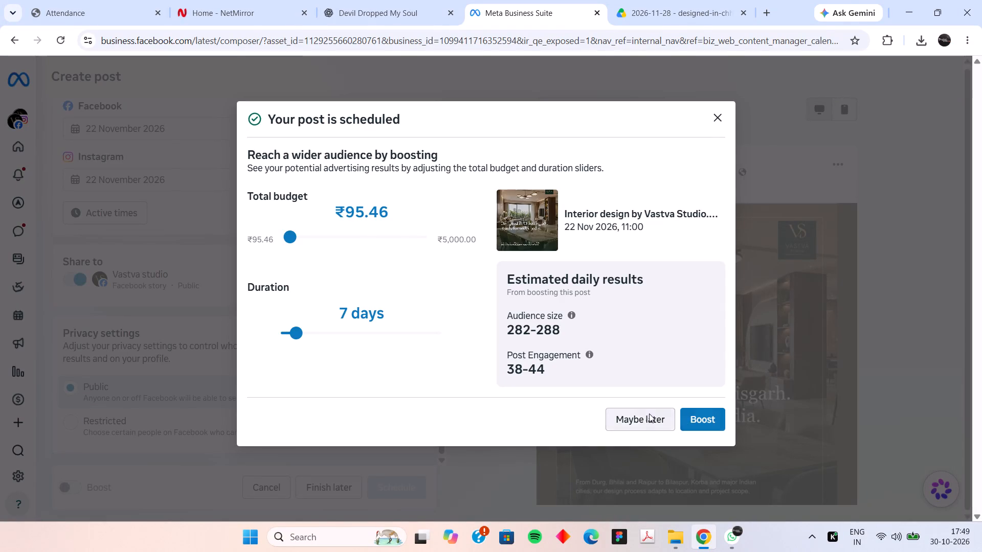
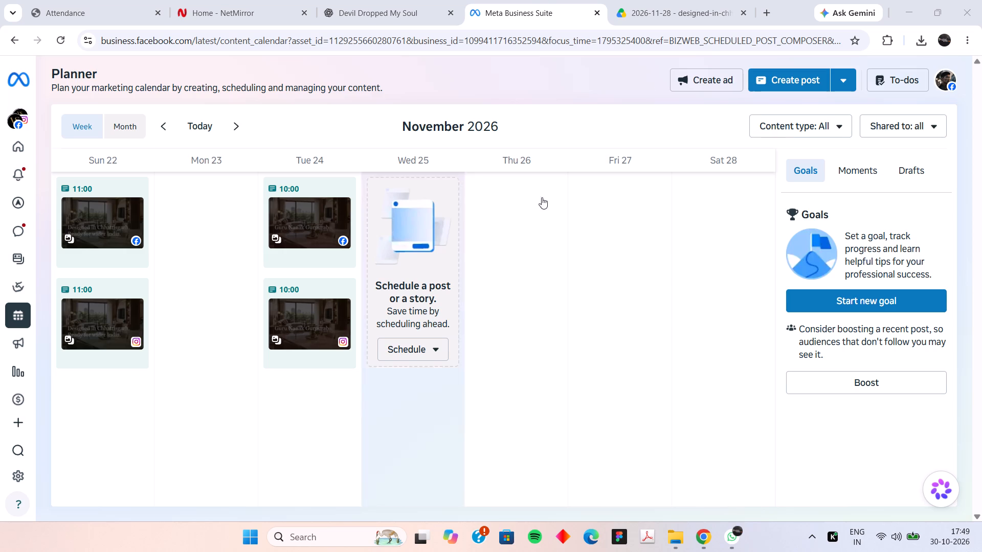
Switch to Google Drive, leave the 2026-11-28 folder and open the 2026-11-30 post folder in 2026-11 - November 2026.
left_click(651, 0)
left_click(21, 70)
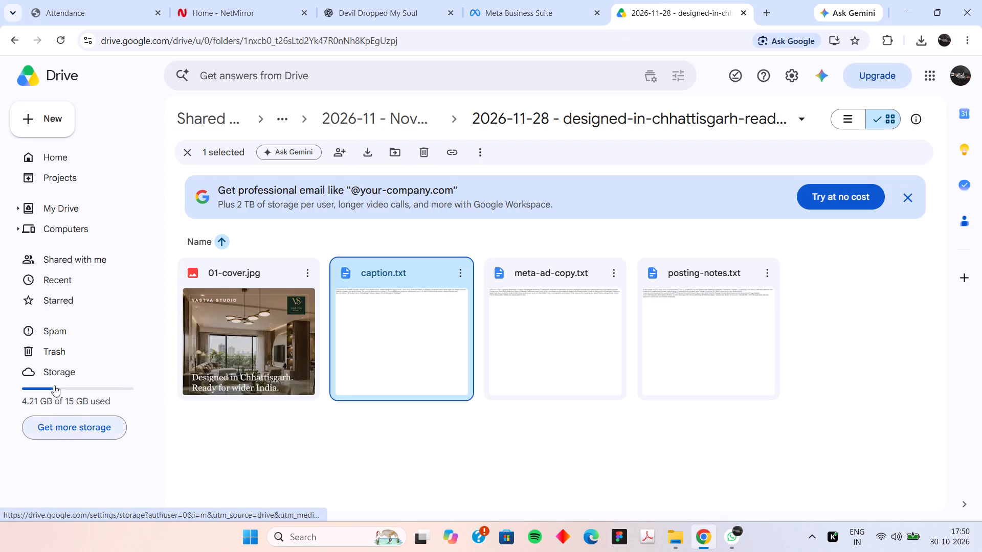
left_click(22, 43)
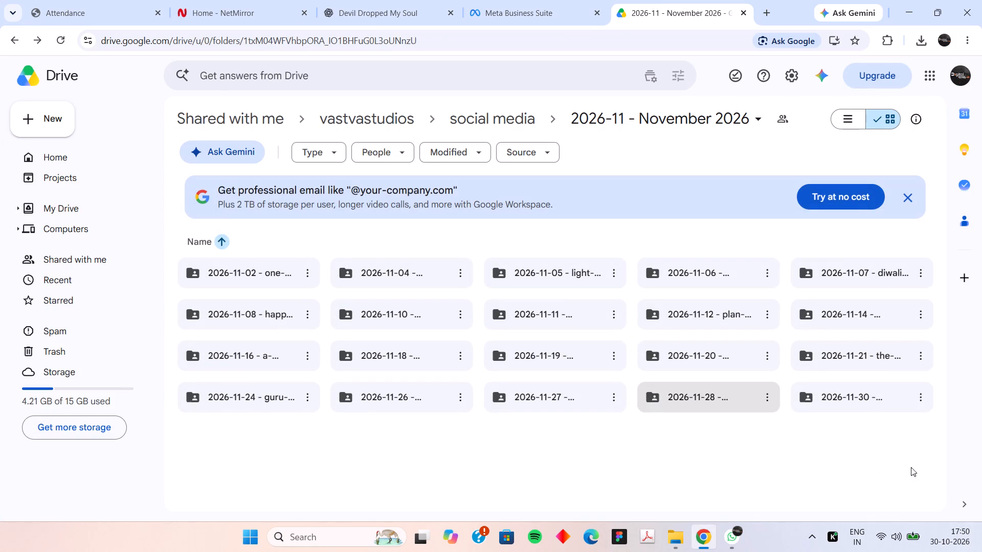
double_click(867, 395)
Download the image 08-enquire.jpg from the 2026-11-30 post folder.
scroll(395, 359, "down", 2)
scroll(559, 336, "up", 1)
left_click(605, 355)
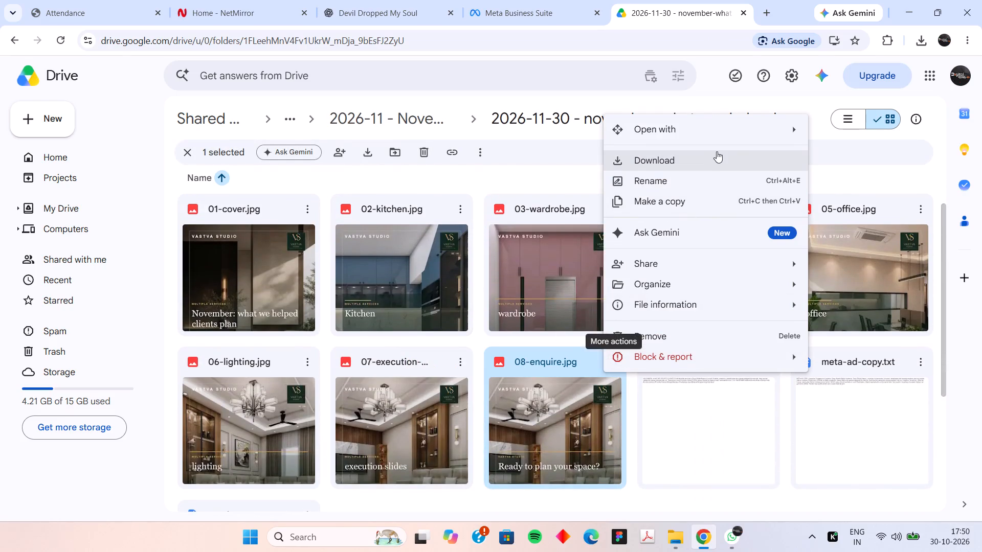
Download all eight images, 08-enquire through 01-cover, from the 2026-11-30 Drive folder.
left_click(710, 154)
left_click(459, 357)
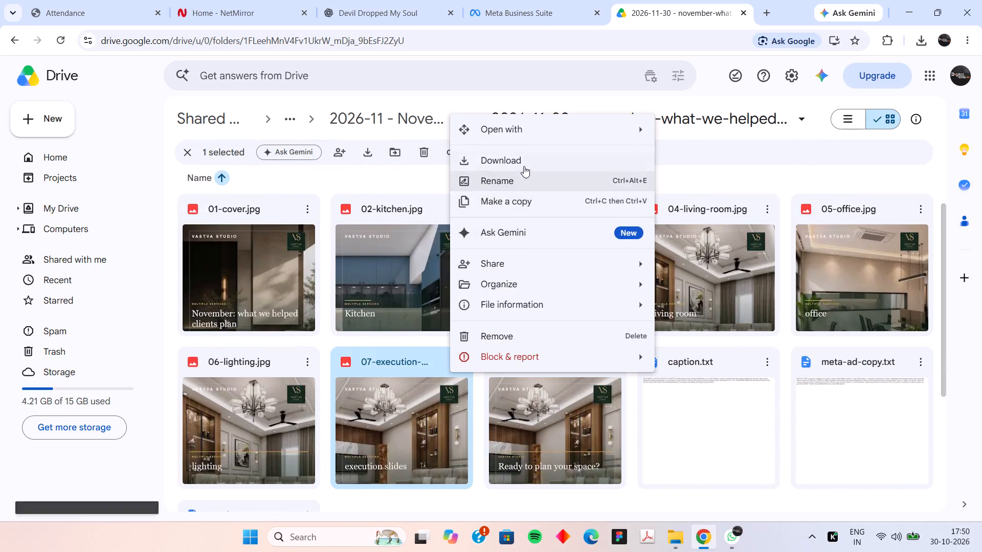
left_click(524, 166)
left_click(308, 364)
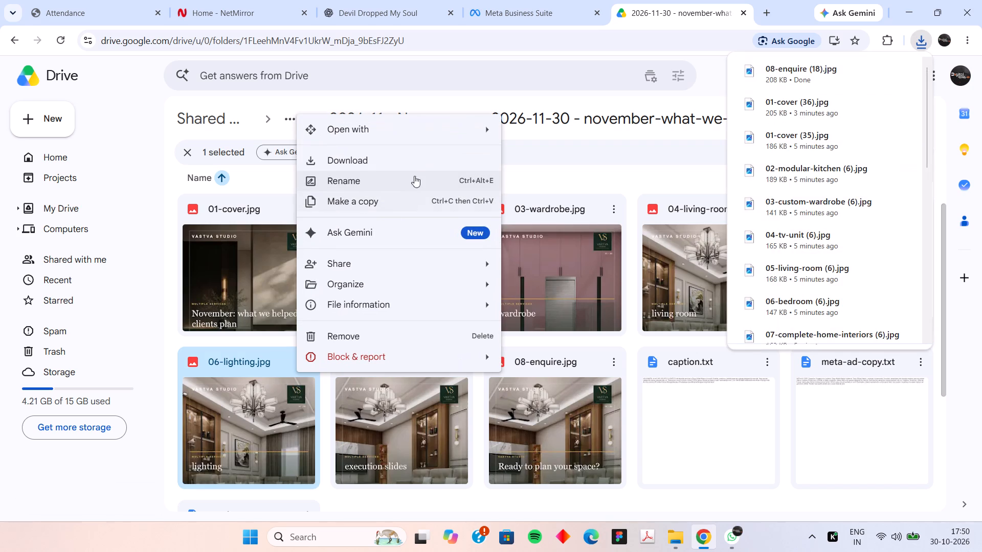
left_click(436, 155)
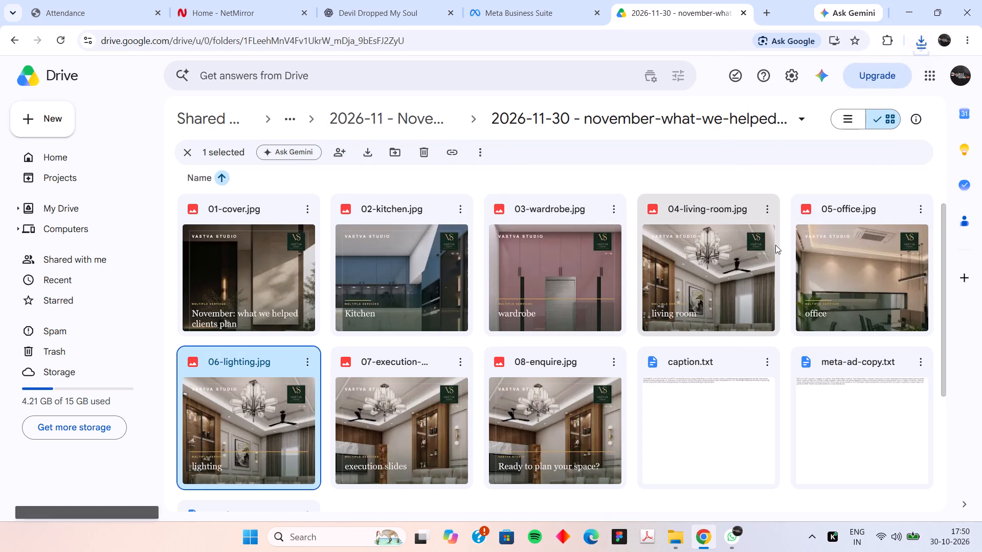
left_click(926, 211)
left_click(781, 263)
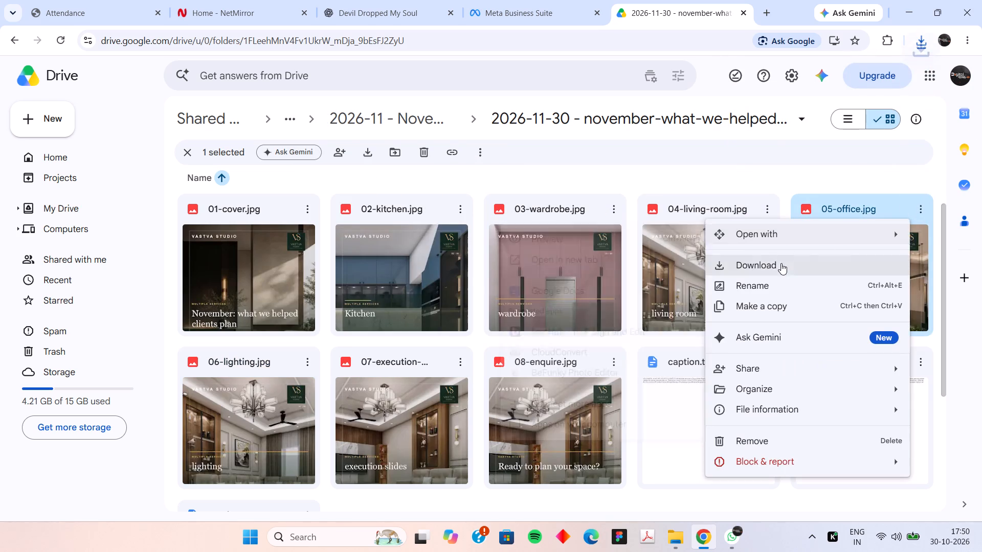
left_click(762, 208)
left_click(805, 261)
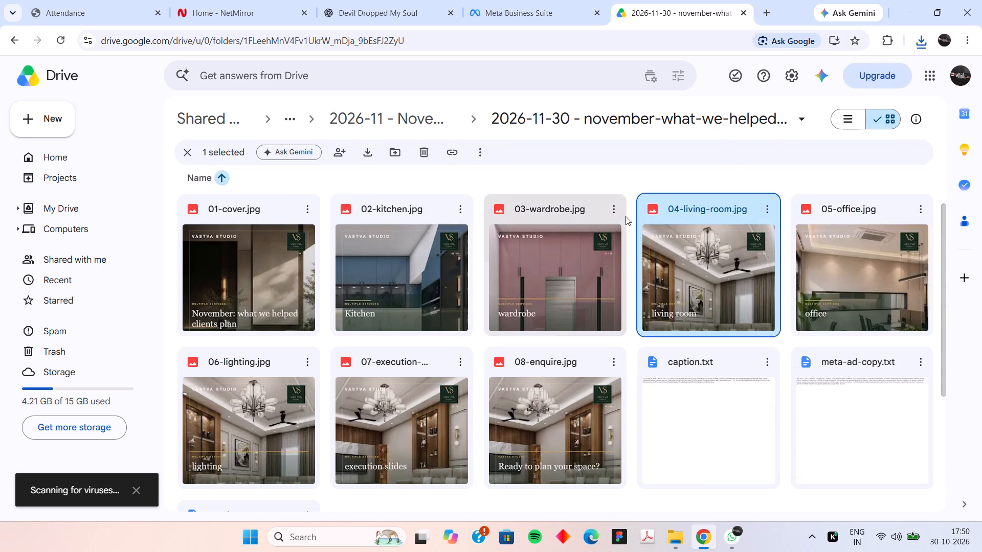
left_click(610, 208)
left_click(645, 266)
left_click(463, 206)
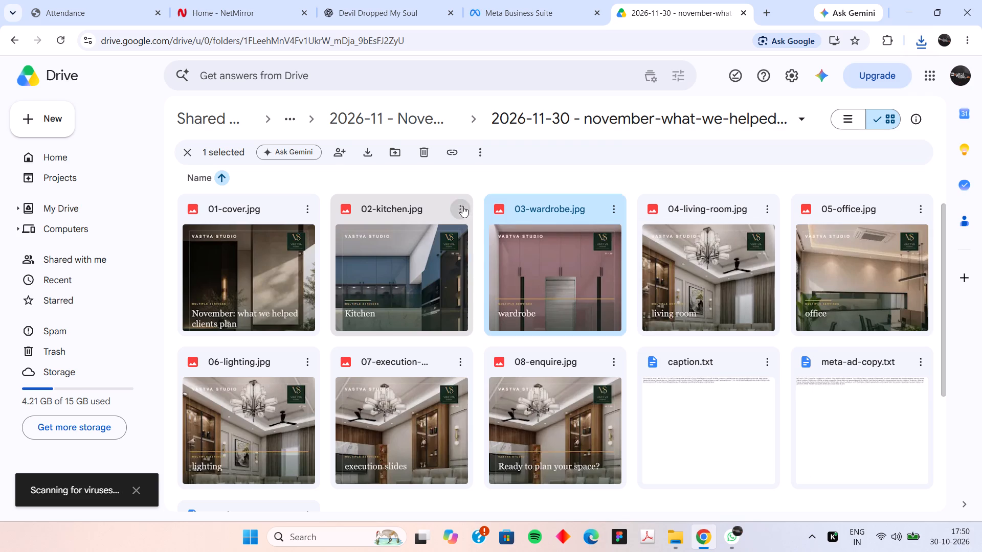
left_click(504, 264)
left_click(313, 207)
left_click(349, 261)
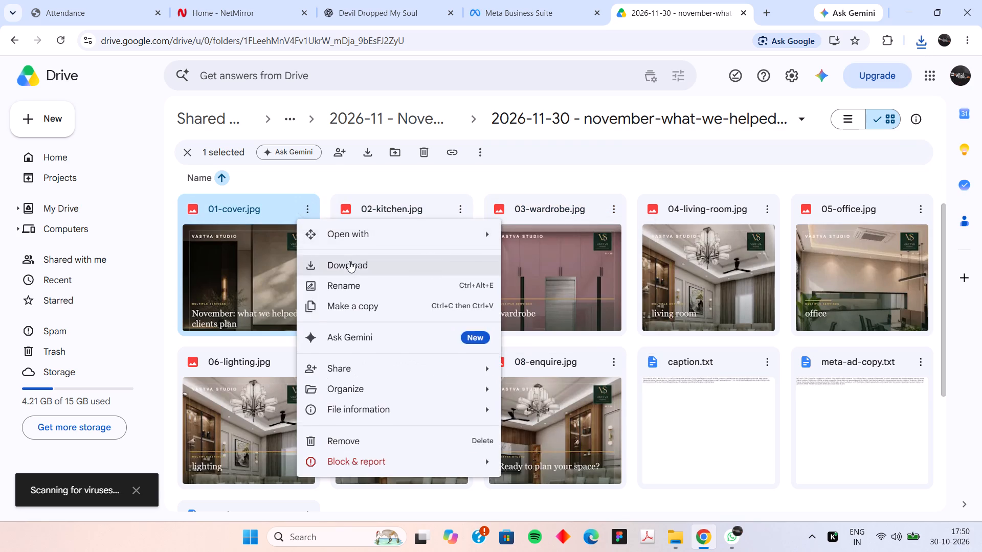
Open caption.txt and copy its text from "Multiple services in Durg–Bhilai–Raipur." through the last hashtag, leaving out the title line.
double_click(684, 412)
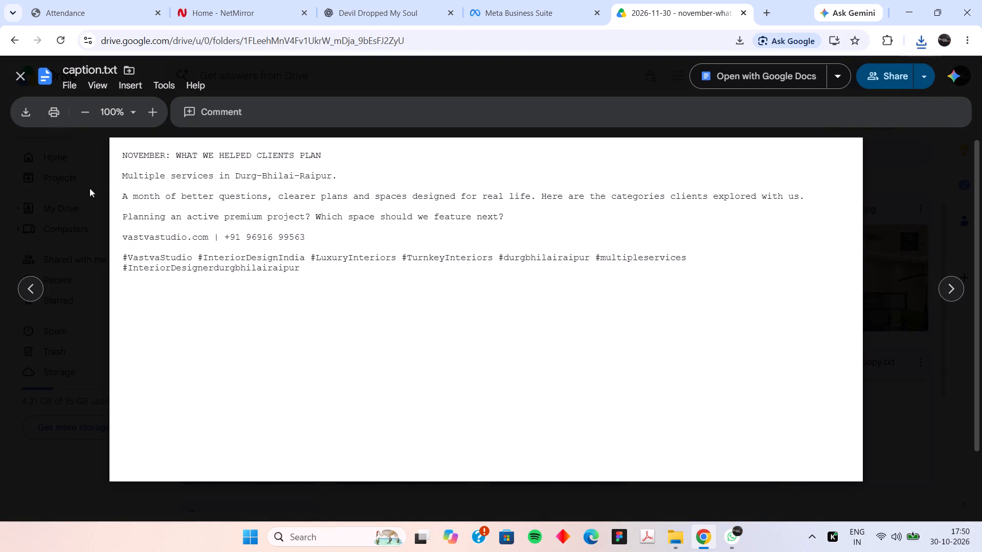
left_click_drag(124, 176, 375, 265)
right_click(374, 261)
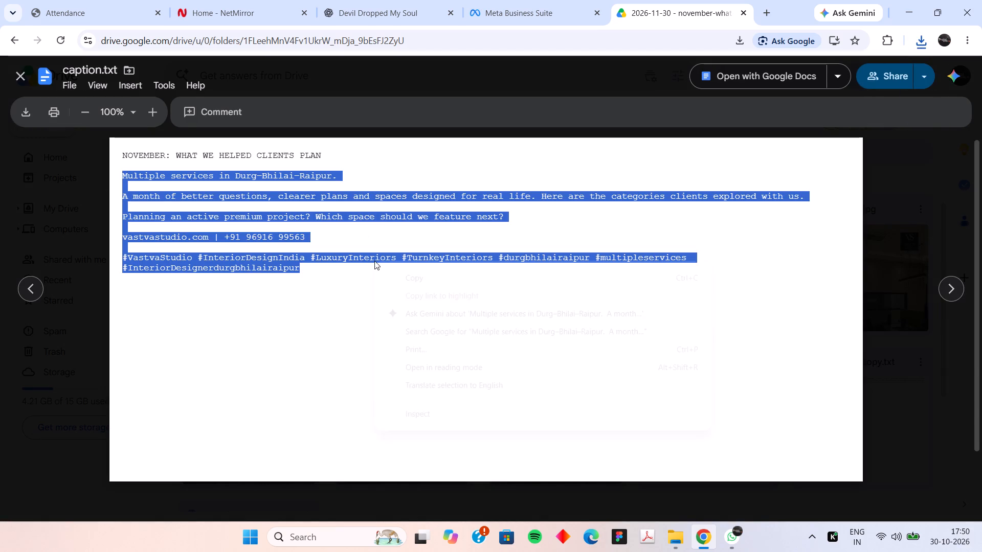
left_click(399, 272)
Create a new post in Meta Business Suite and add the eight downloaded images, 01-cover (37) through 08-enquire (18).
left_click(528, 0)
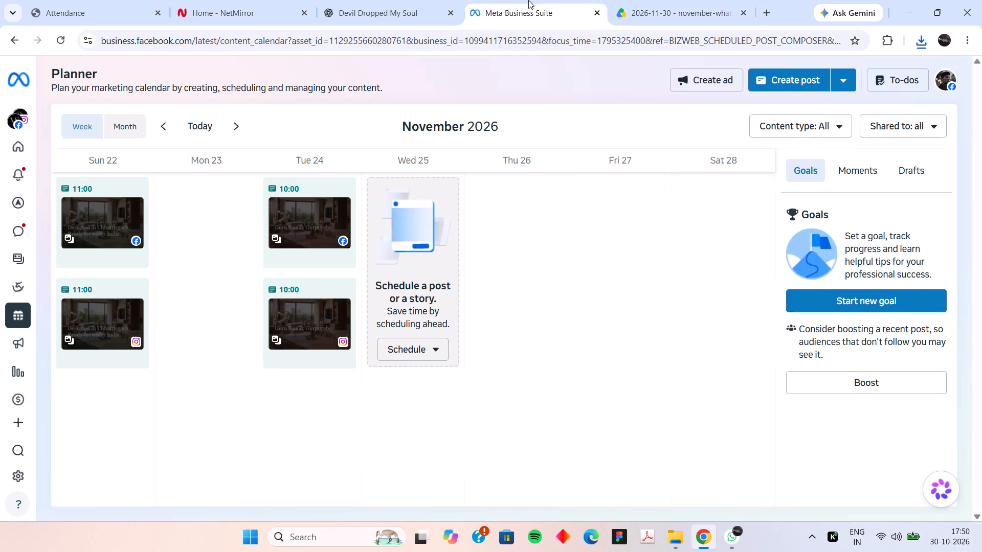
scroll(478, 371, "up", 4)
left_click(771, 75)
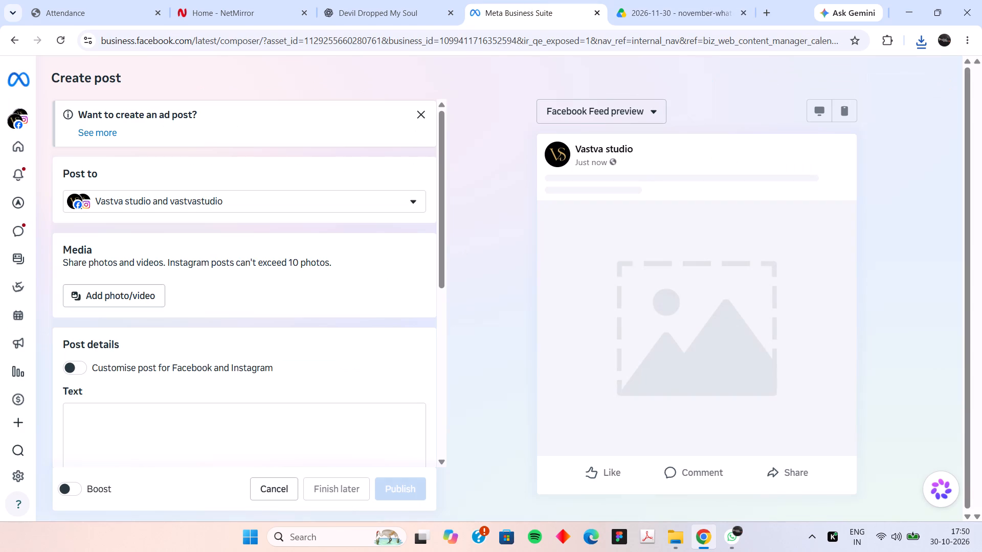
left_click(90, 293)
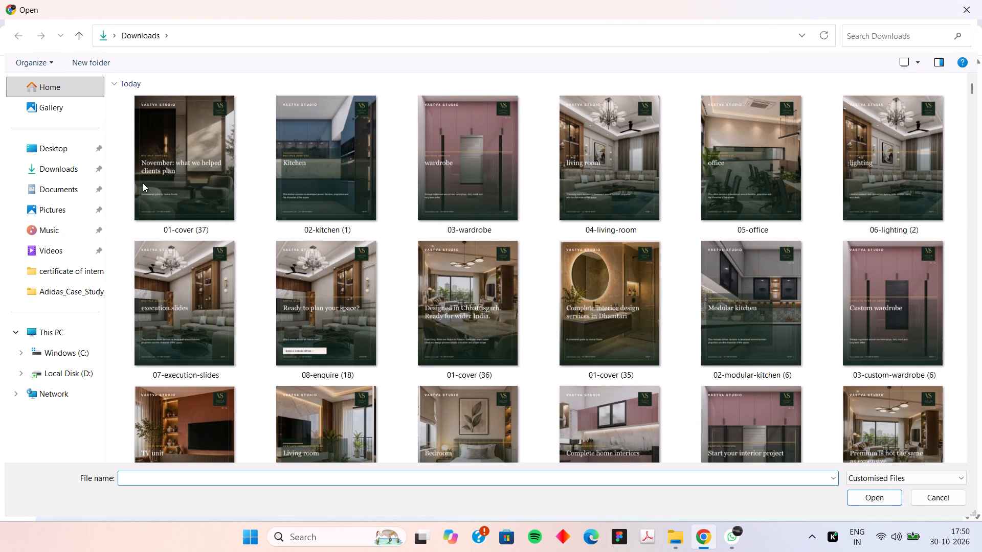
left_click(143, 183)
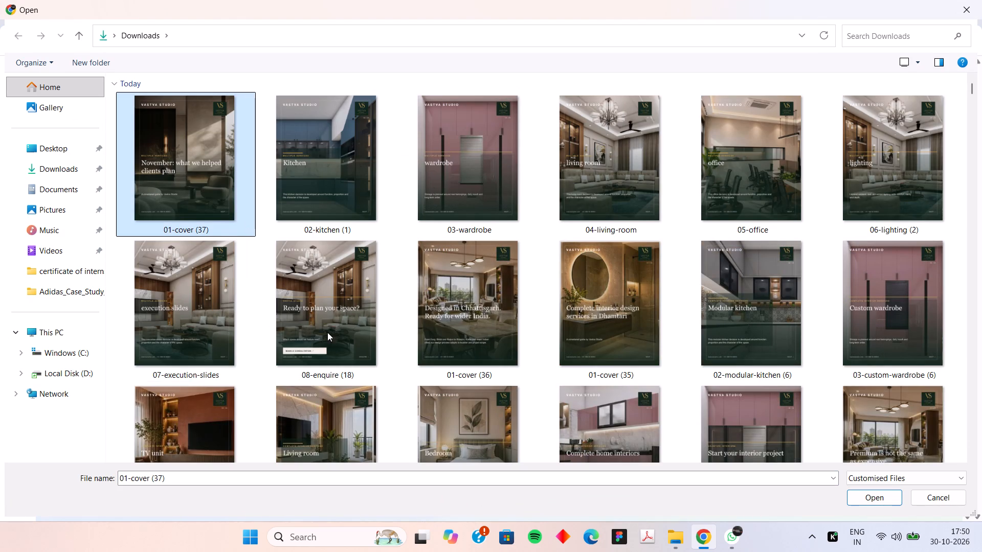
left_click(327, 332, "shift")
left_click(884, 496)
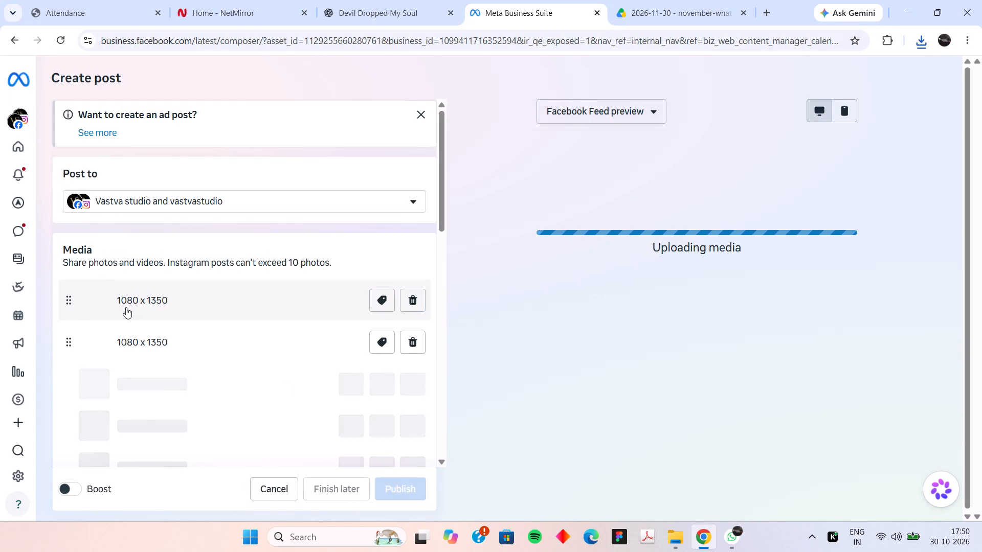
Paste the copied Durg–Bhilai–Raipur caption into the post's text.
scroll(126, 307, "down", 6)
right_click(97, 362)
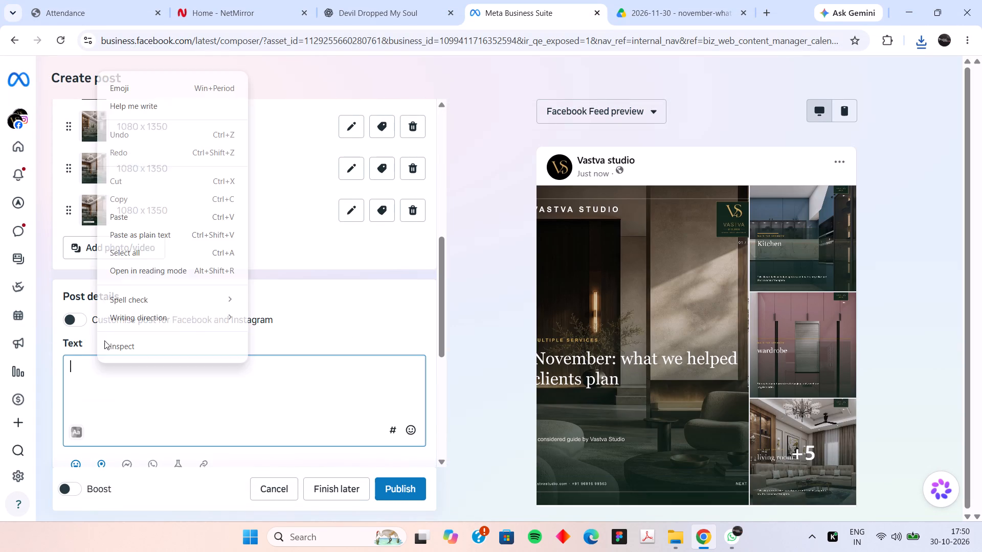
left_click(125, 222)
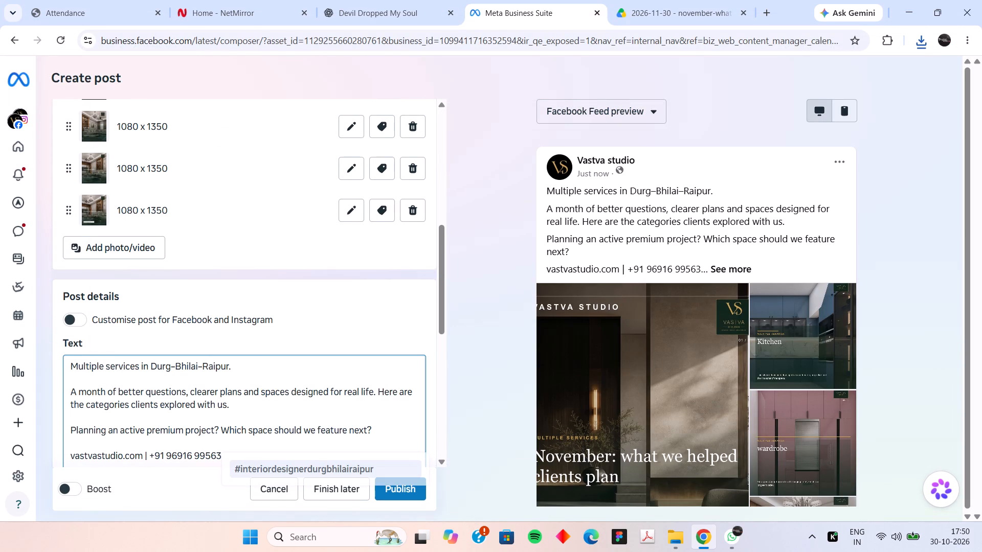
Lowercase the capitals in the caption's first hashtag so that it reads #vastvastudio.
scroll(139, 399, "down", 1)
left_click(82, 423)
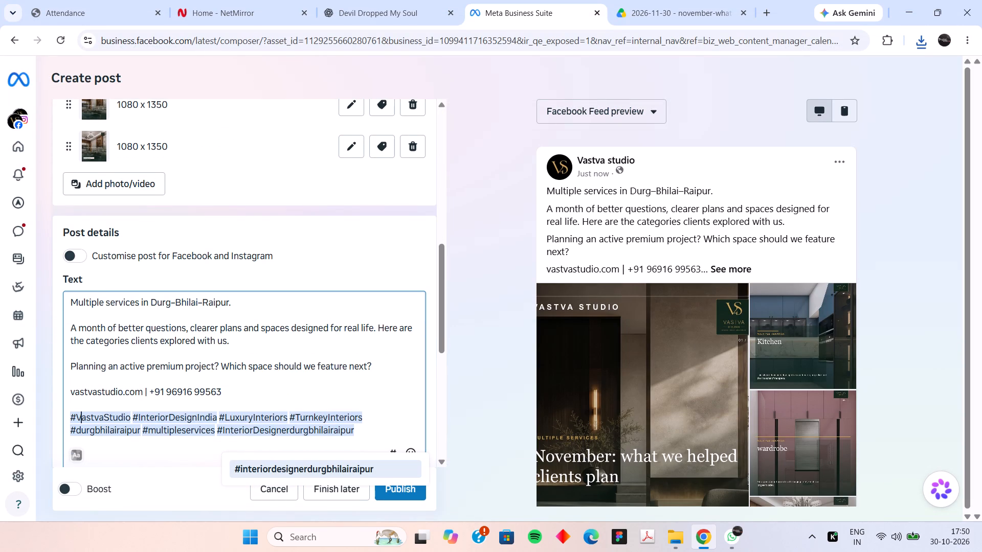
key("BackSpace")
key("v")
key("Right")
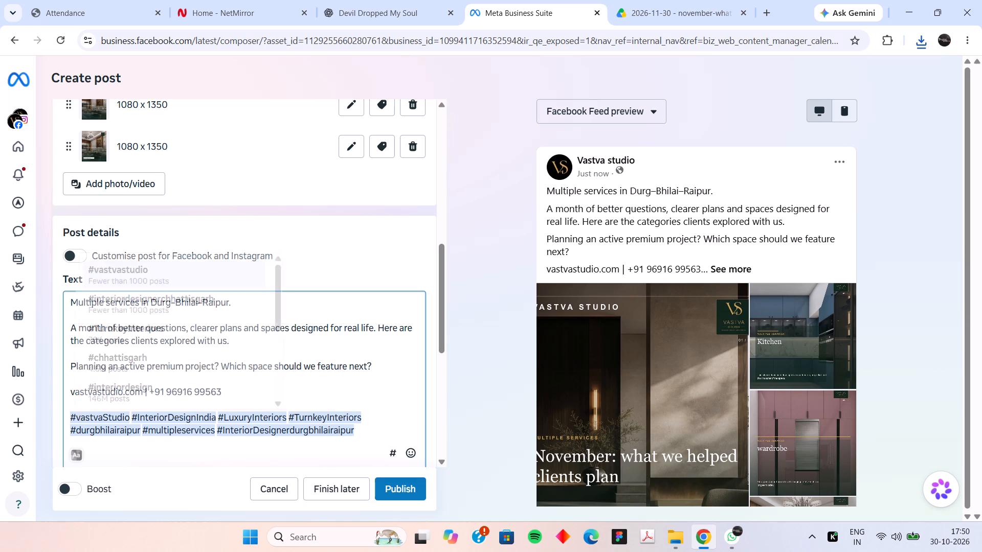
key("Right")
key("Right")
key("Right")
key("Right")
key("Right")
key("BackSpace")
key("s")
Lowercase the capitals in the second hashtag so that it reads #interiordesignindia.
key("Right")
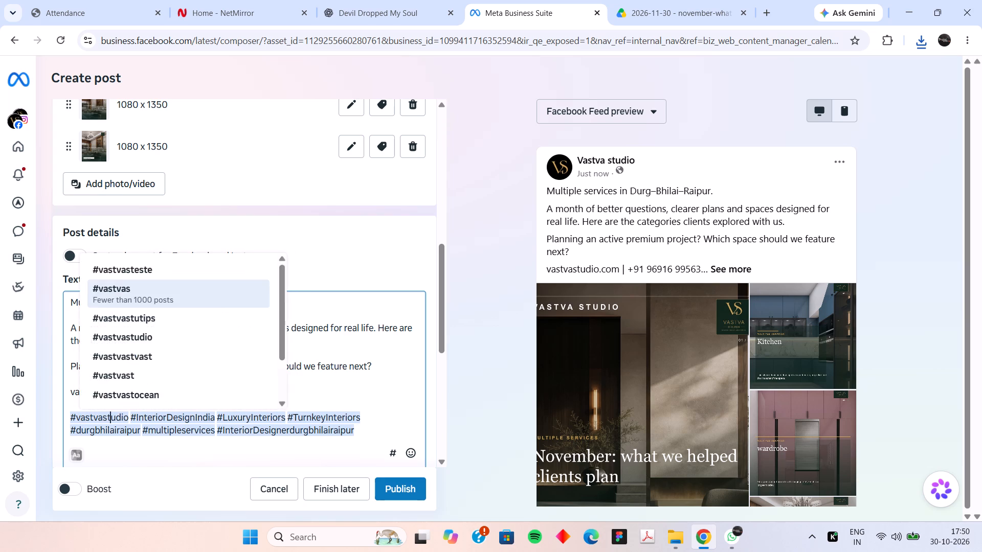
key("Right")
key("Right")
key("Right")
key("Right")
key("Right")
key("Right")
key("Right")
key("BackSpace")
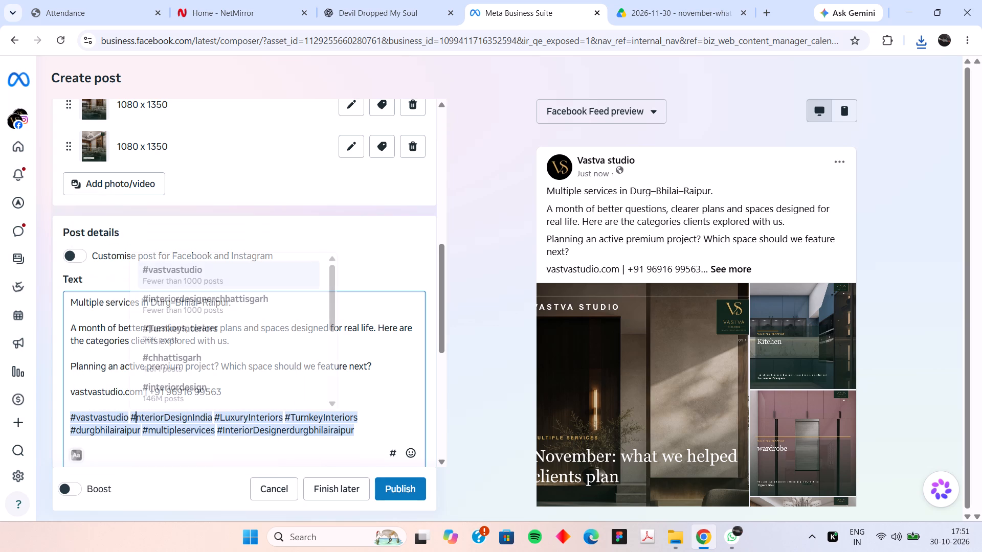
key("i")
key("Right")
key("Right")
key("Right")
key("Right")
key("Right")
key("Right")
key("Right")
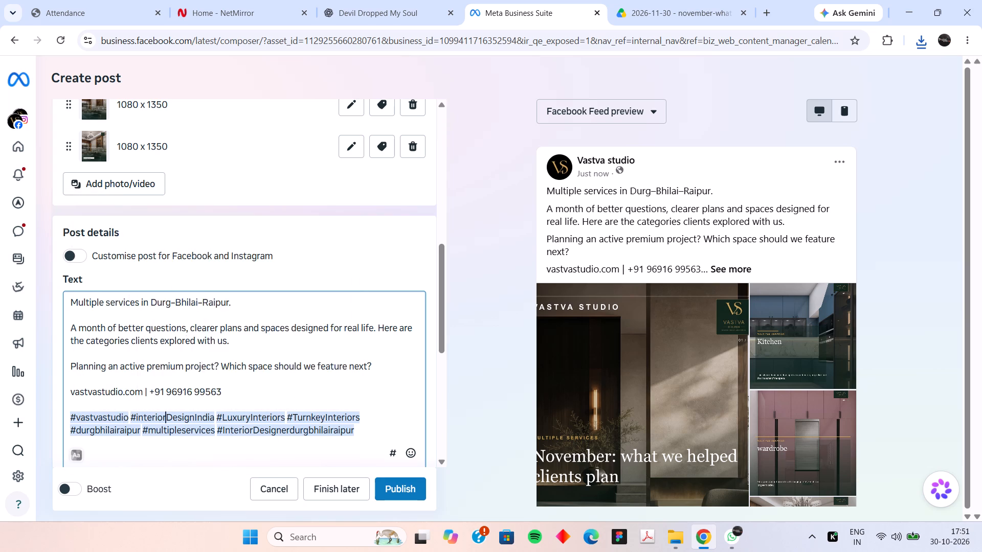
key("Right")
key("BackSpace")
key("d")
key("Right")
key("Right")
key("Right")
key("Right")
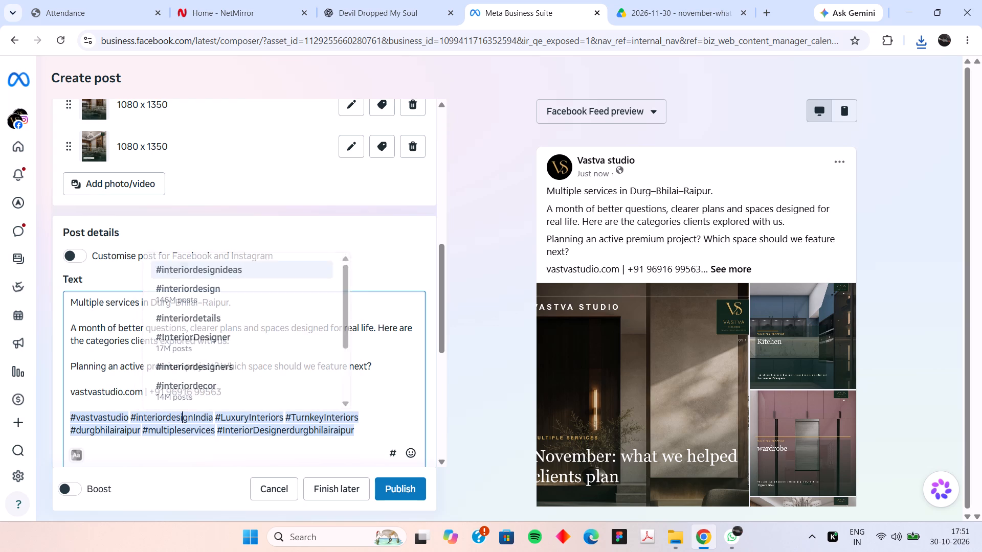
key("Right")
key("Right")
key("BackSpace")
key("i")
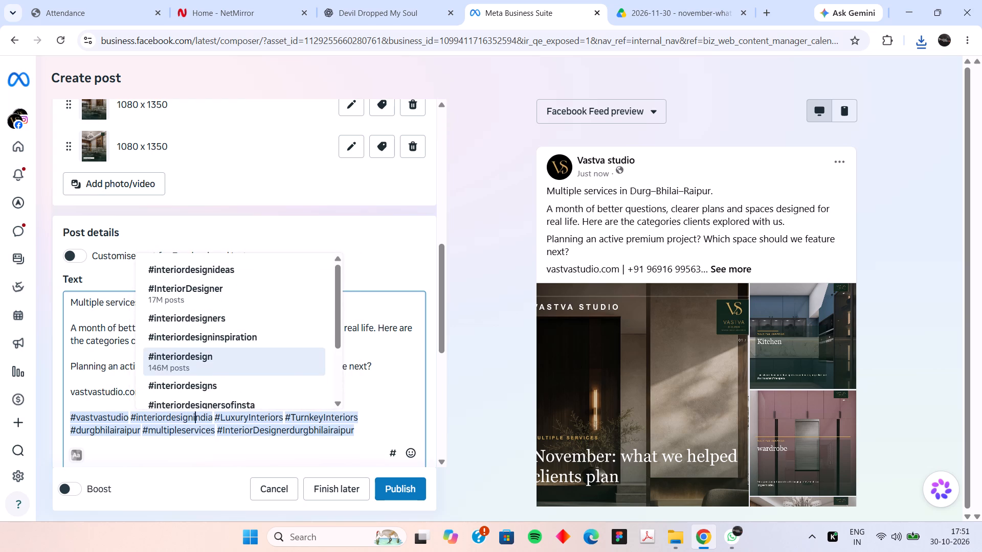
Lowercase the capitals in the third hashtag so that it reads #luxuryinteriors.
key("Right")
key("Right")
key("Right")
key("Right")
key("Right")
key("Right")
key("Right")
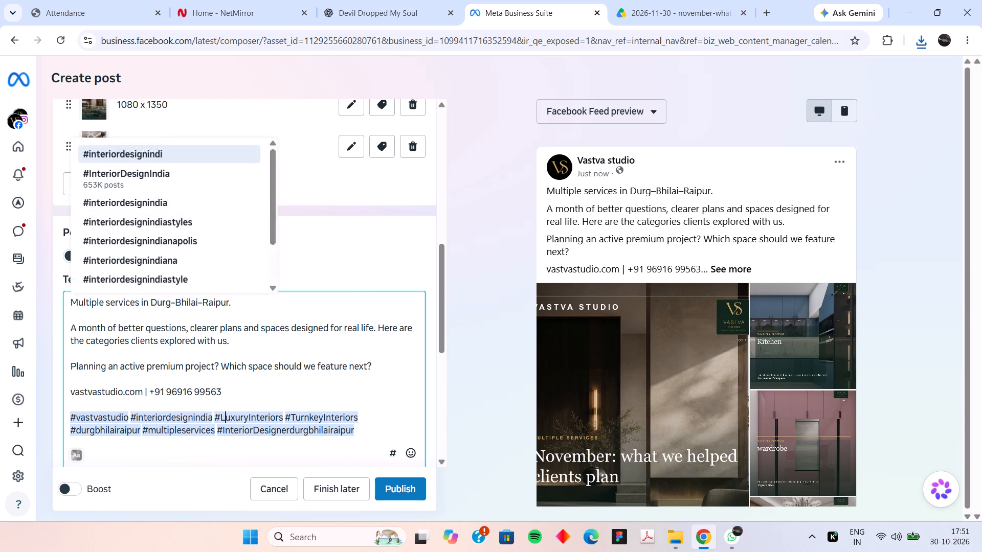
key("BackSpace")
key("l")
key("Right")
key("Right")
key("Right")
key("Right")
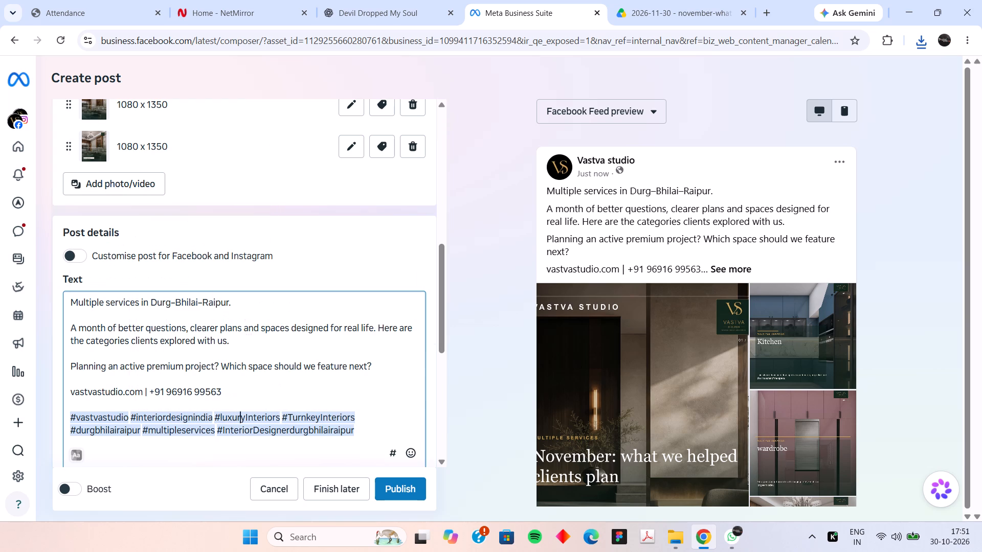
key("Right")
key("Right")
key("BackSpace")
key("i")
Lowercase the capitals in the fourth hashtag so that it reads #turnkeyinteriors.
key("Right")
key("Right")
key("Right")
key("Right")
key("Right")
key("Right")
key("Right")
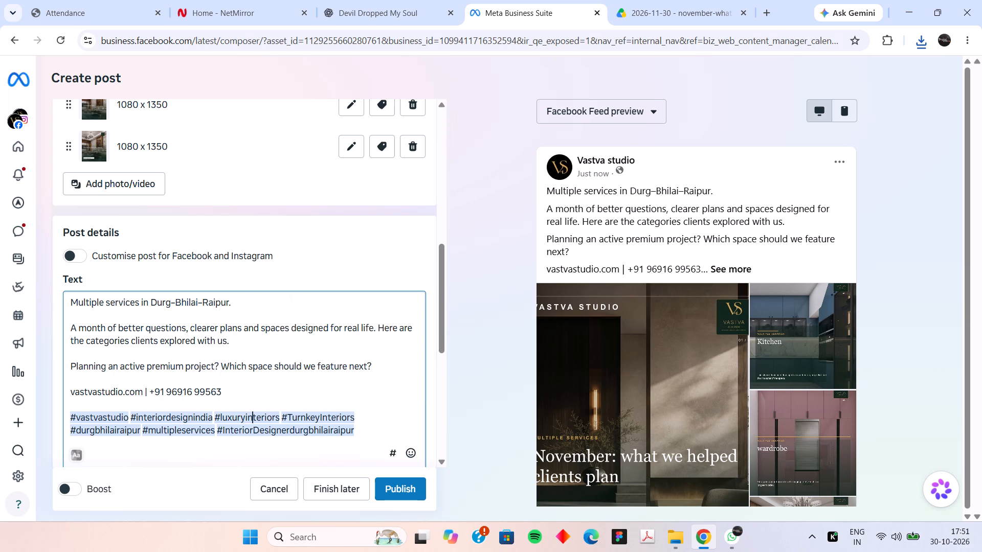
key("Right")
key("Right")
key("Right")
key("Right")
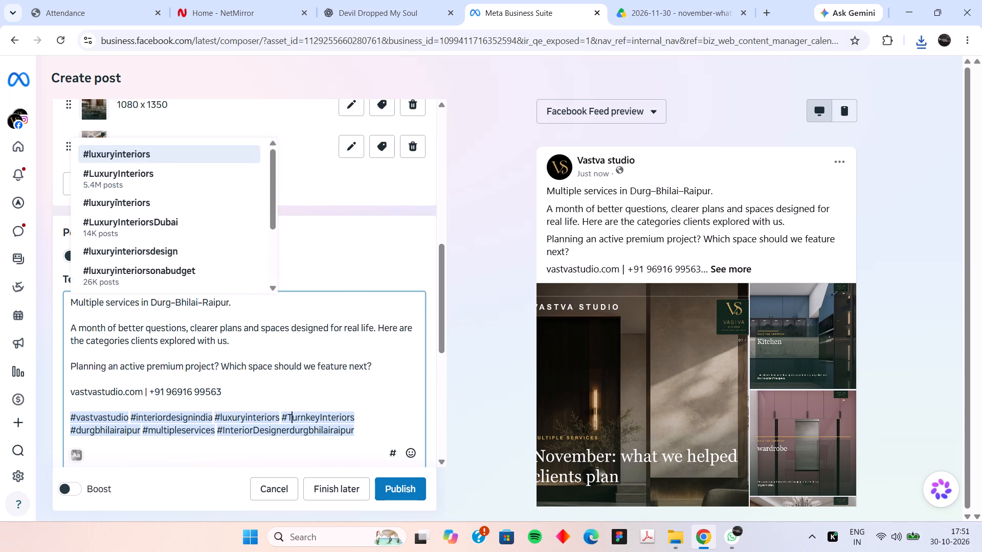
key("BackSpace")
key("t")
key("Right")
key("Right")
key("Right")
key("Right")
key("Right")
key("Right")
key("Right")
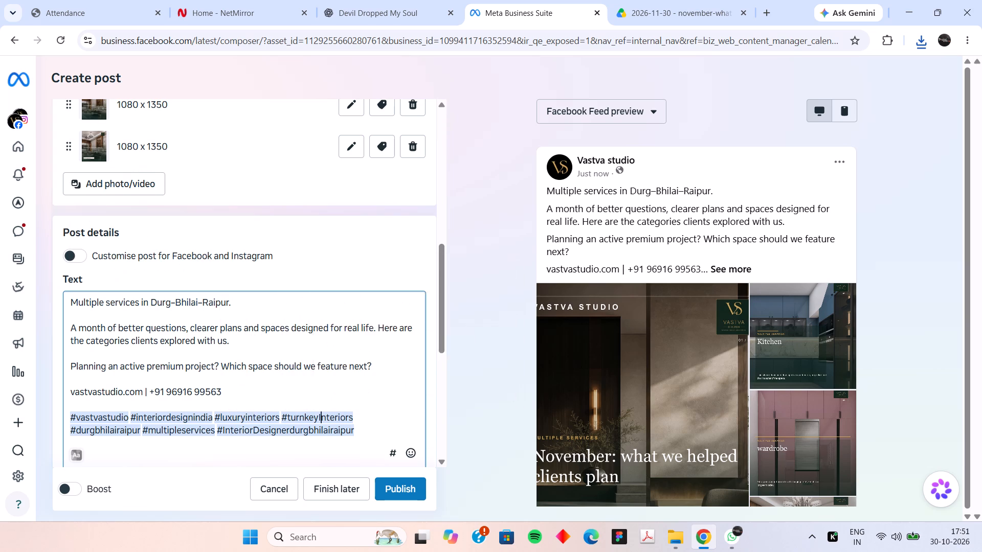
key("BackSpace")
key("i")
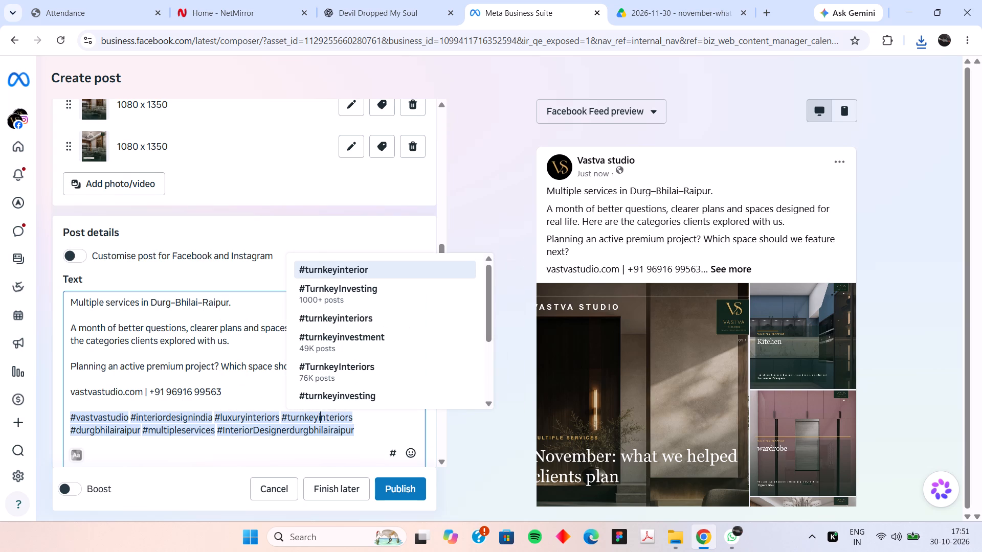
Lowercase the capitals in the caption's last hashtag so that it reads #interiordesignerdurgbhilairaipur.
left_click(227, 433)
key("BackSpace")
key("i")
key("Right")
key("Right")
key("Right")
key("Right")
key("Right")
key("Right")
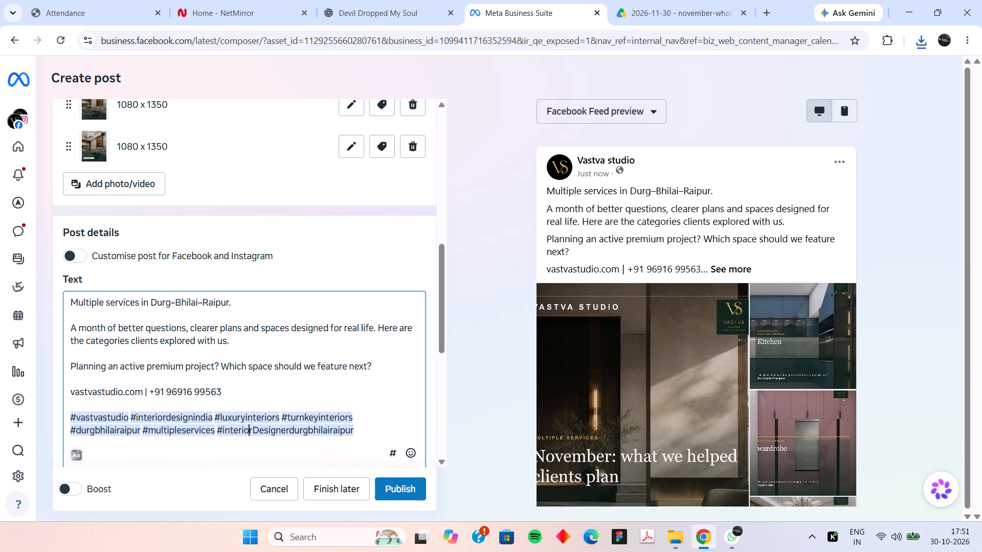
key("Right")
key("Right")
key("BackSpace")
key("d")
key("Right")
key("Right")
key("Right")
key("Right")
key("Right")
key("Right")
key("Right")
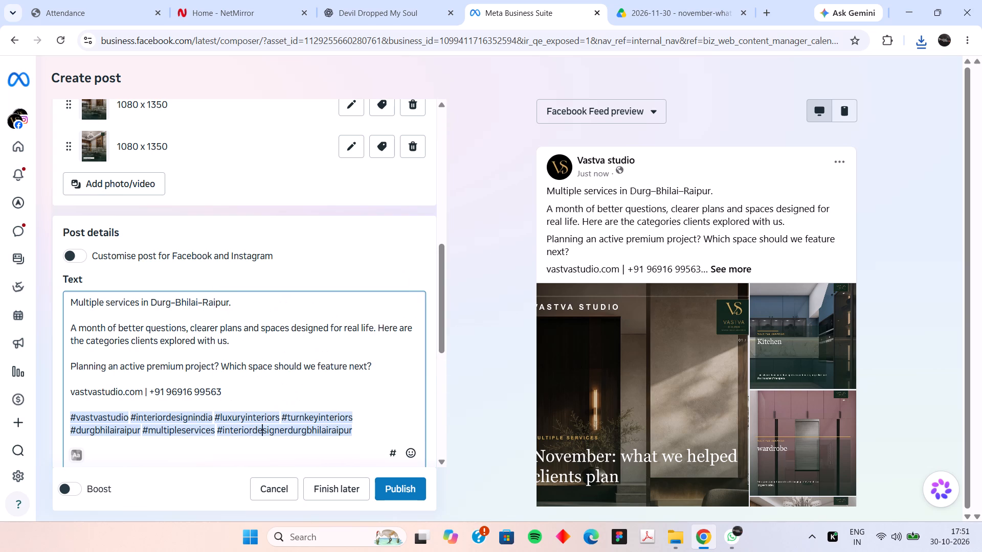
key("Right")
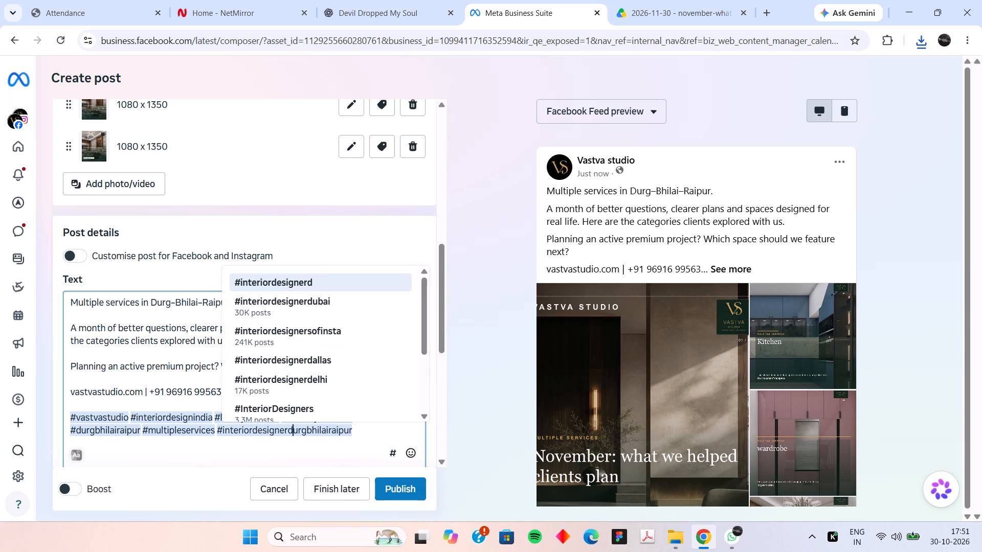
Search for durg and add Bhilai.Durg.Raipur as the post's location.
scroll(167, 370, "down", 2)
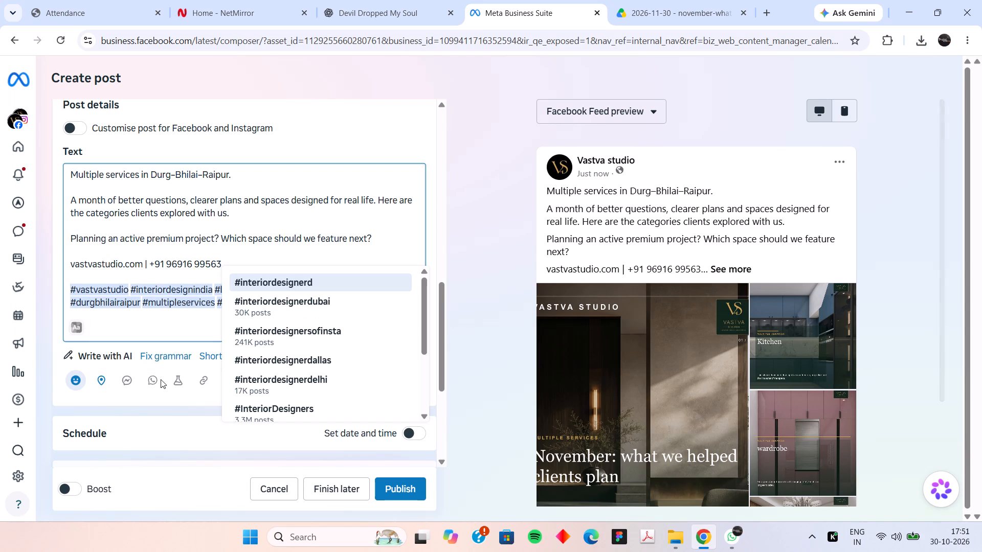
left_click(97, 376)
left_click_drag(412, 206, 405, 222)
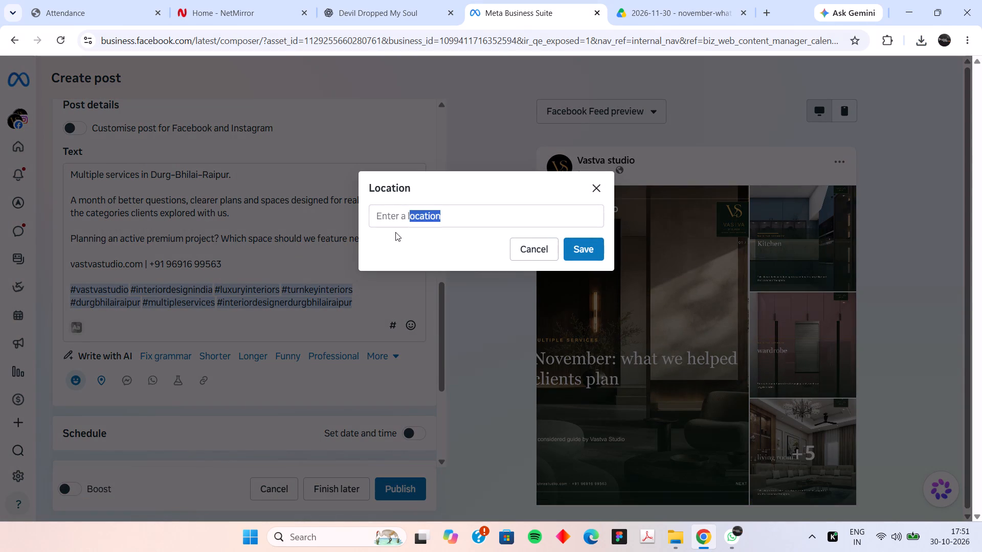
left_click(391, 223)
left_click(391, 219)
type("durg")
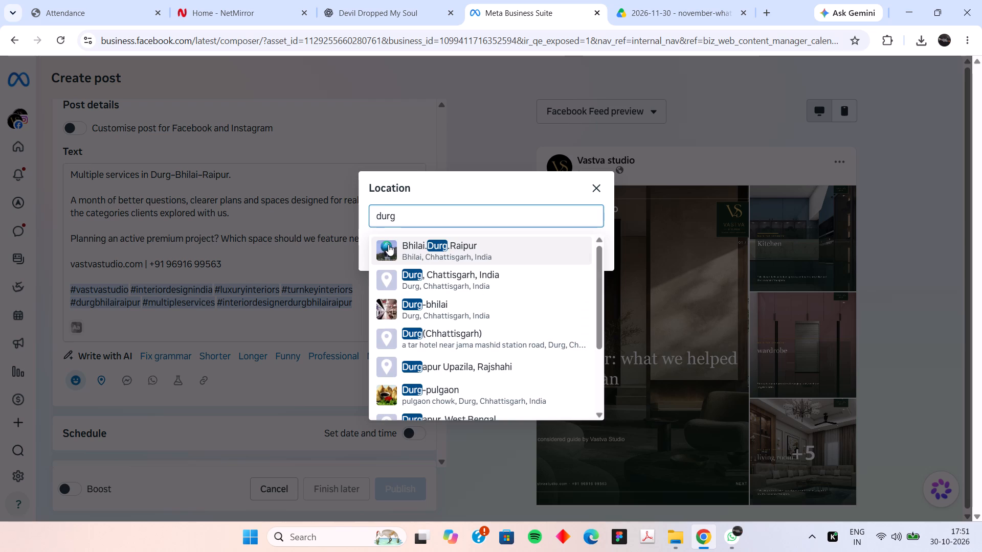
left_click(388, 244)
left_click(582, 257)
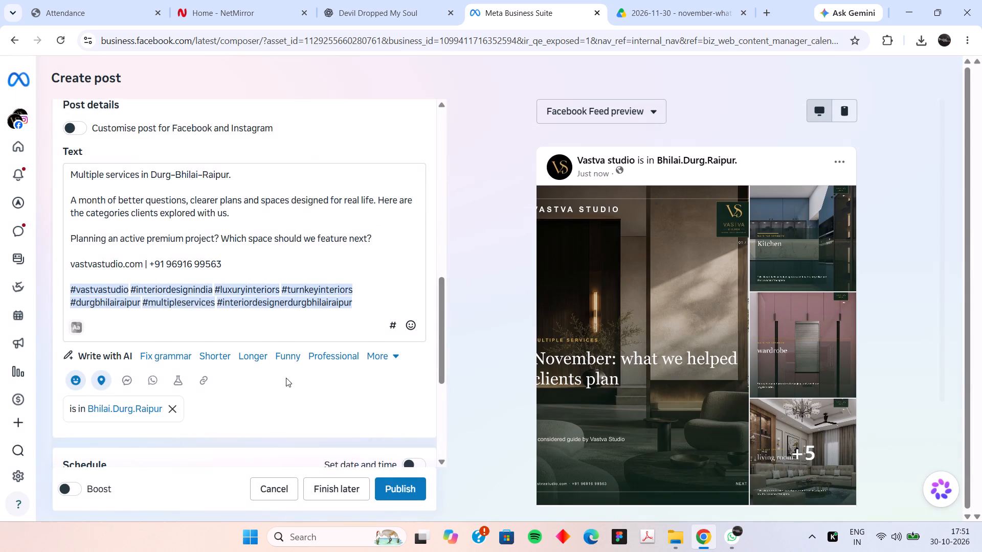
Turn on scheduling for the post and set its Facebook date to 26 November 2026.
scroll(268, 369, "down", 3)
scroll(266, 371, "up", 15)
scroll(272, 334, "down", 9)
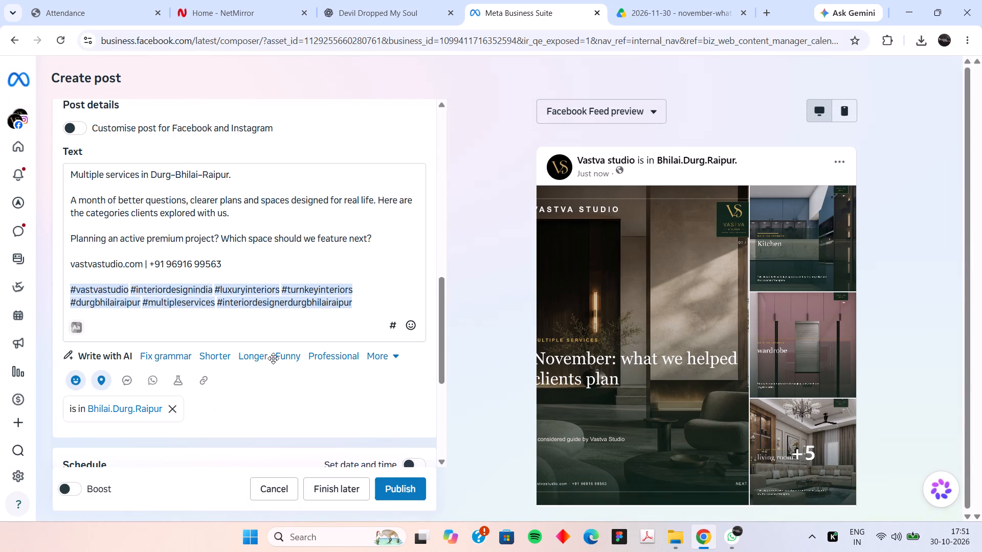
scroll(378, 328, "down", 3)
left_click(406, 276)
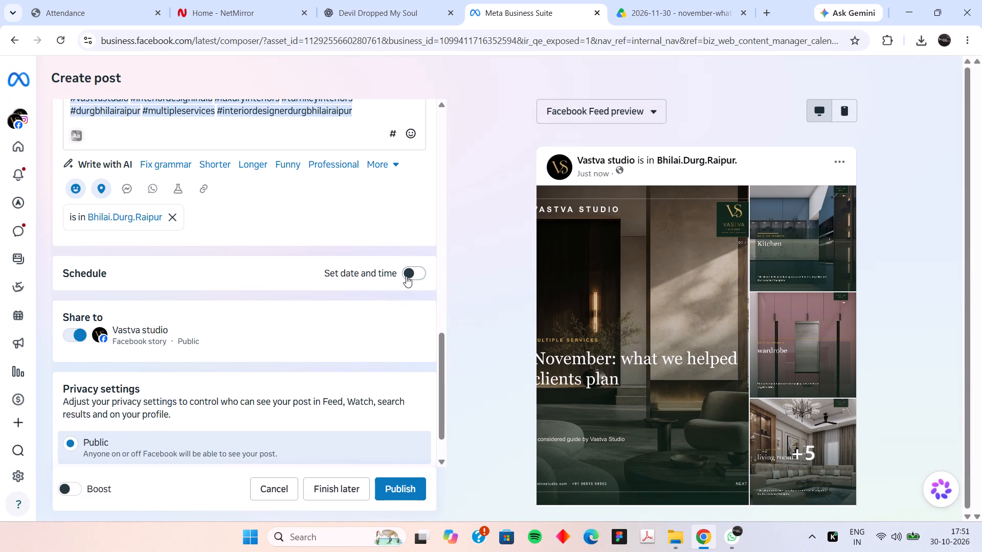
left_click(152, 364)
left_click(153, 355)
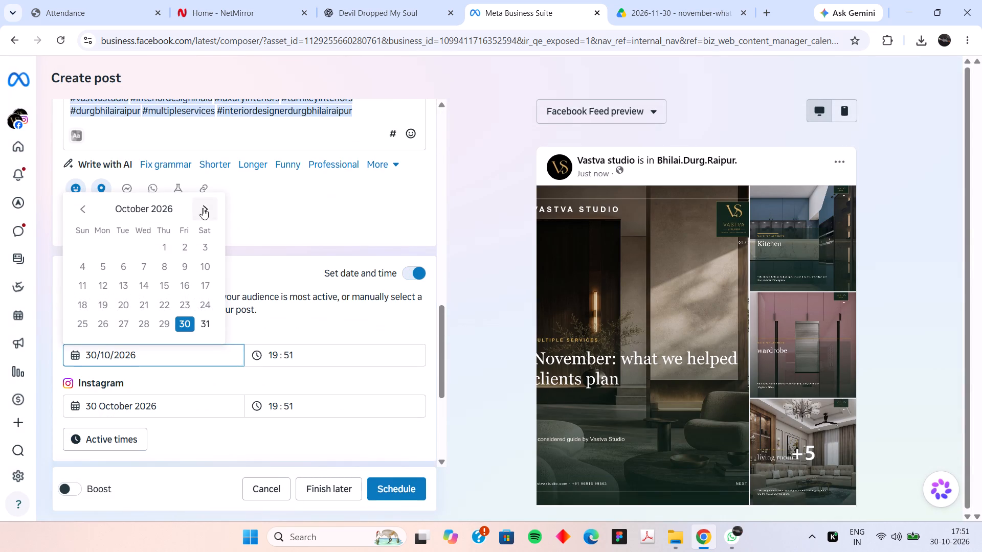
left_click(203, 208)
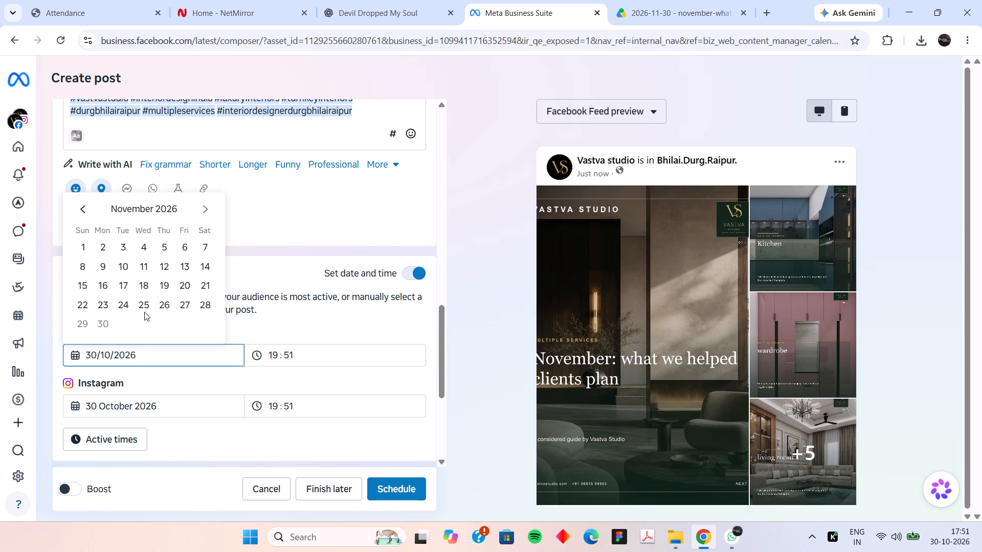
left_click(169, 303)
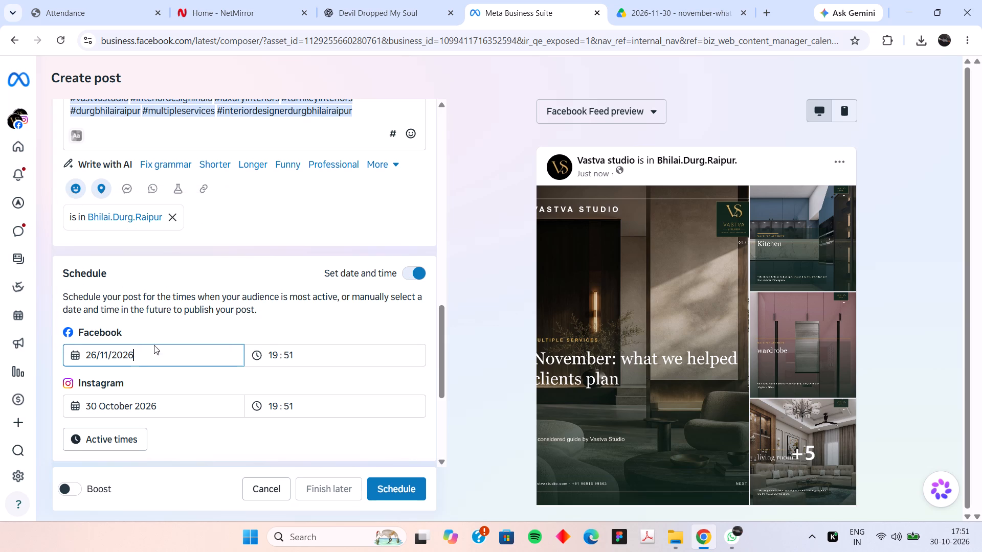
Set the post's Instagram date to 26 November 2026.
left_click(125, 398)
left_click(120, 403)
left_click(207, 256)
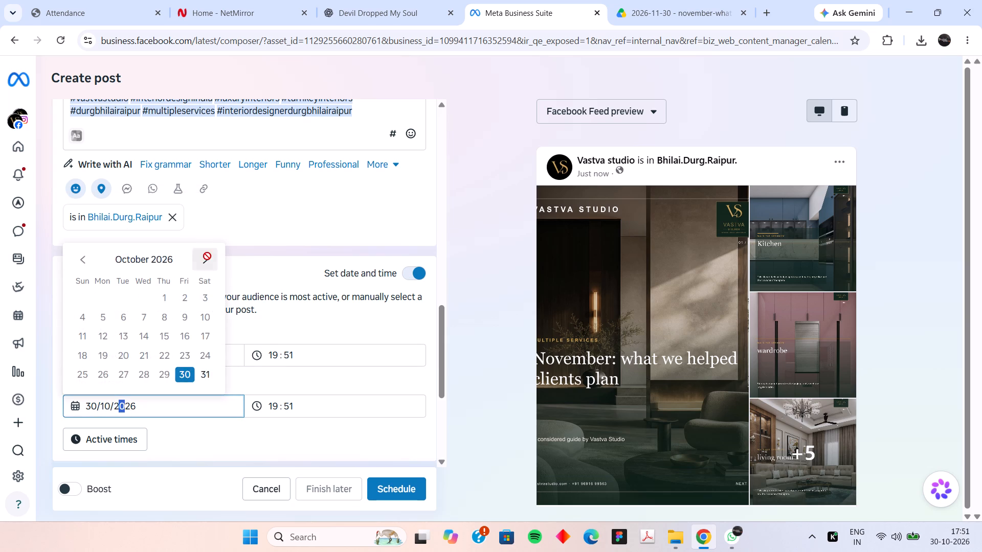
left_click(169, 364)
left_click(169, 356)
Set both the Facebook and Instagram publishing times to 11:00.
left_click(269, 349)
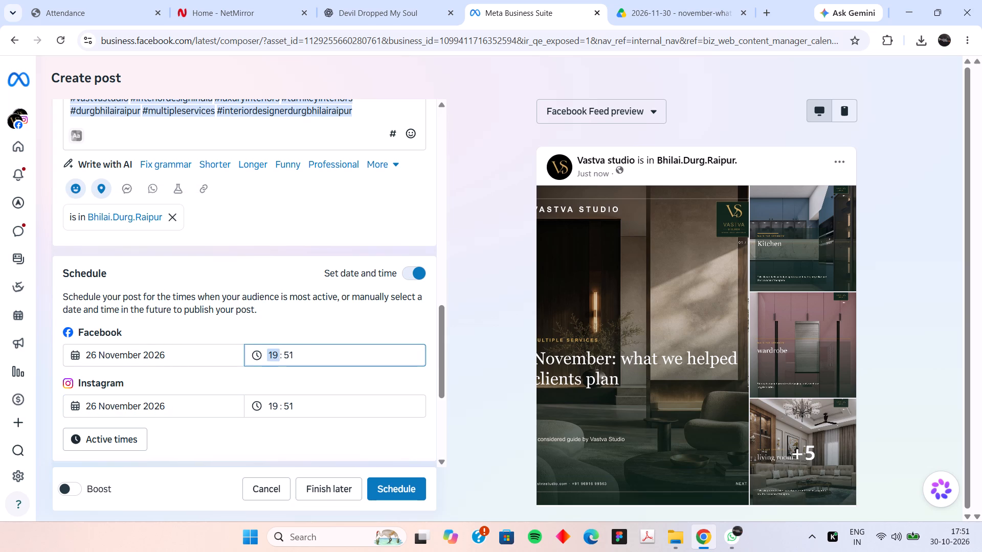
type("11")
left_click(293, 350)
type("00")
left_click(279, 400)
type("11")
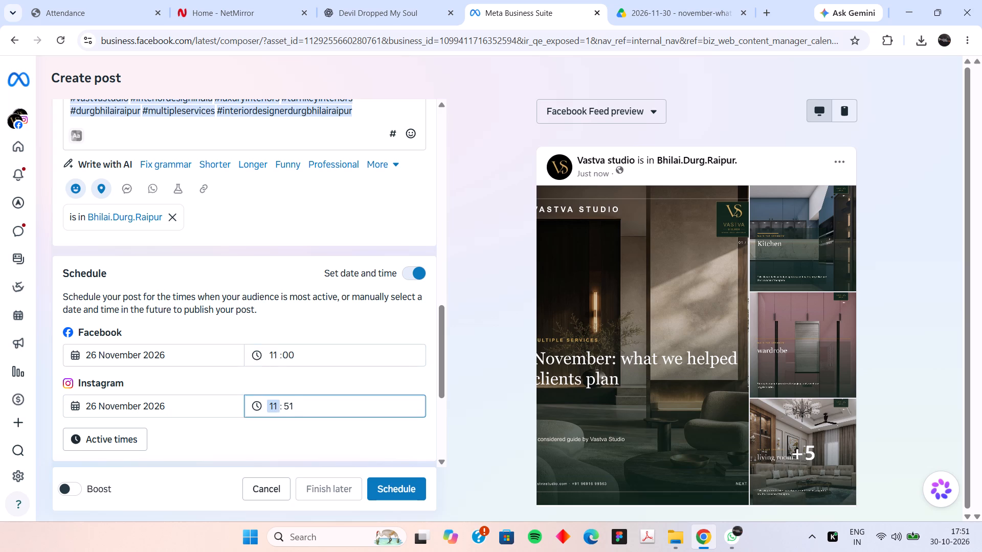
left_click(289, 403)
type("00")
Schedule the post and decline the offer to boost it.
left_click(380, 478)
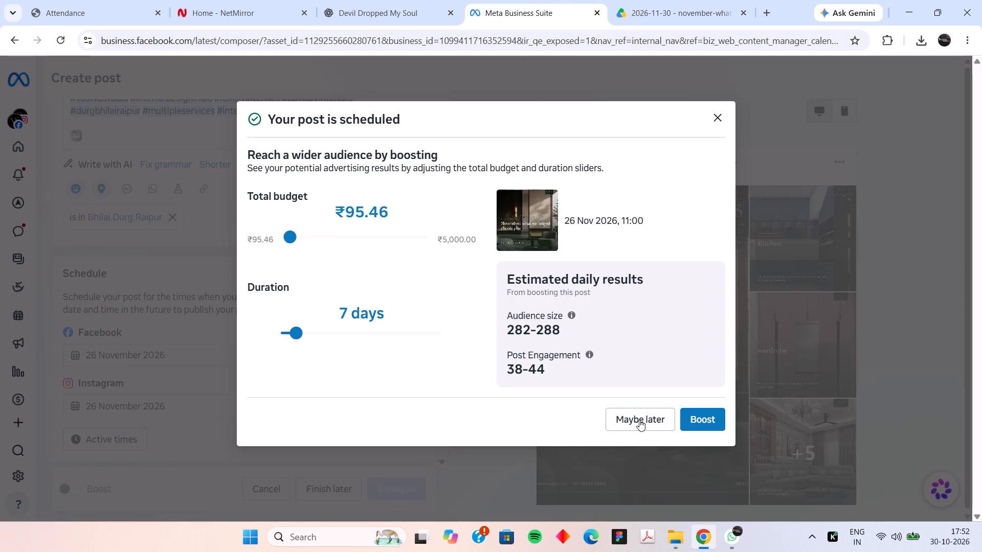
left_click(639, 420)
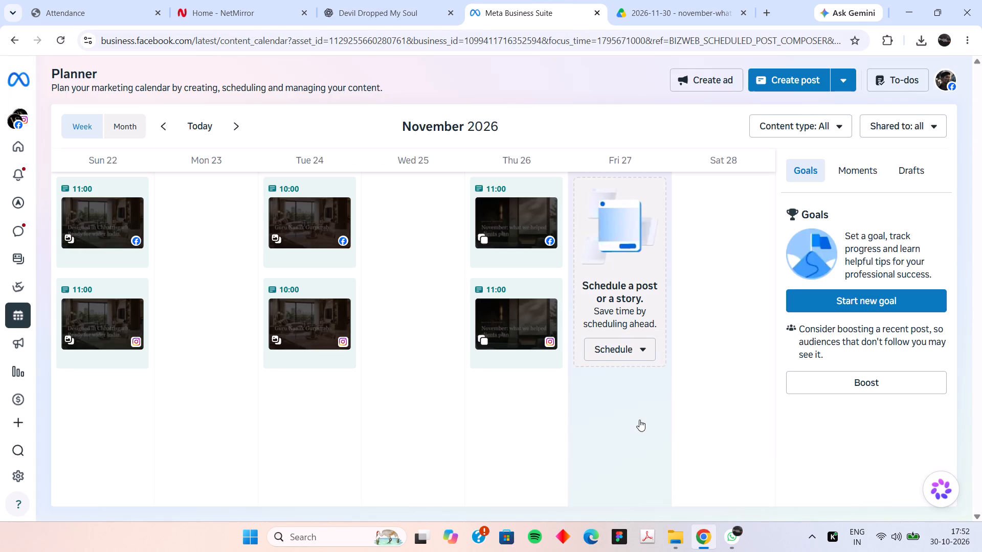
Look over the scheduled week in the planner and go back to the previous week.
scroll(633, 419, "up", 8)
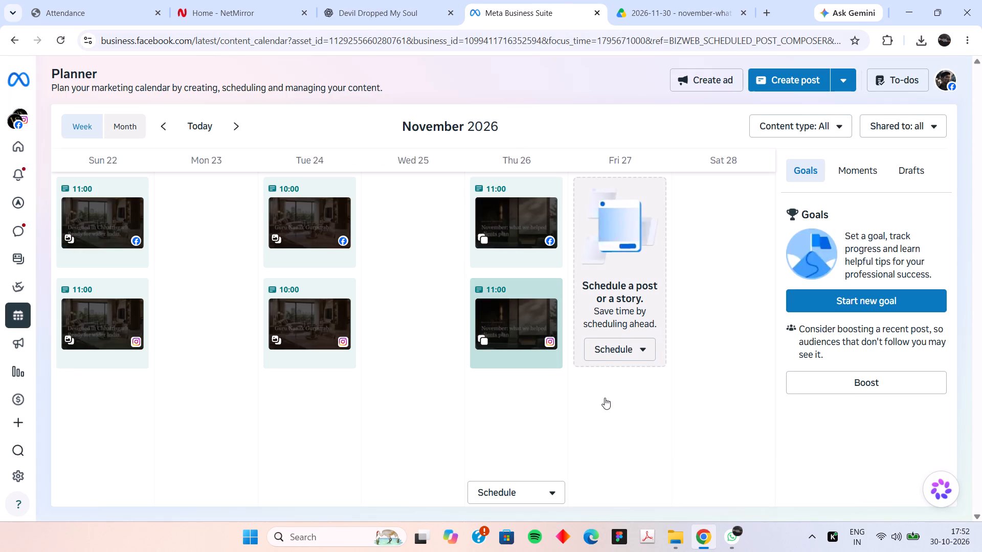
scroll(605, 398, "up", 4)
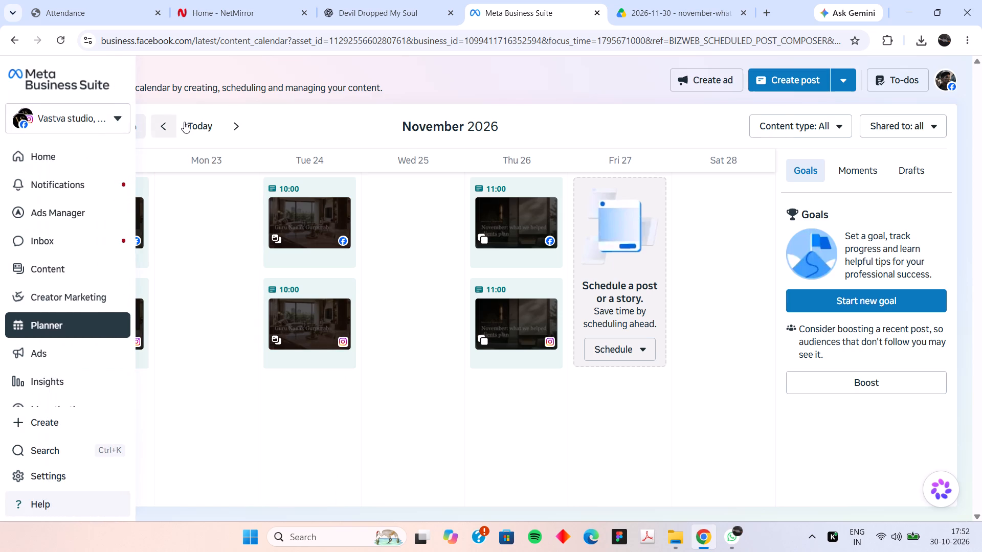
left_click(163, 127)
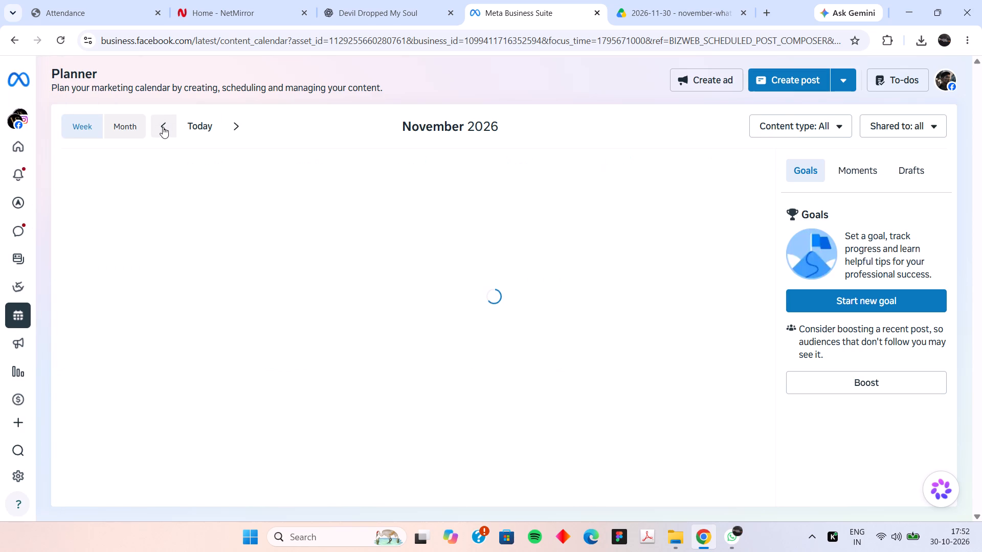
Switch back to the open caption.txt file in Google Drive.
left_click(628, 0)
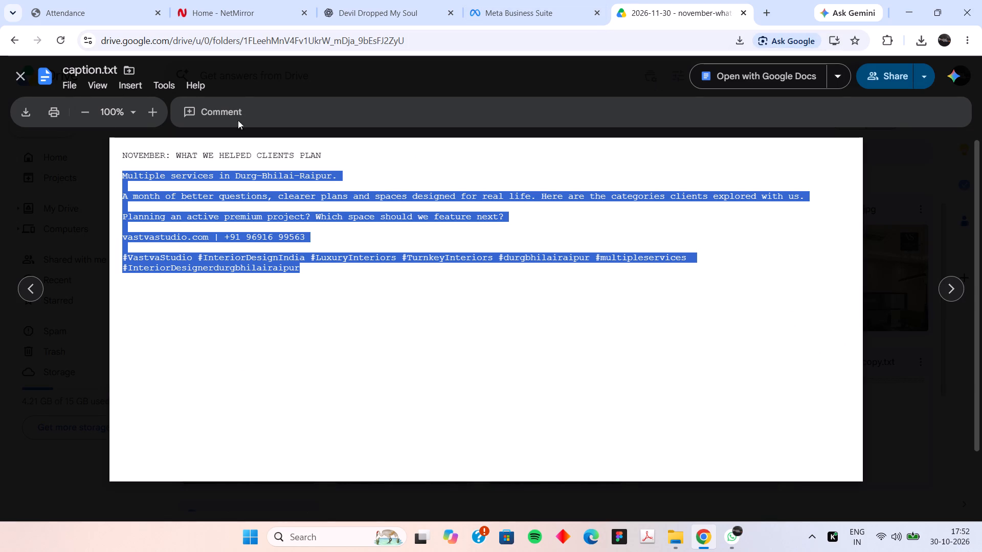
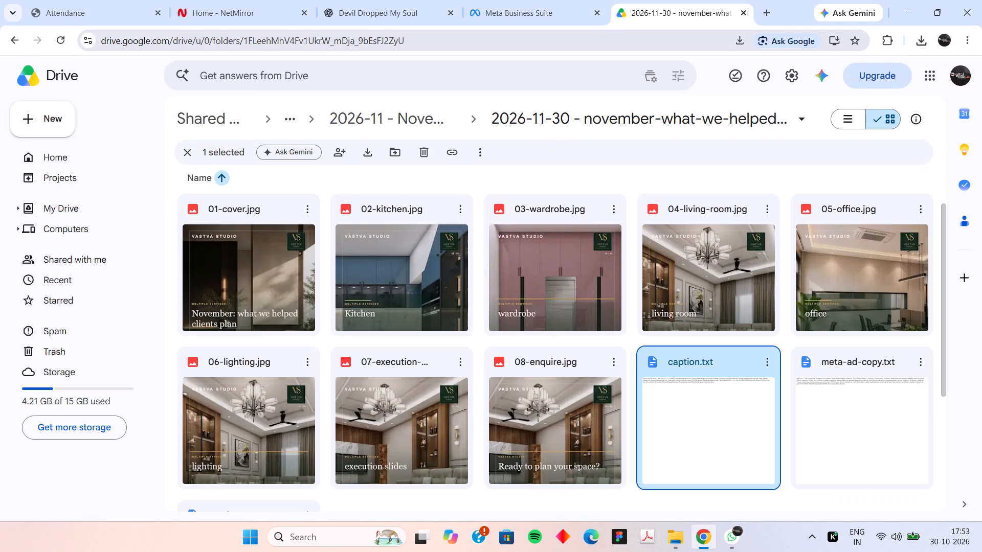
Return to the 2026-11 - November 2026 folder in Google Drive and switch to the Meta Business Suite planner.
left_click(18, 42)
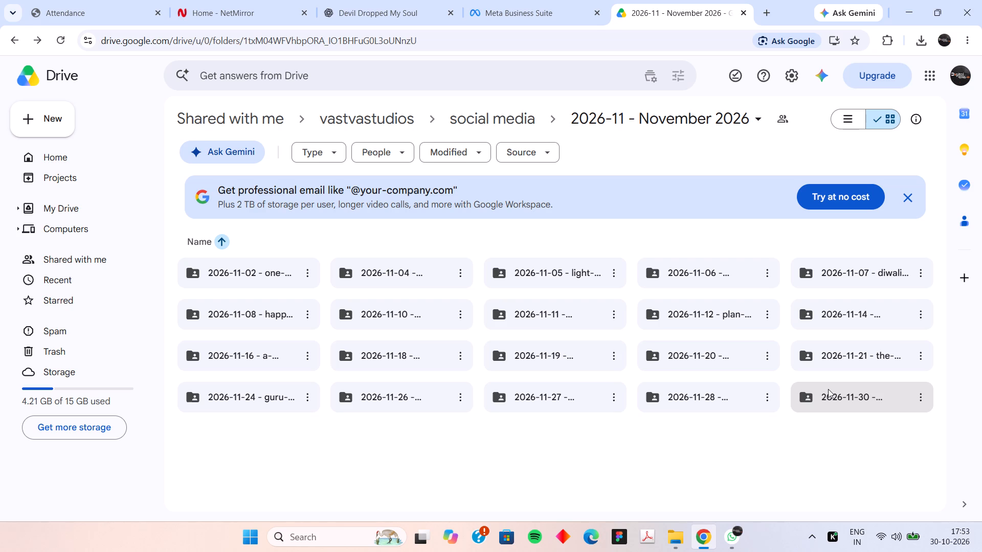
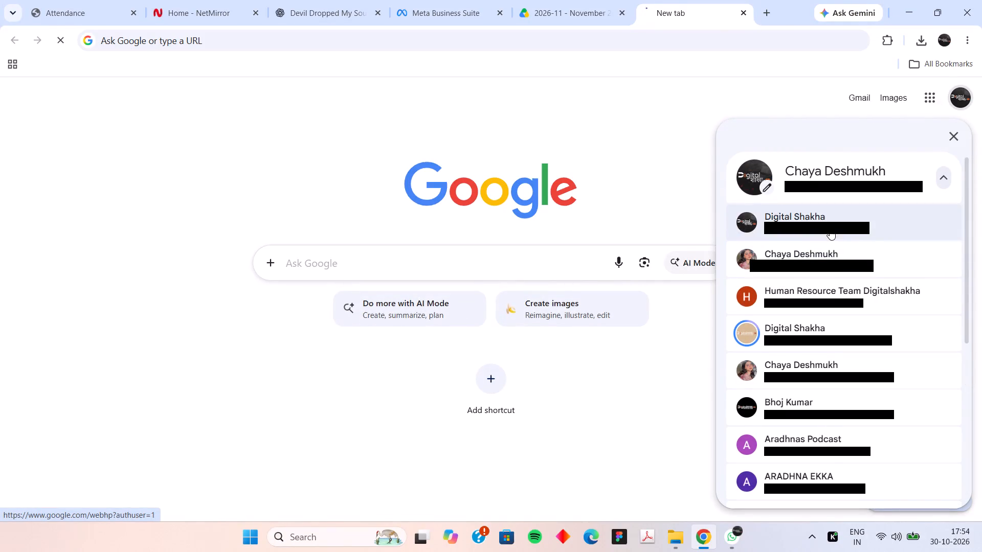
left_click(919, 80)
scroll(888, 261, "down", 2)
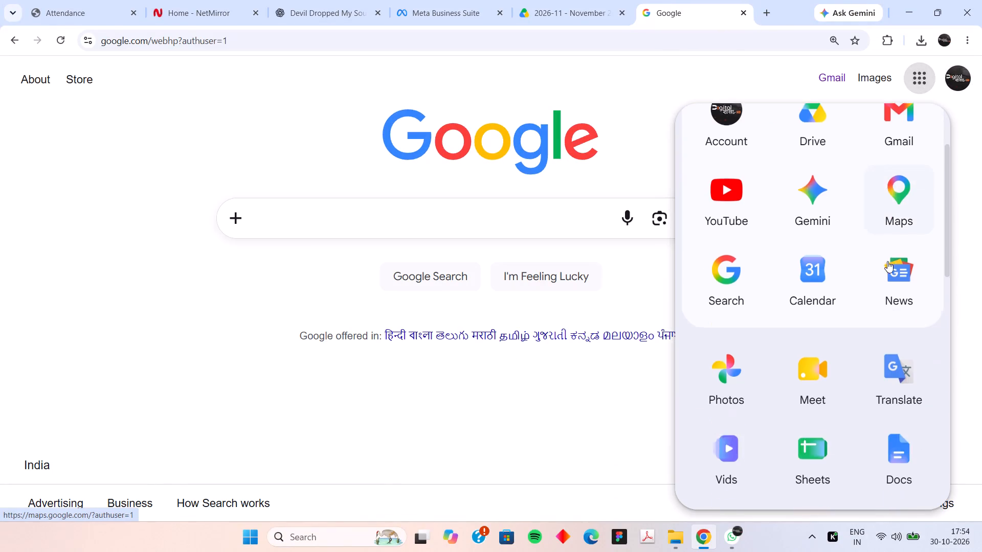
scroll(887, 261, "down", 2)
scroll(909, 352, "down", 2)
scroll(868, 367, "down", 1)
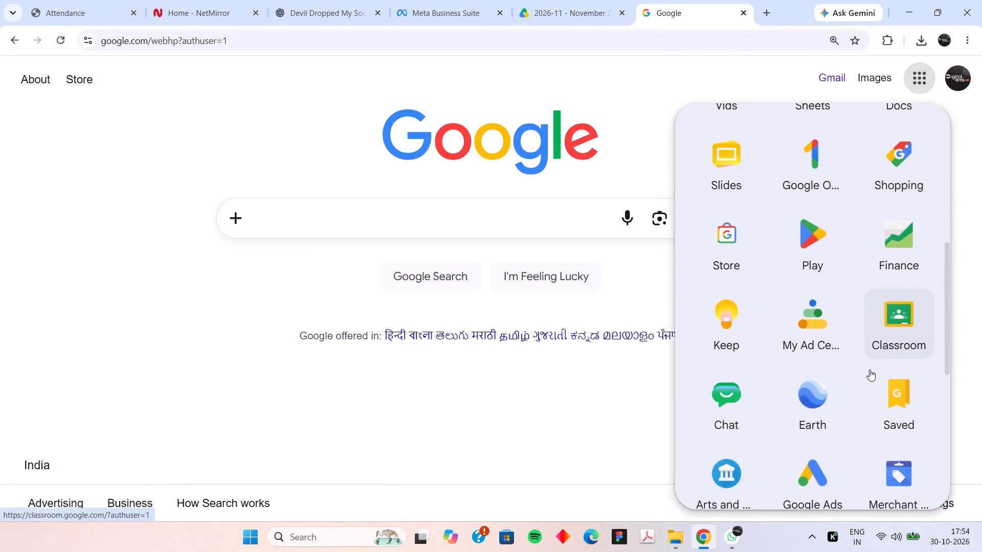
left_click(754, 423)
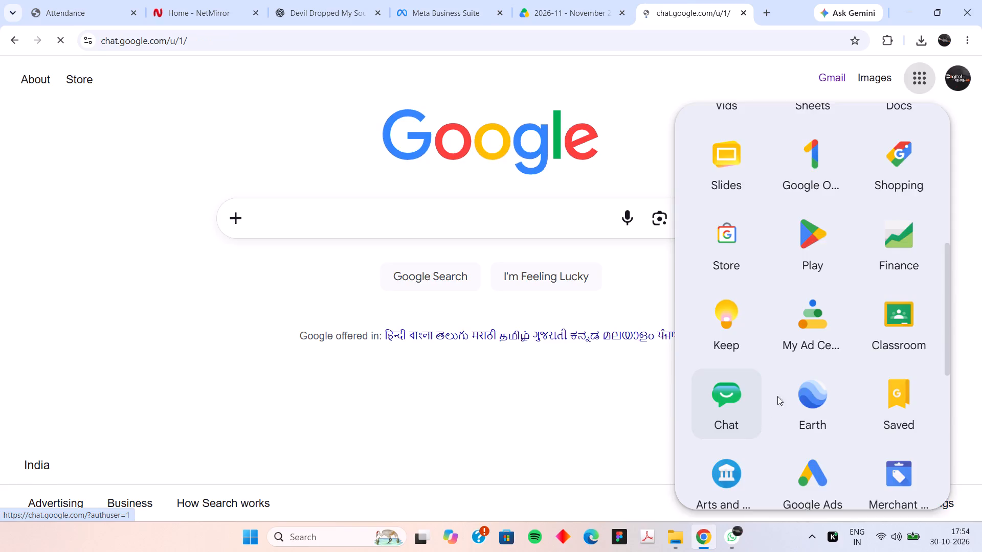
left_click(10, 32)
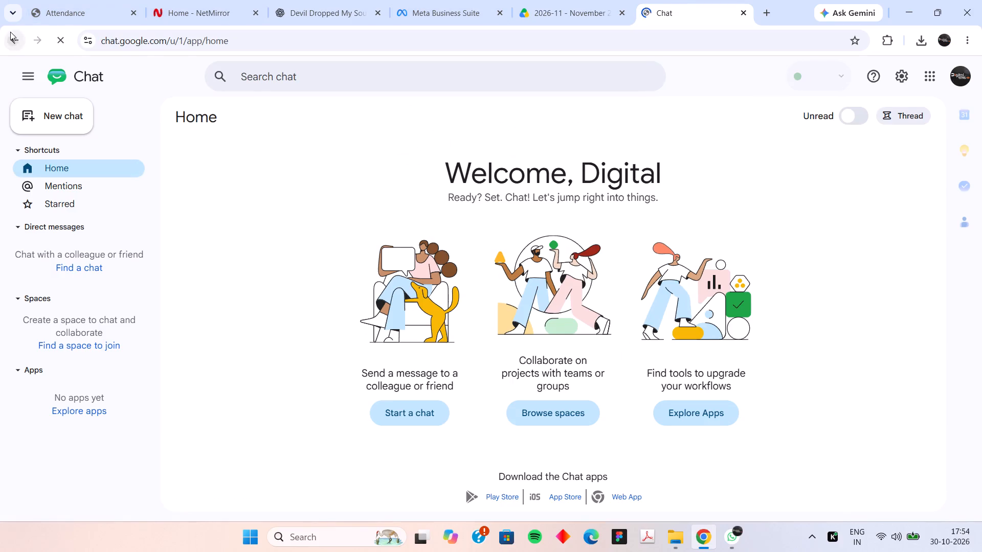
Switch the Google home page from the Digital Shakha account to the account marked Default.
left_click(950, 76)
left_click(950, 76)
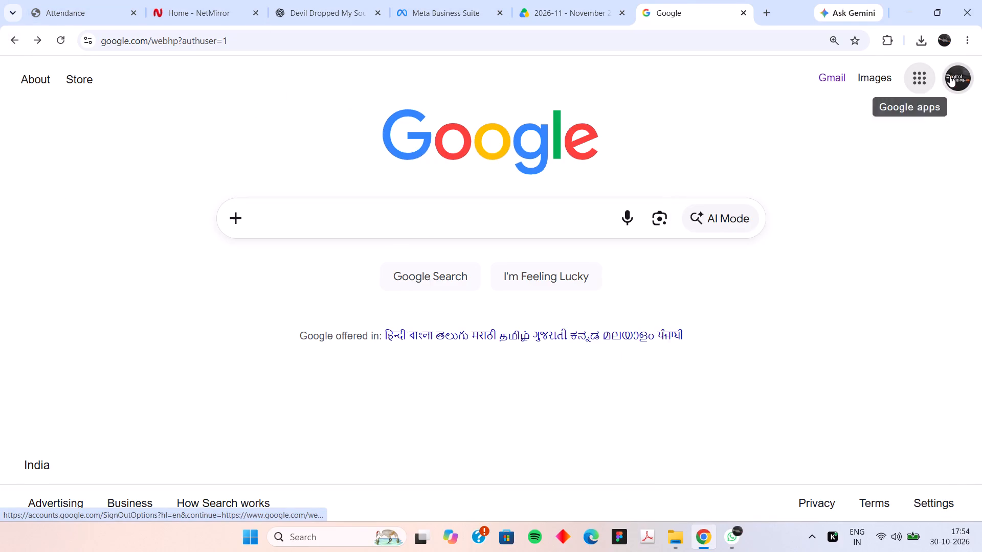
left_click(905, 174)
left_click(789, 236)
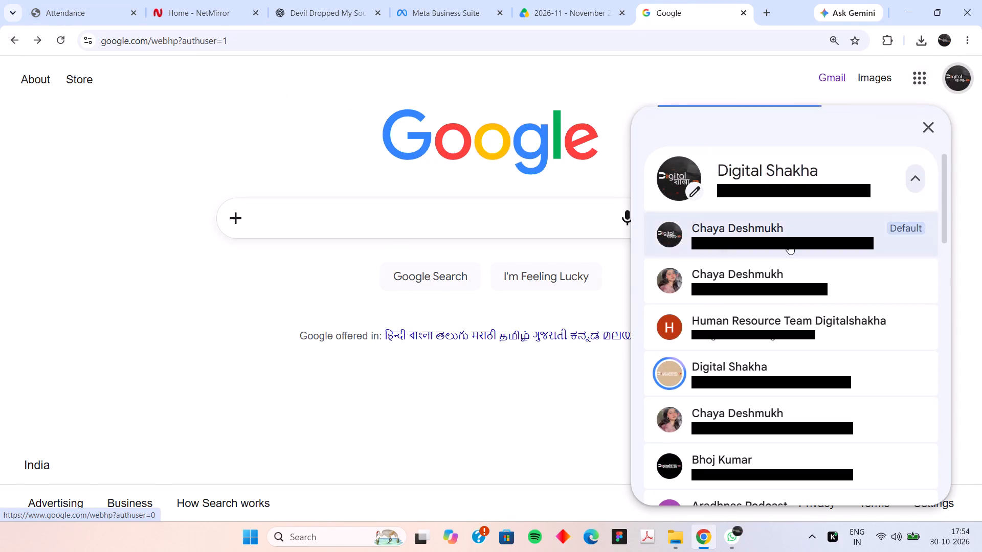
Open Google Chat under the default account.
left_click(920, 70)
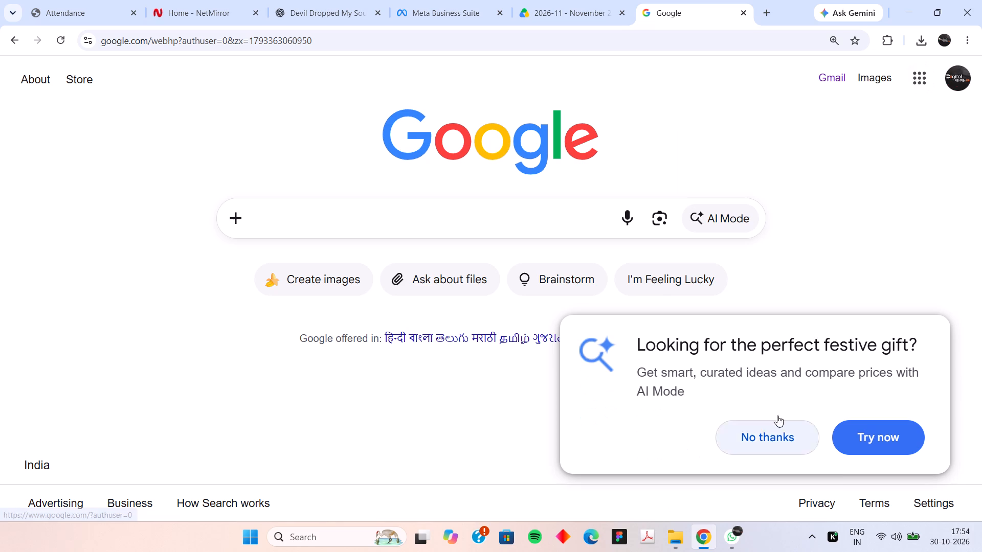